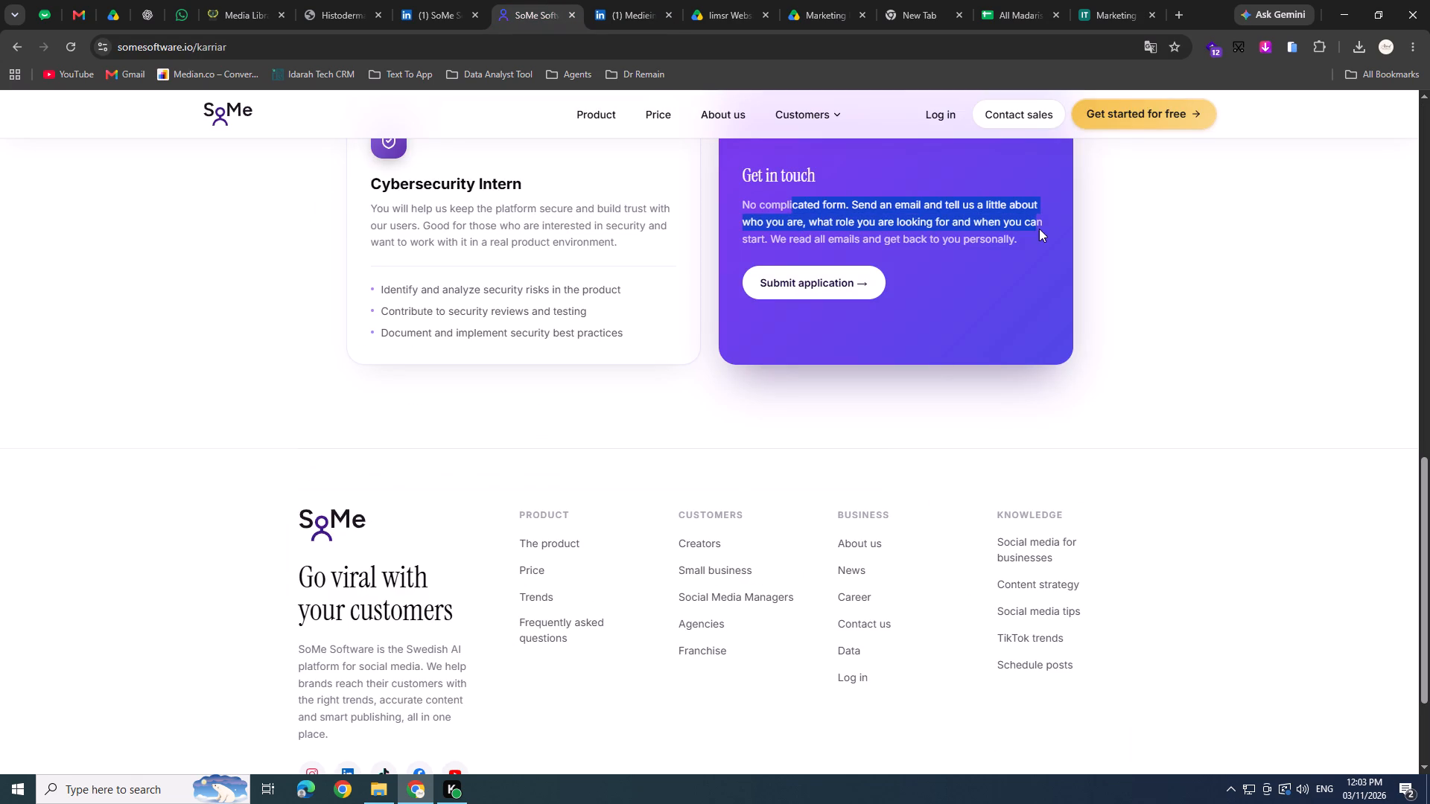
# Read the Get in touch instructions on the SoMe Software career page, and close that page.
pyautogui.moveTo(1039, 229); pyautogui.dragTo(1051, 234)
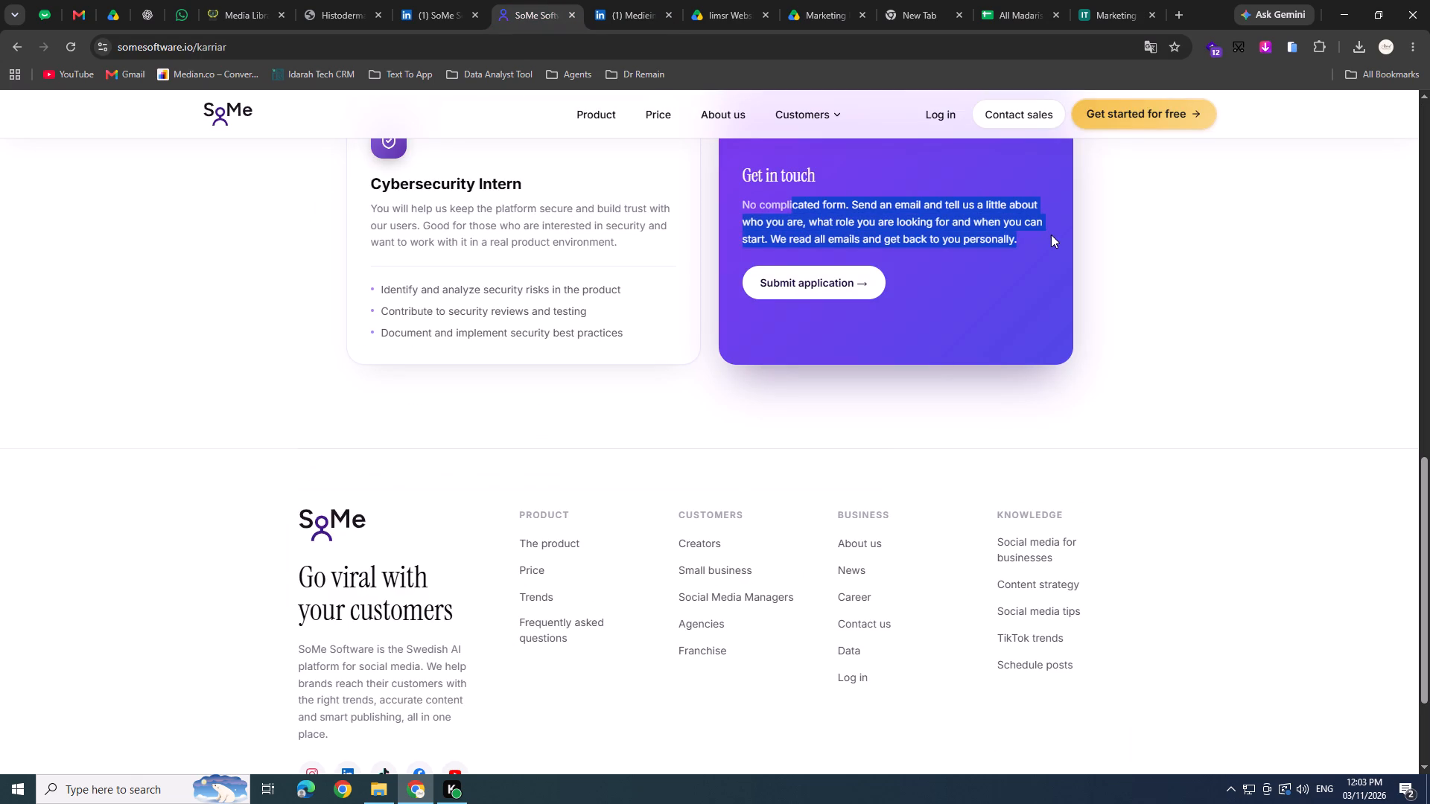
pyautogui.moveTo(1051, 234); pyautogui.dragTo(1046, 241)
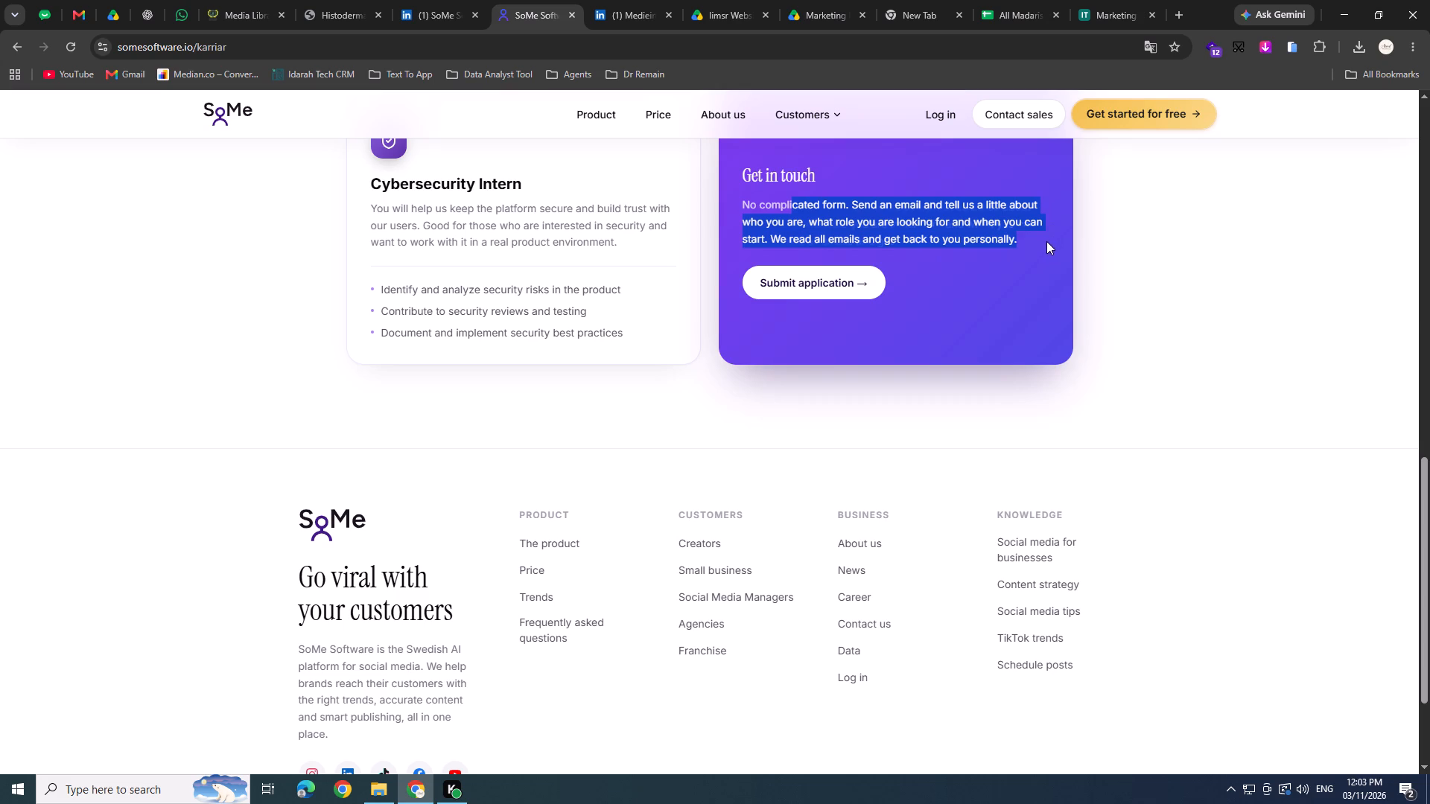
pyautogui.rightClick(1046, 241)
pyautogui.moveTo(1037, 244); pyautogui.dragTo(1023, 246, button='right')
pyautogui.moveTo(1046, 241); pyautogui.dragTo(1020, 297)
pyautogui.moveTo(1018, 271); pyautogui.dragTo(1020, 284, button='right')
pyautogui.moveTo(1021, 284); pyautogui.dragTo(1021, 290, button='right')
pyautogui.click(1000, 278)
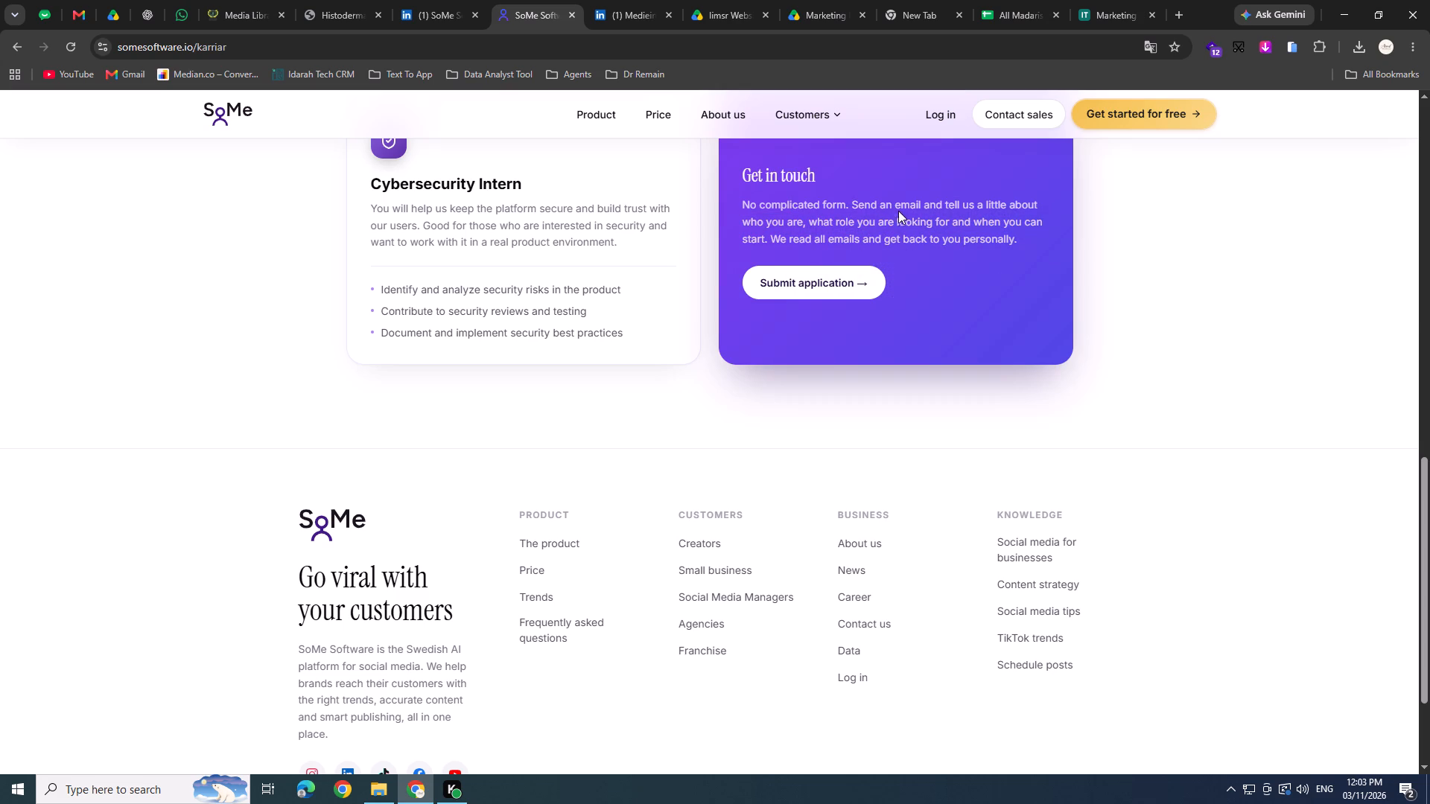
pyautogui.scroll(1, 763, 232)
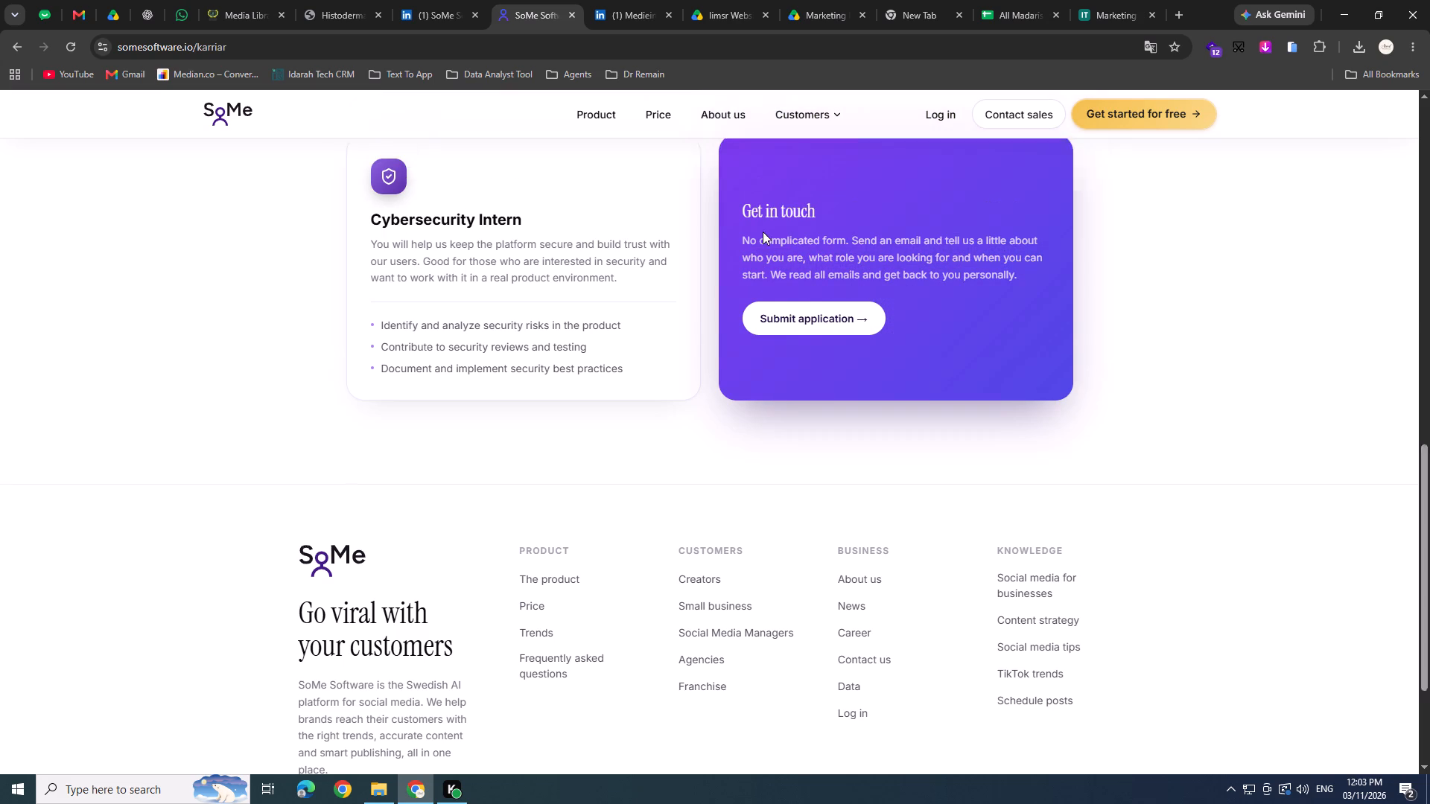
pyautogui.scroll(-1, 762, 319)
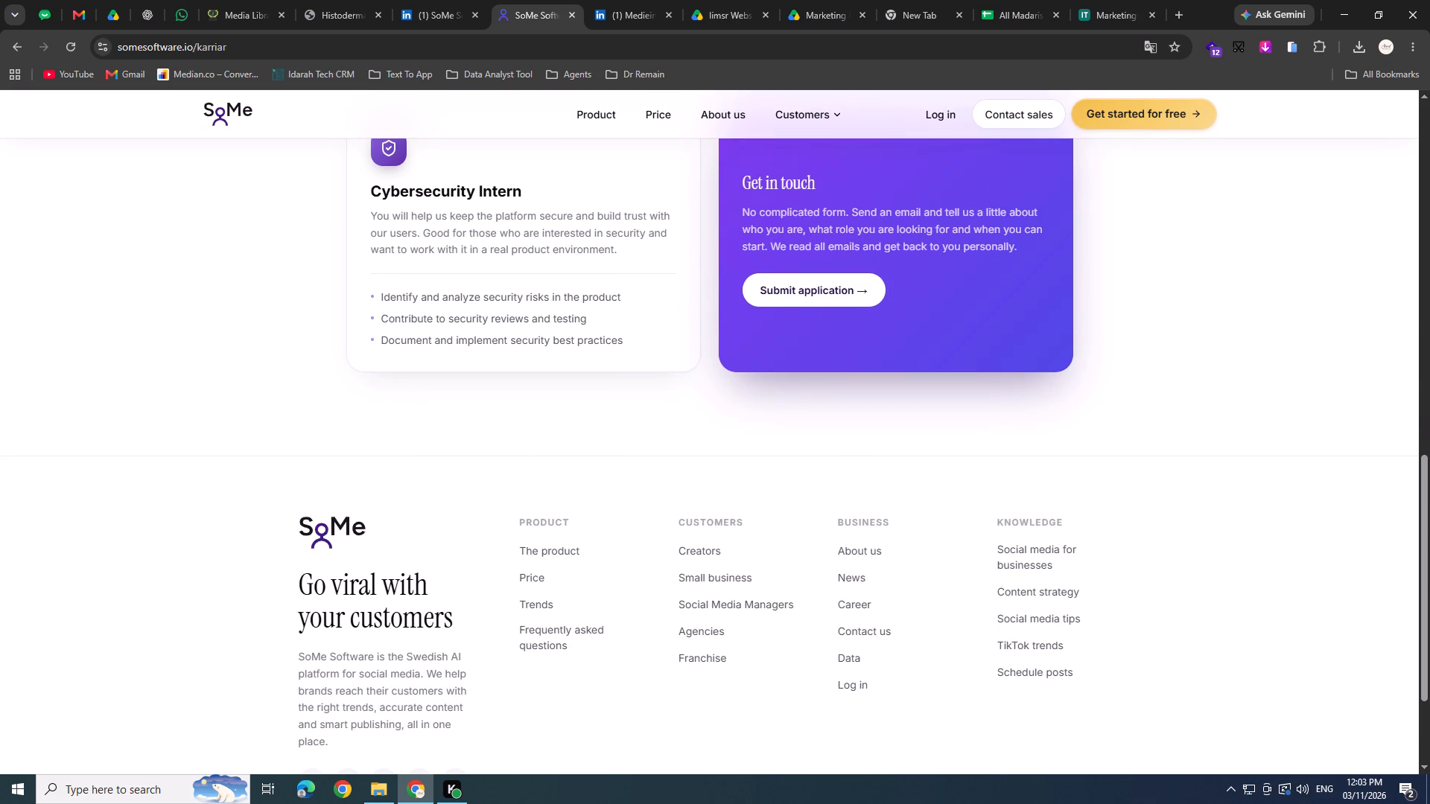
pyautogui.hotkey('ctrl', 'w')
# Open Medieinstitutet's website from its LinkedIn page, and close the LinkedIn page.
pyautogui.click(537, 415)
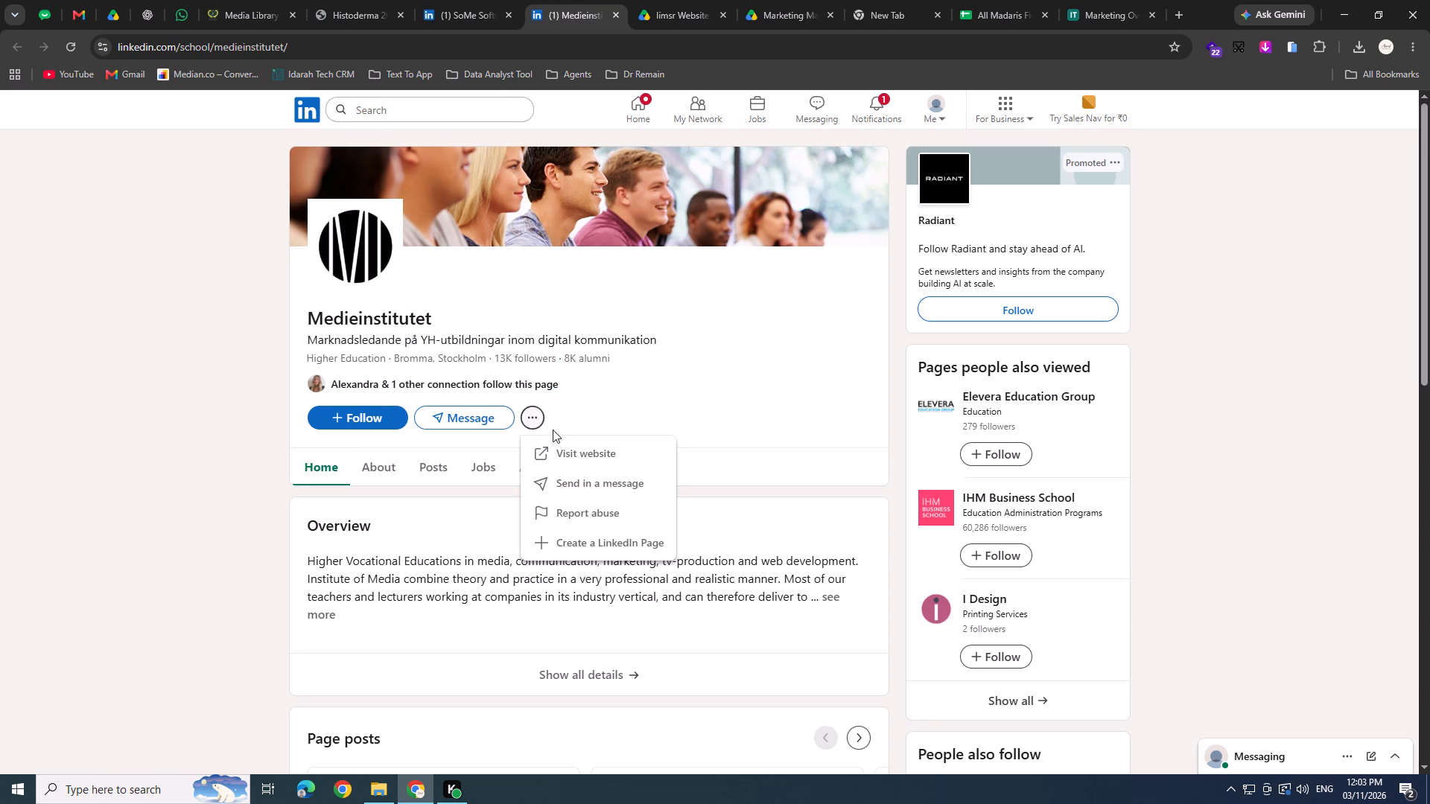
pyautogui.keyDown('ctrl'); pyautogui.click(569, 458); pyautogui.keyUp('ctrl')
pyautogui.click(693, 354)
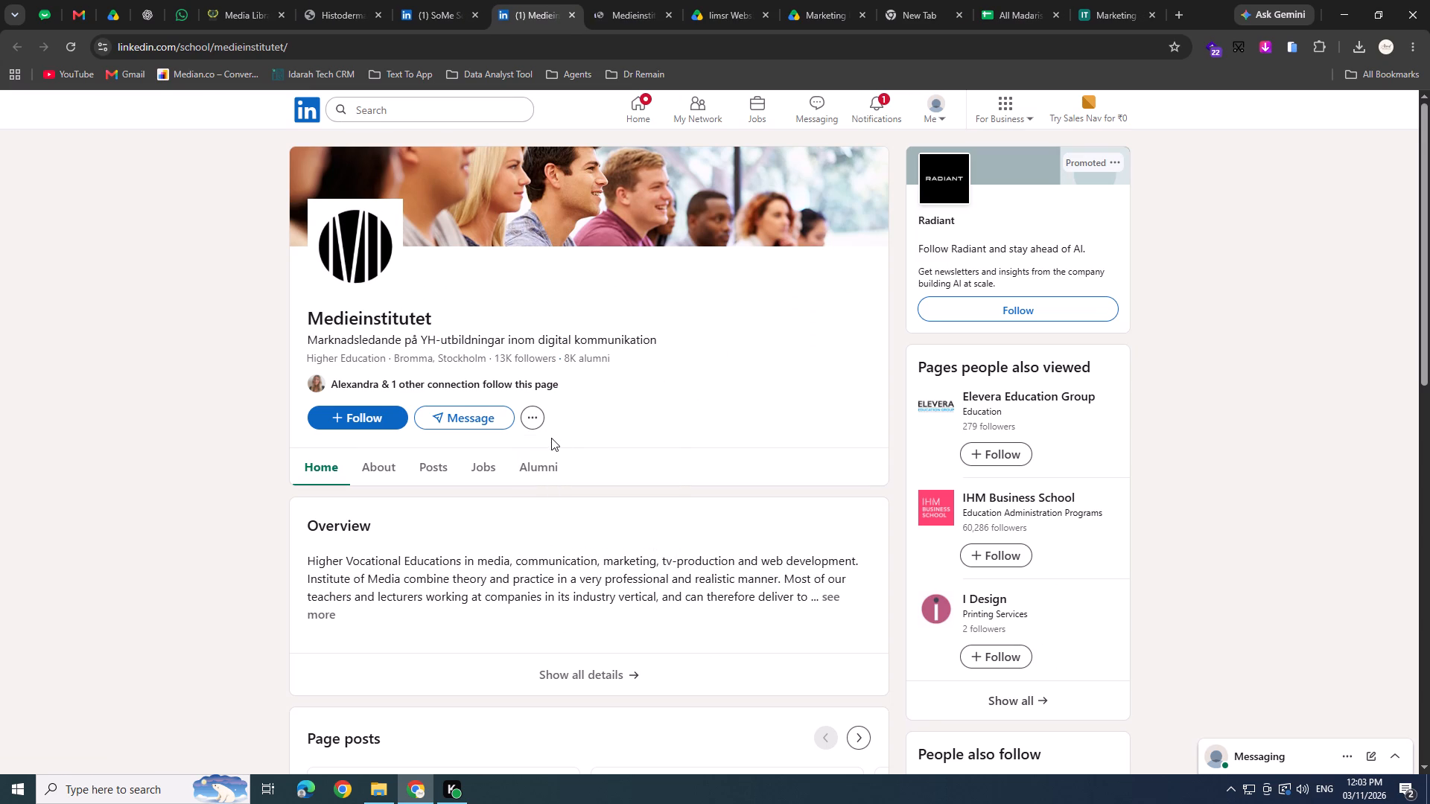
pyautogui.hotkey('ctrl', 'w')
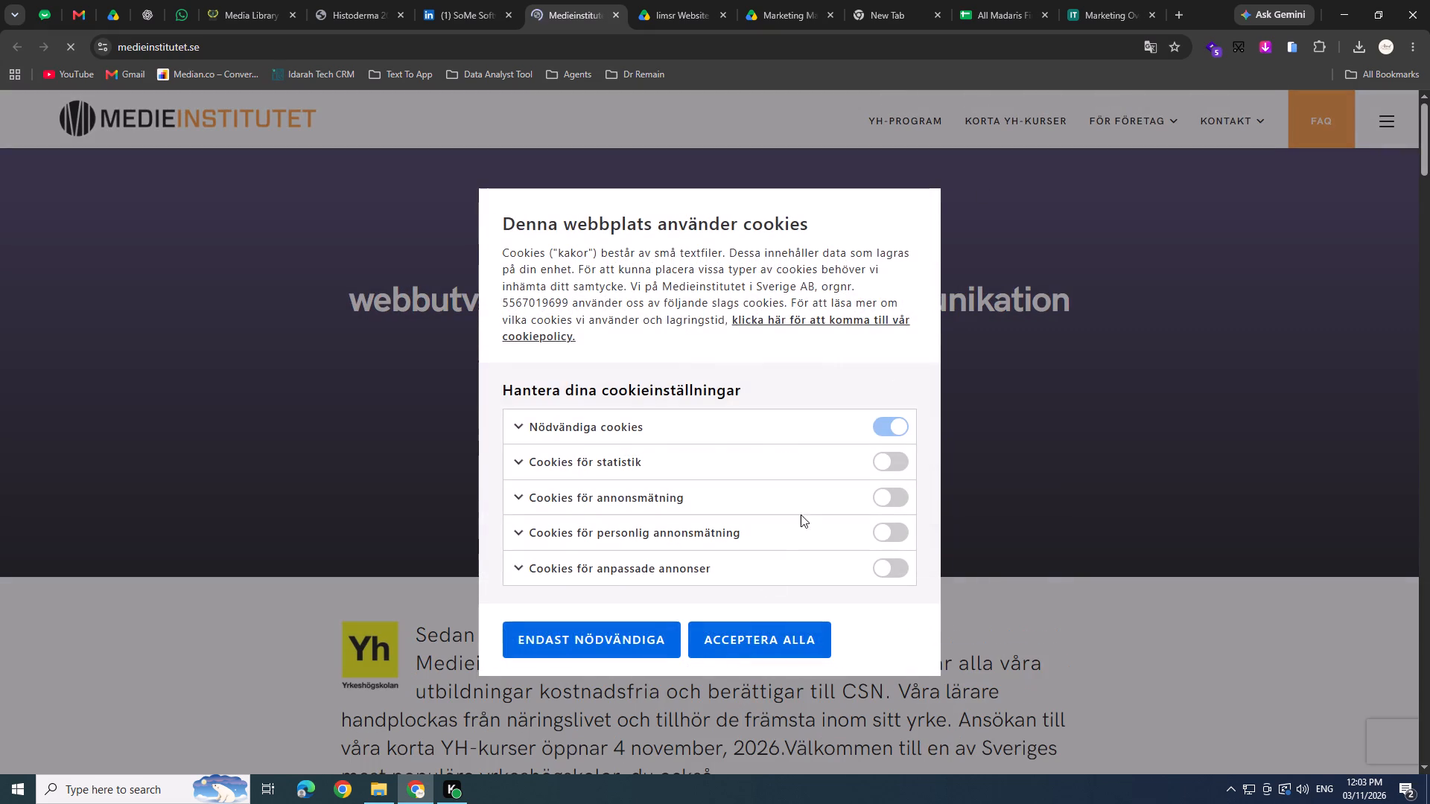
# Allow only the necessary cookies on the Medieinstitutet website.
pyautogui.click(608, 638)
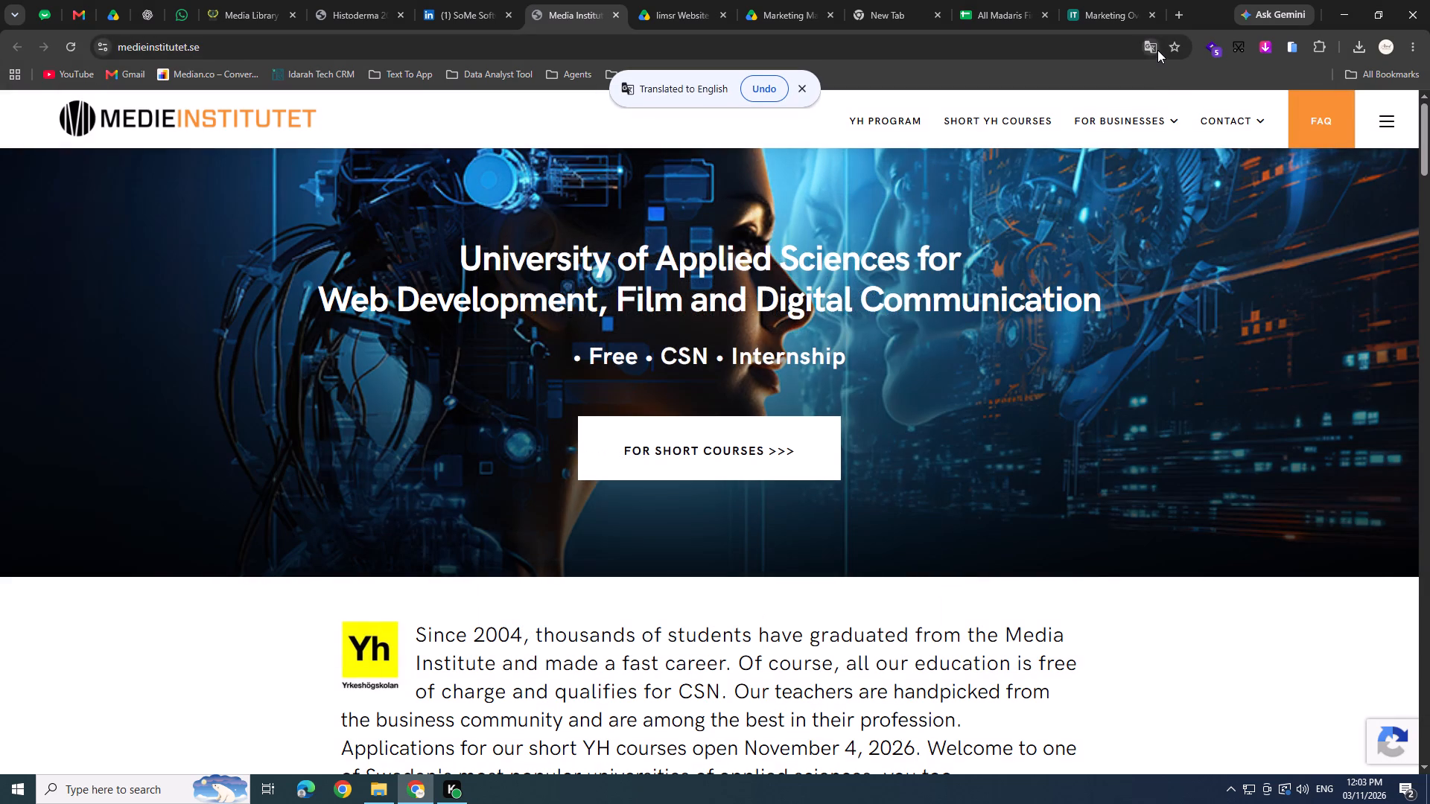
# Set the page translation of the Medieinstitutet website from Swedish to English.
pyautogui.click(1157, 50)
pyautogui.click(1081, 77)
pyautogui.click(1049, 79)
pyautogui.click(1084, 77)
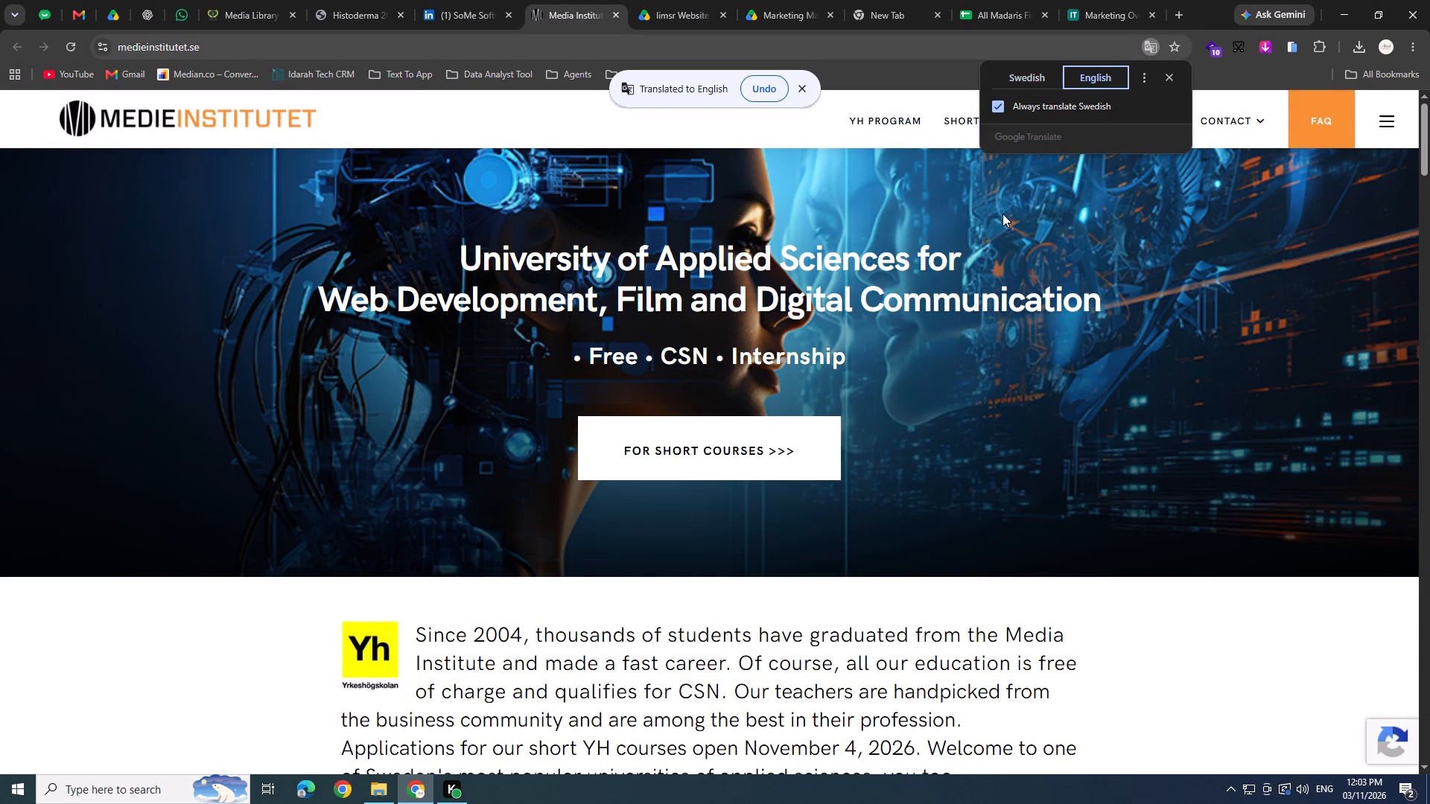
# Examine the Medieinstitutet homepage from the hero section down to the campus contacts and collaboration partners in the footer.
pyautogui.click(962, 265)
pyautogui.scroll(-5, 897, 144)
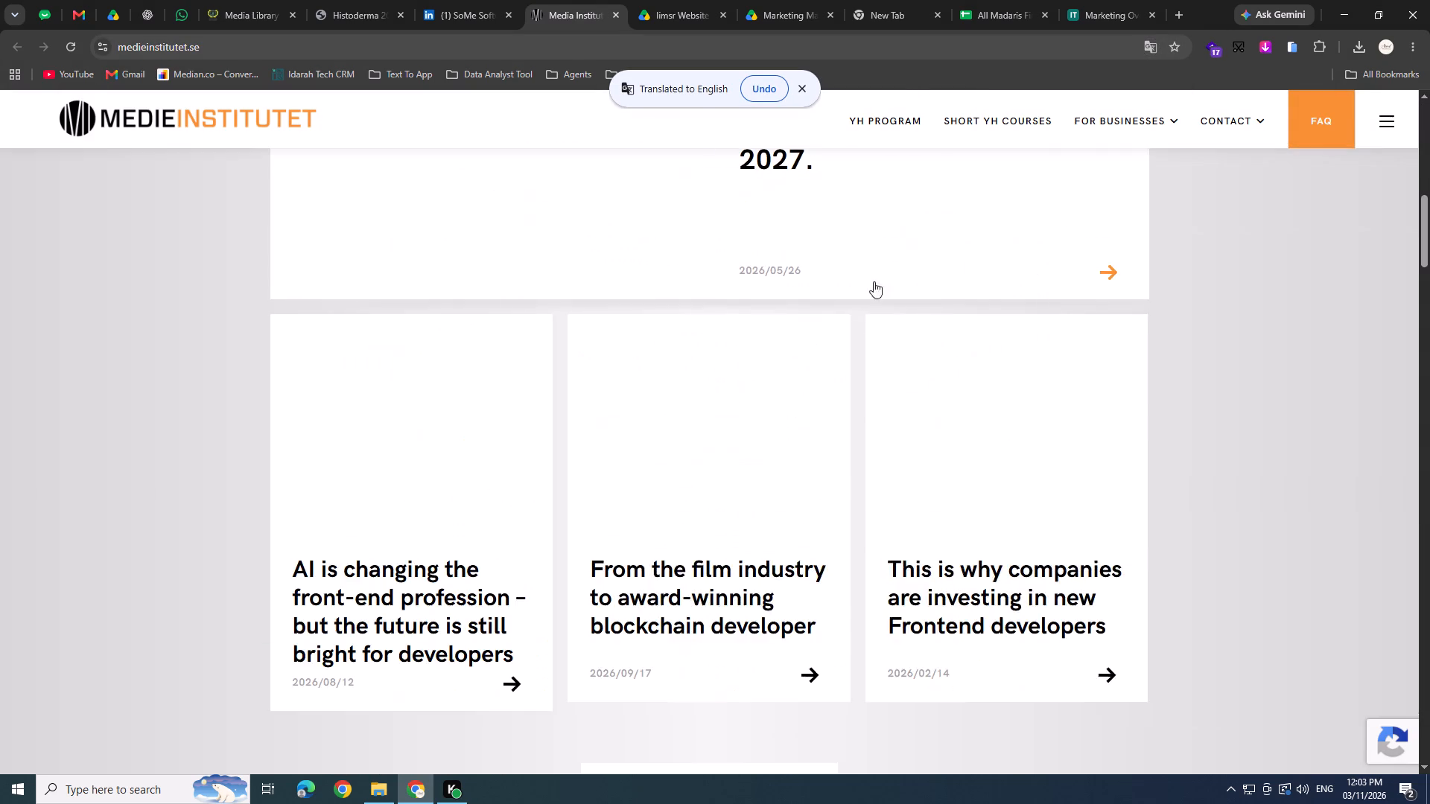
pyautogui.scroll(-12, 859, 322)
pyautogui.scroll(-6, 337, 177)
pyautogui.scroll(-6, 219, 249)
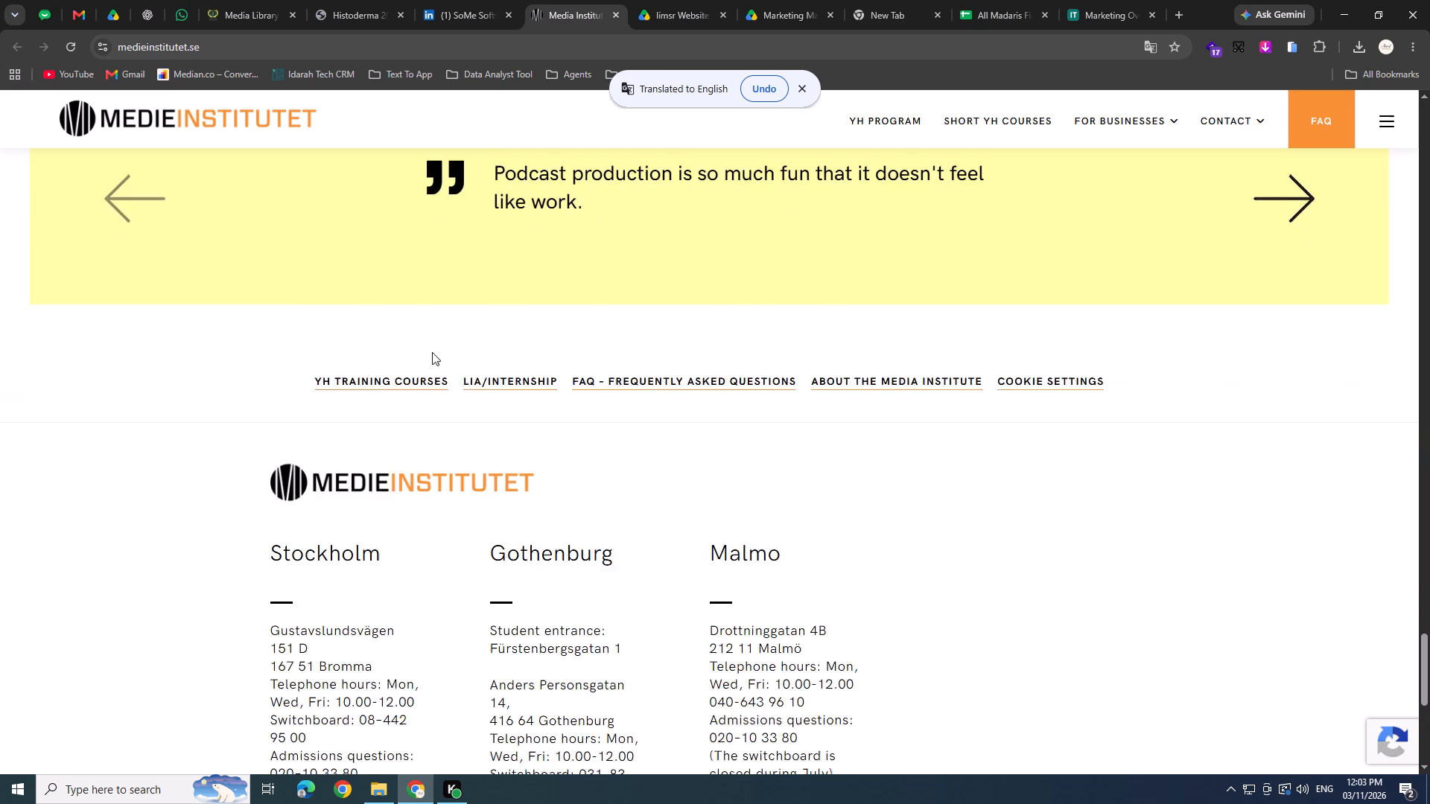
pyautogui.scroll(-13, 432, 352)
pyautogui.scroll(-5, 486, 389)
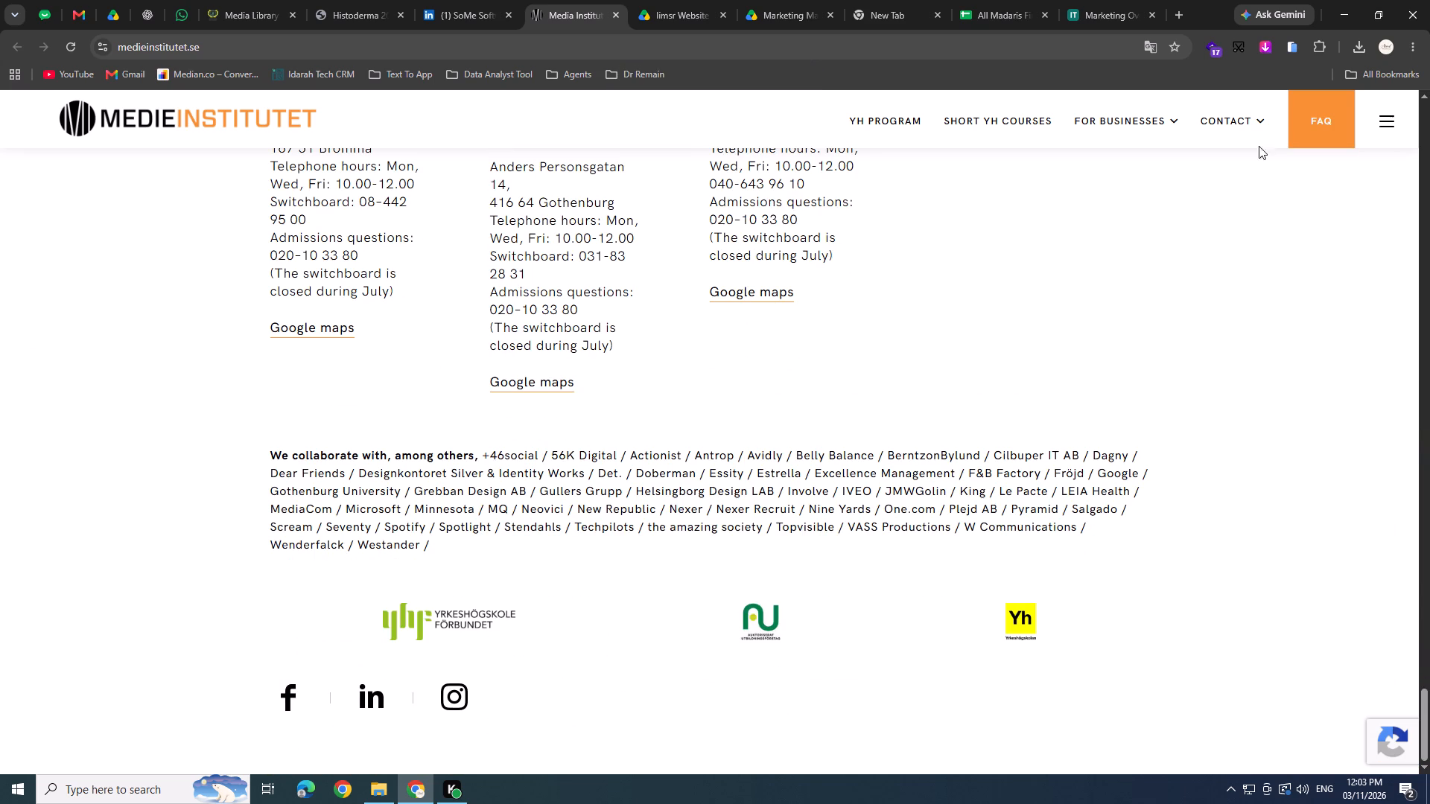
# Open Medieinstitutet's For Businesses page from the site navigation, glance at it and close the site.
pyautogui.click(1369, 115)
pyautogui.scroll(-1, 685, 492)
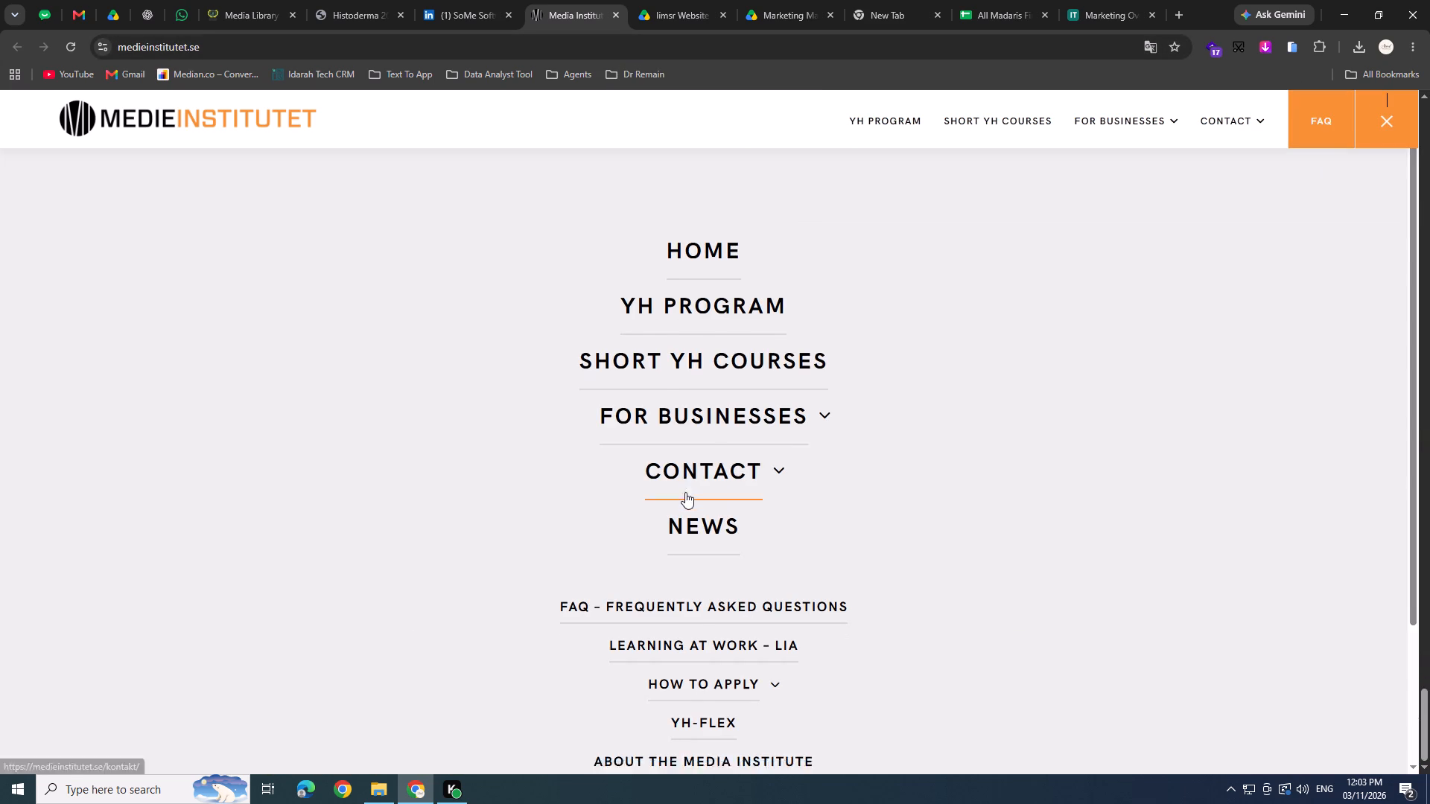
pyautogui.scroll(-1, 685, 492)
pyautogui.scroll(1, 696, 514)
pyautogui.click(713, 418)
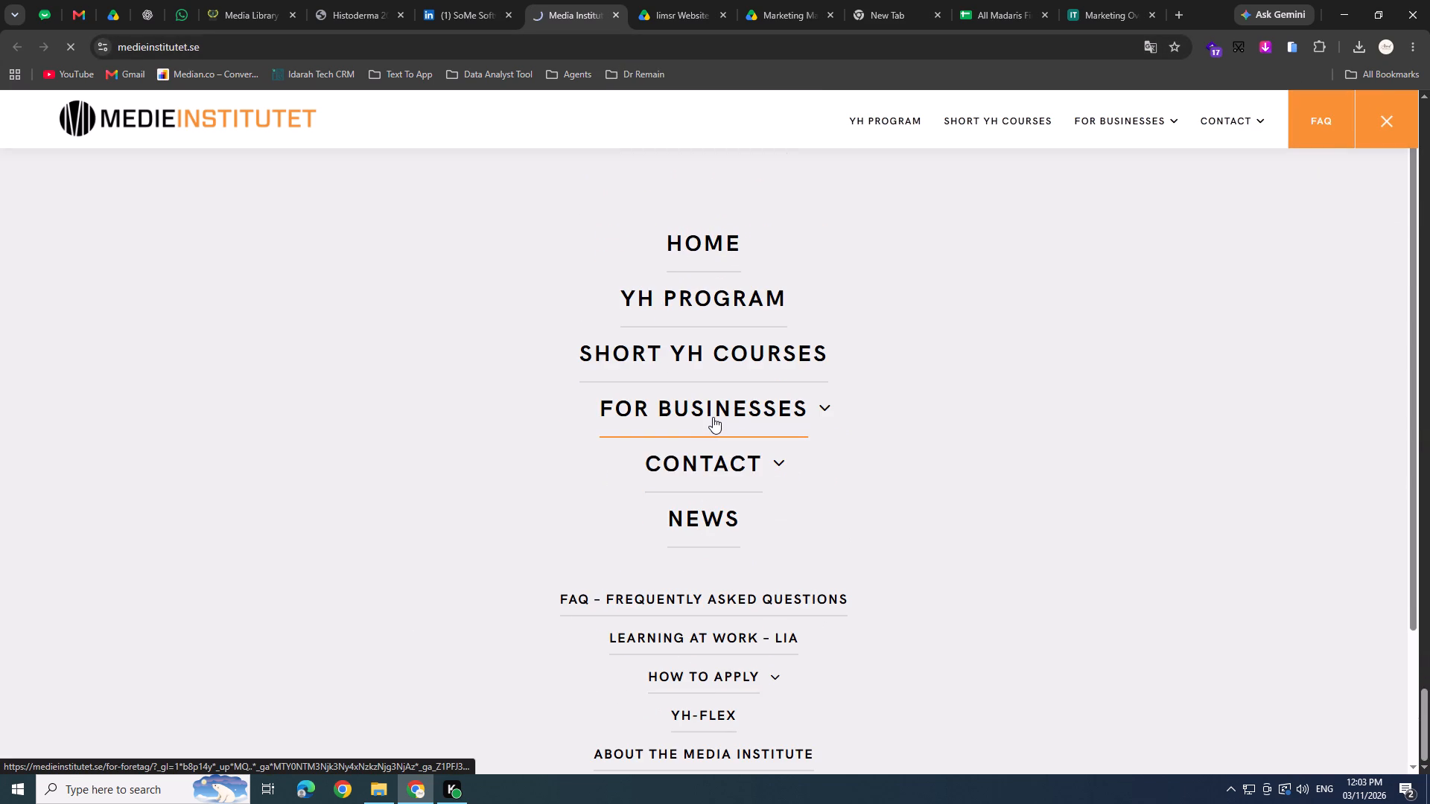
pyautogui.hotkey('ctrl', 'w')
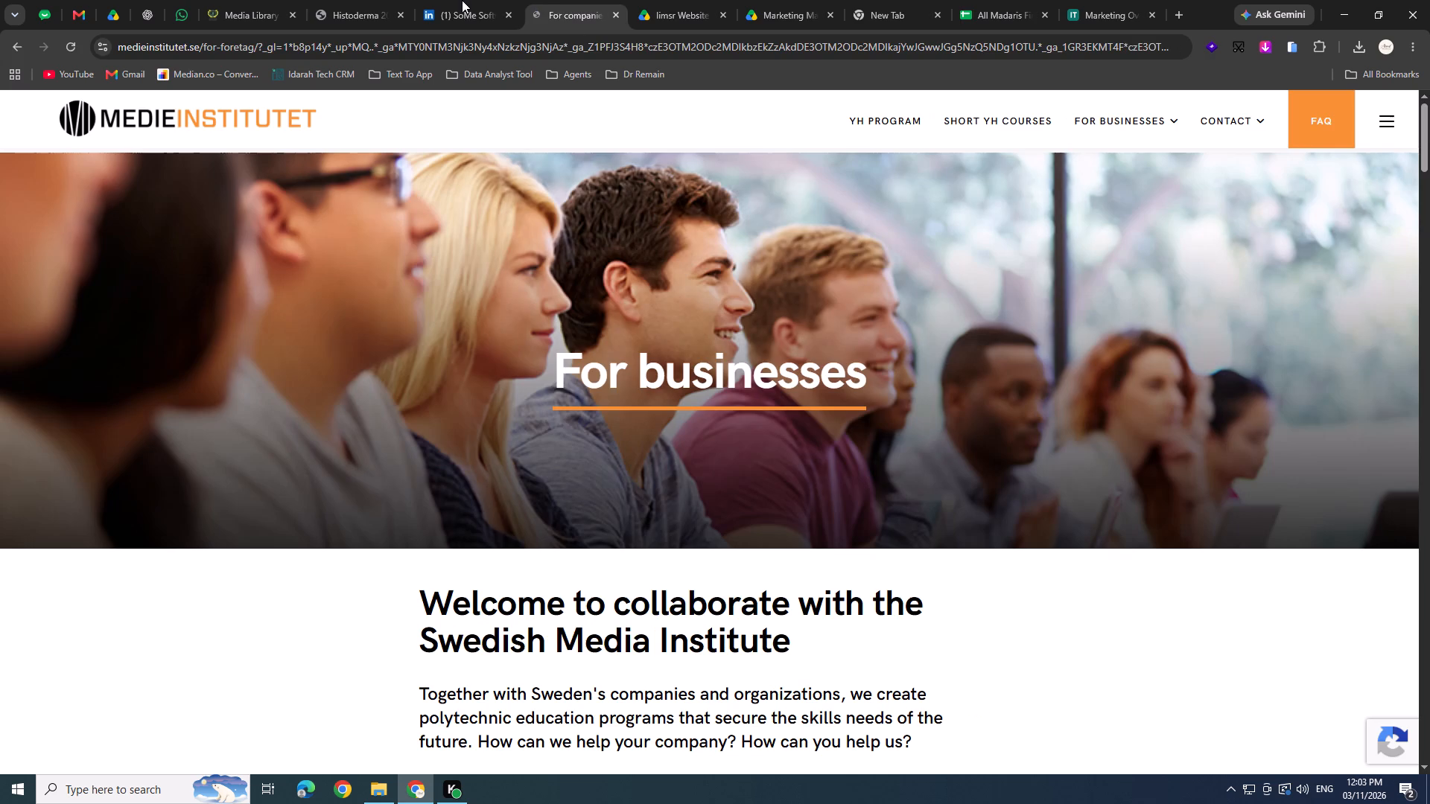
# Return to SoMe Software's LinkedIn company page, check its People section and open its Posts.
pyautogui.click(460, 0)
pyautogui.scroll(-2, 547, 415)
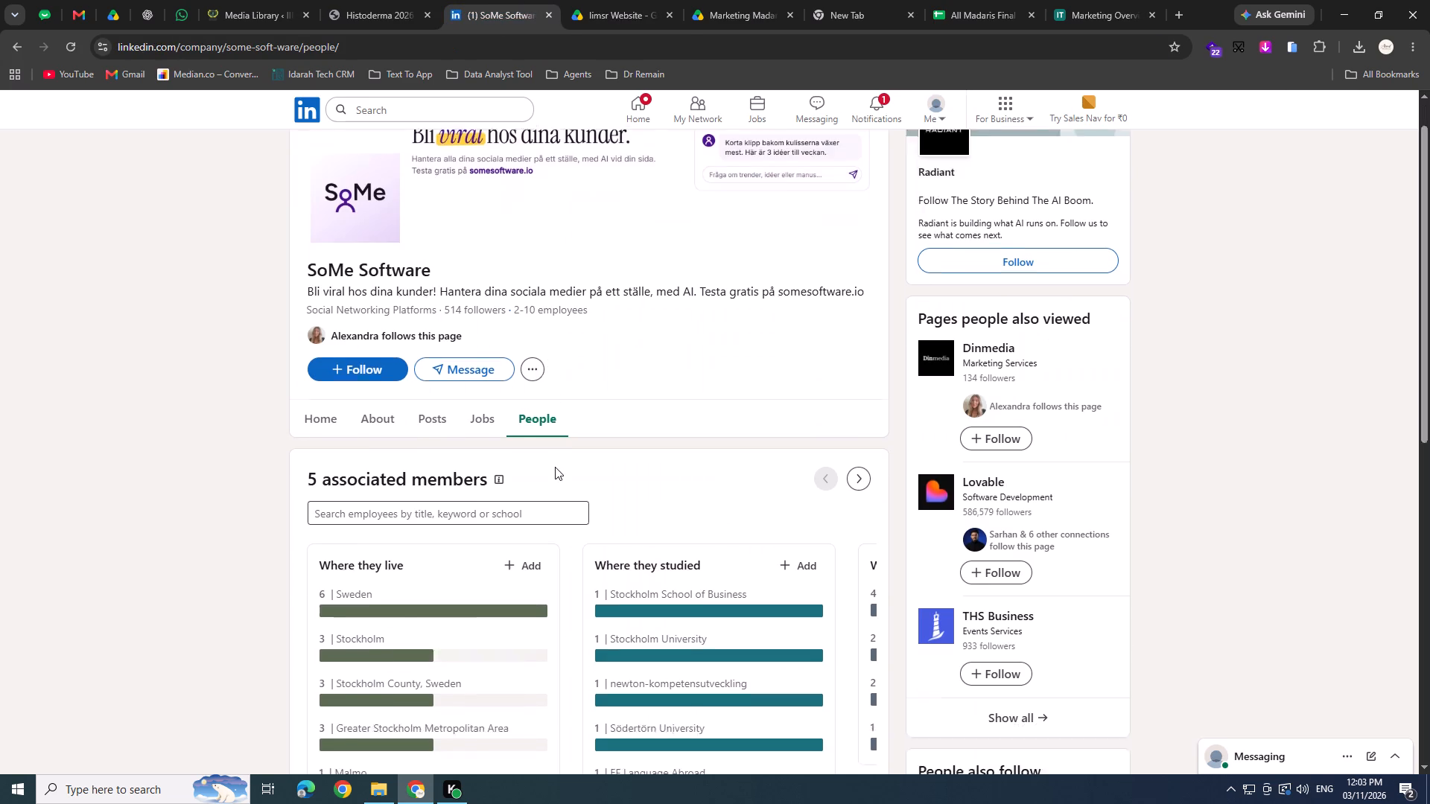
pyautogui.scroll(-2, 523, 386)
pyautogui.scroll(3, 524, 375)
pyautogui.click(489, 293)
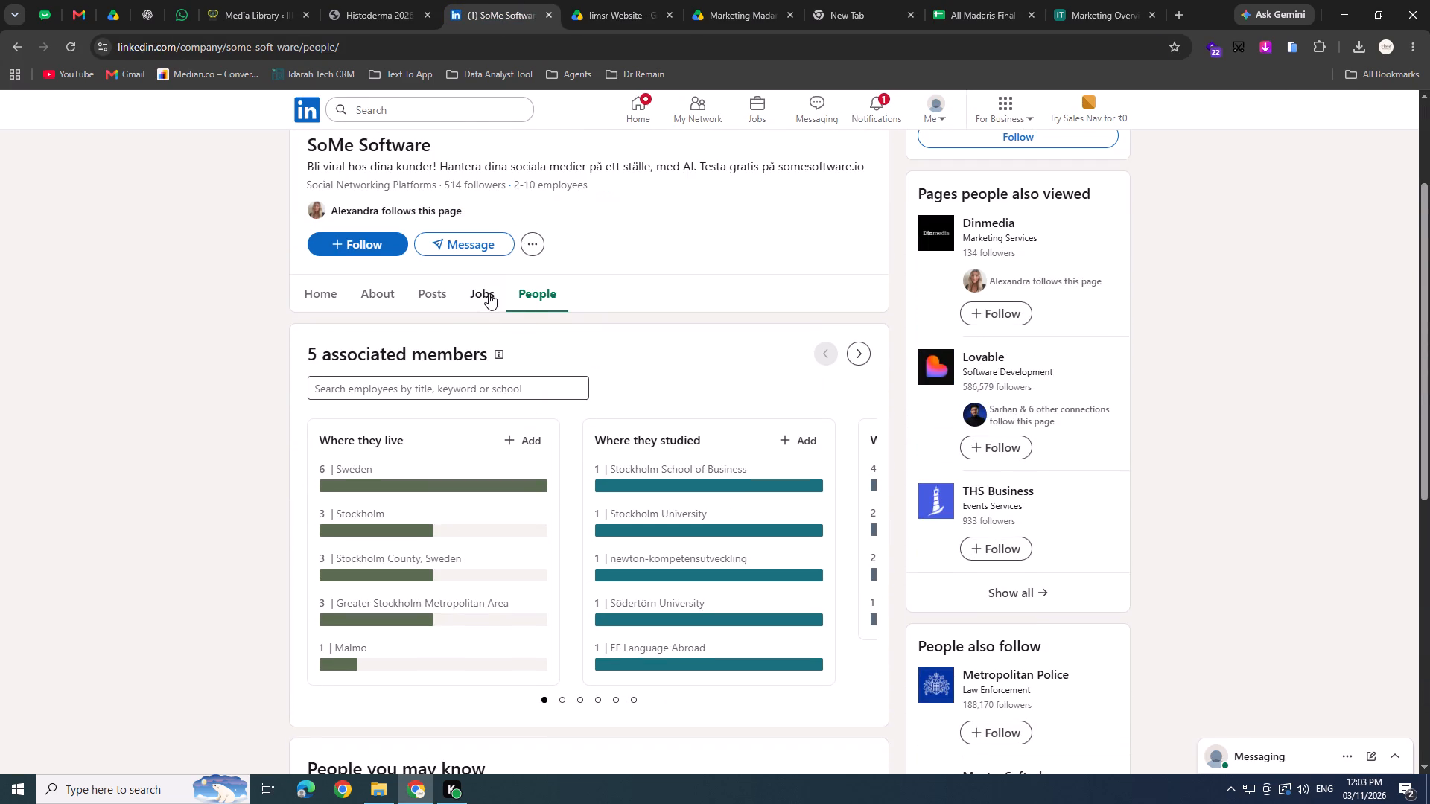
pyautogui.click(440, 301)
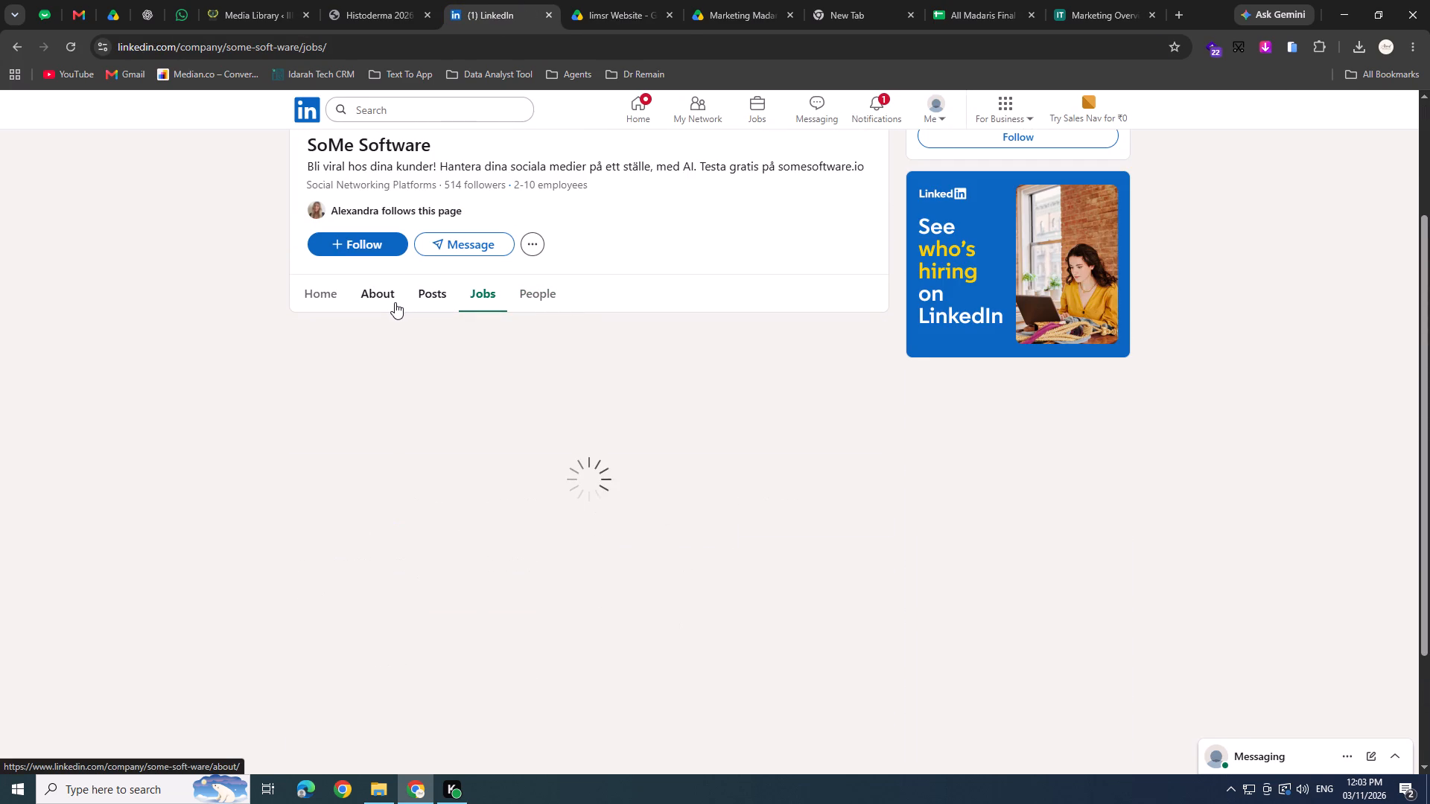
# Examine SoMe Software's recent LinkedIn posts, down to the reposted Medieinstitutet workshop on AI-driven marketing.
pyautogui.scroll(-1, 442, 380)
pyautogui.scroll(-1, 547, 496)
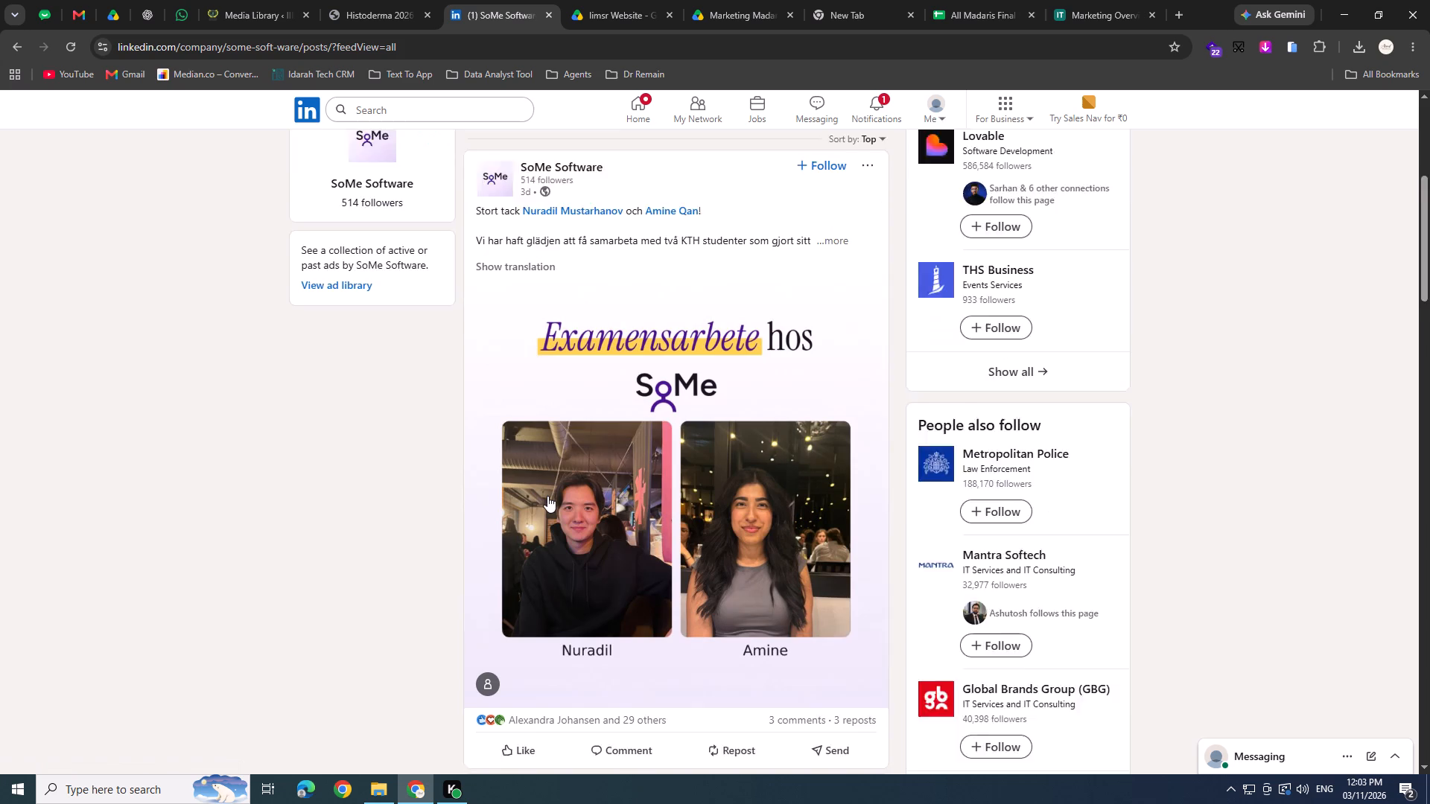
pyautogui.scroll(1, 547, 496)
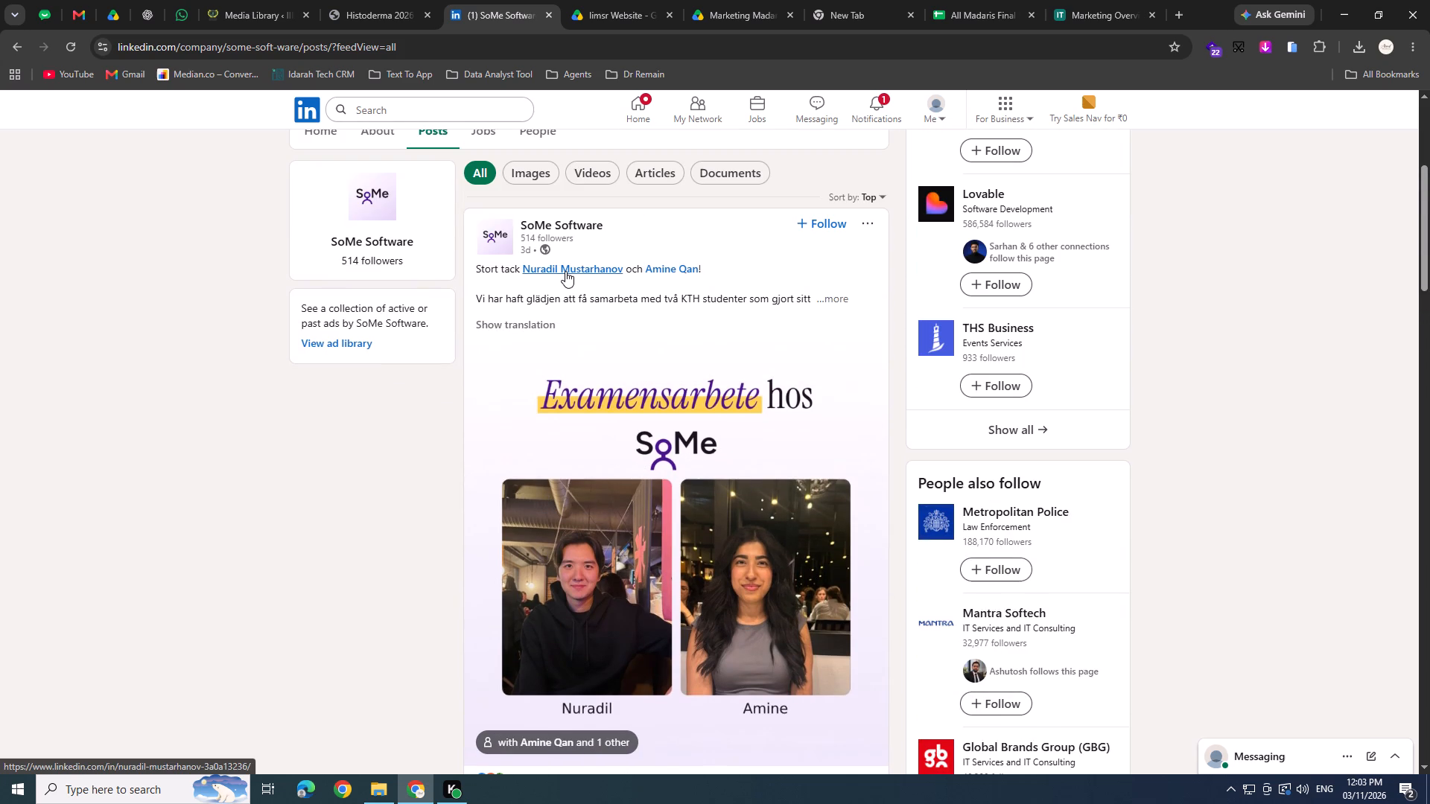
pyautogui.scroll(-3, 566, 277)
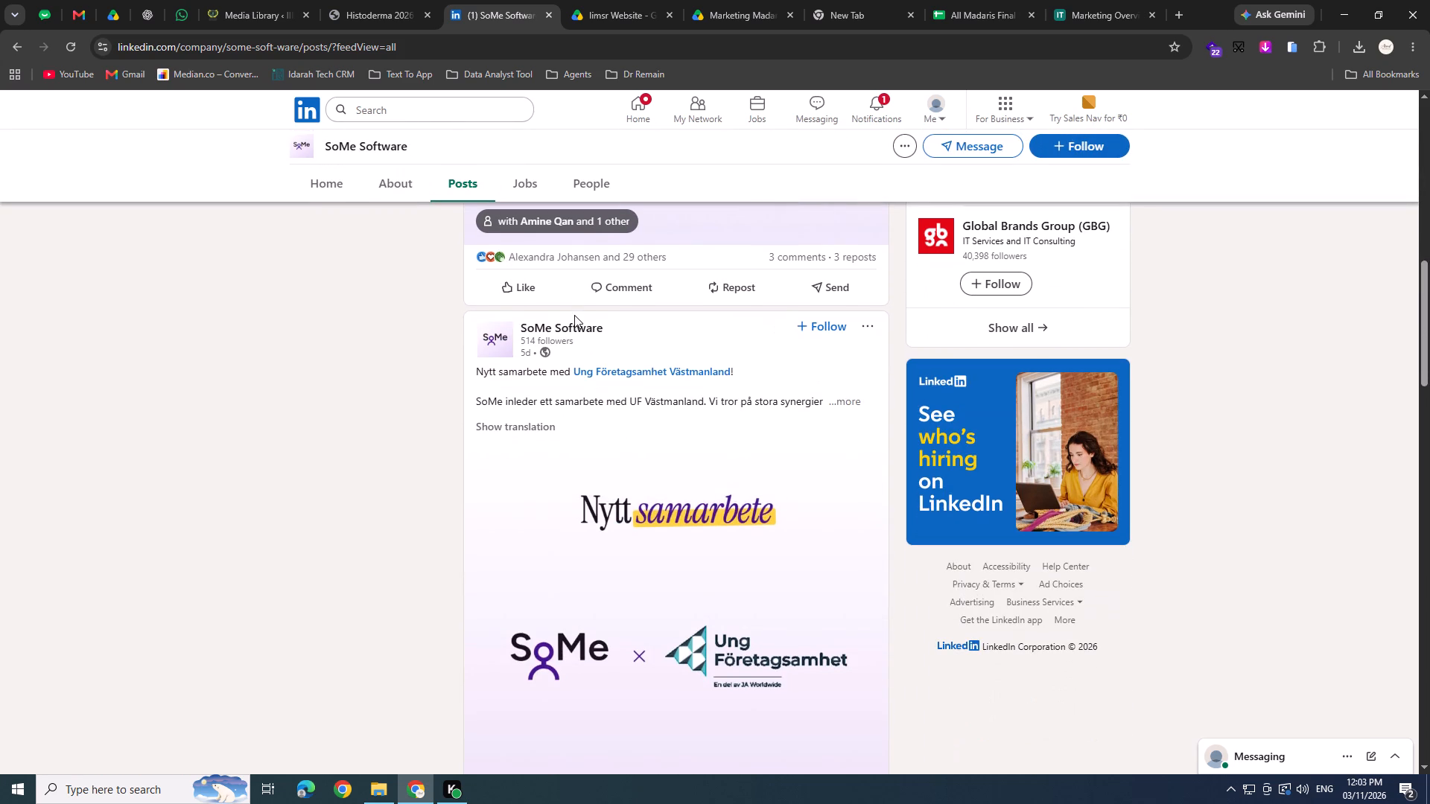
pyautogui.scroll(1, 550, 229)
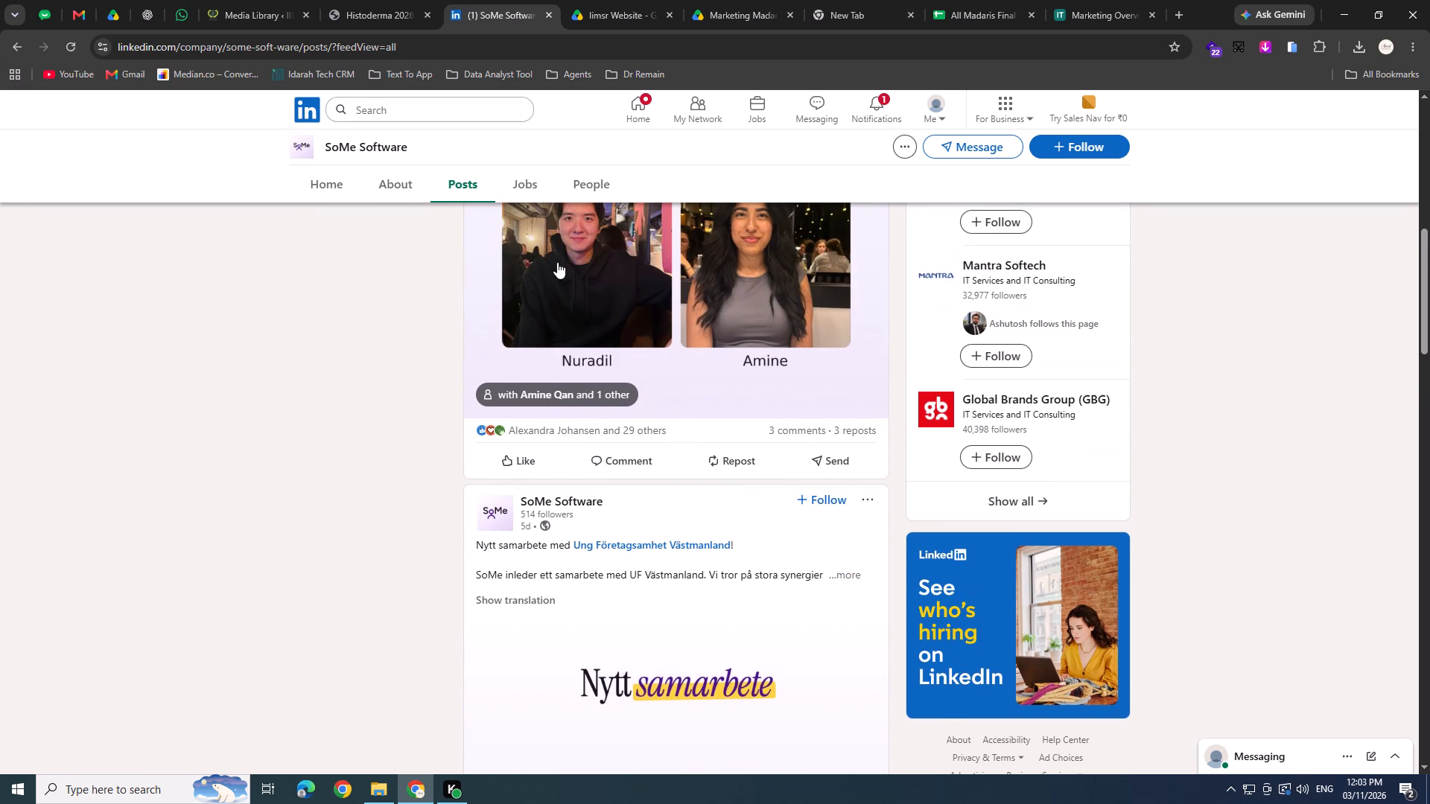
pyautogui.scroll(2, 557, 268)
pyautogui.scroll(-4, 610, 373)
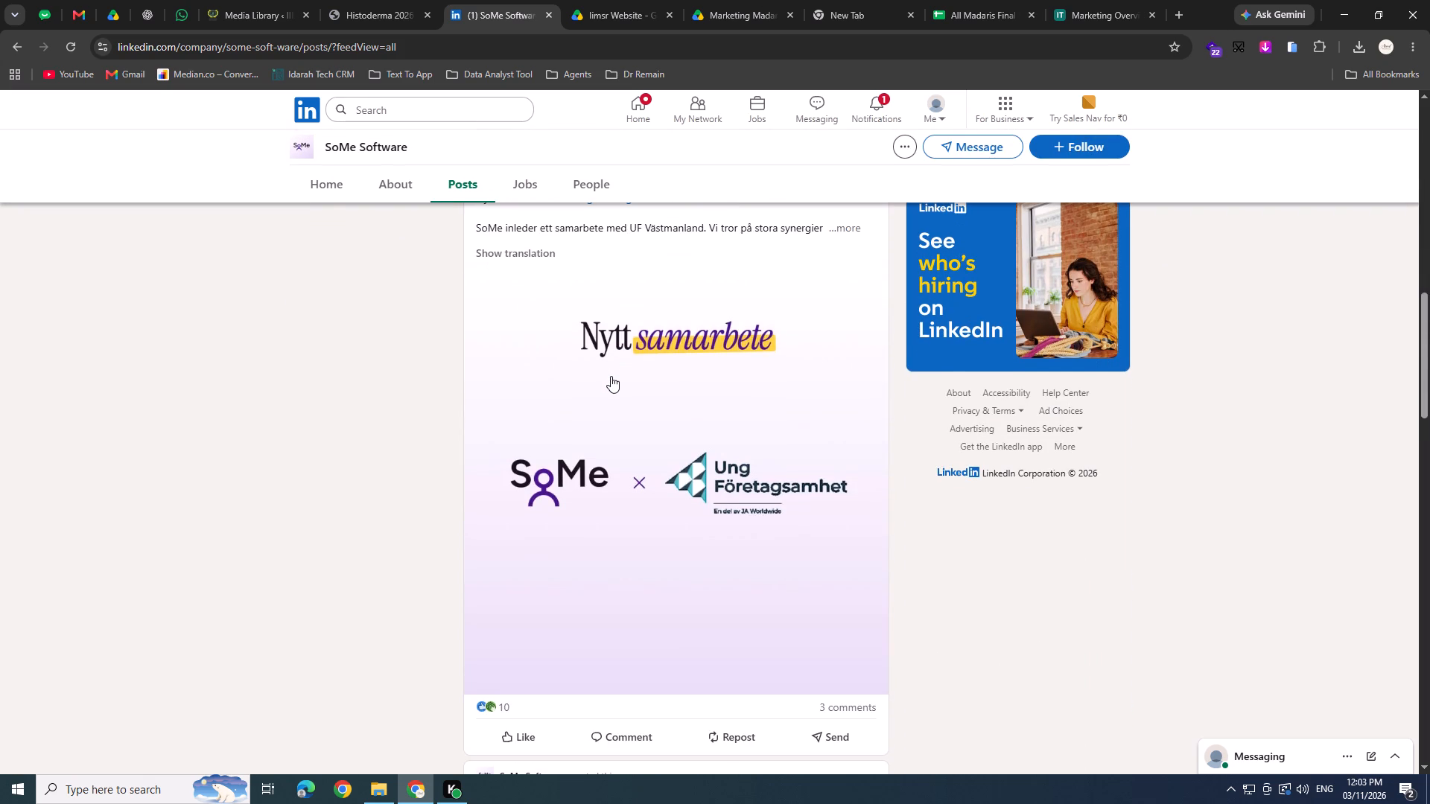
pyautogui.scroll(-6, 611, 376)
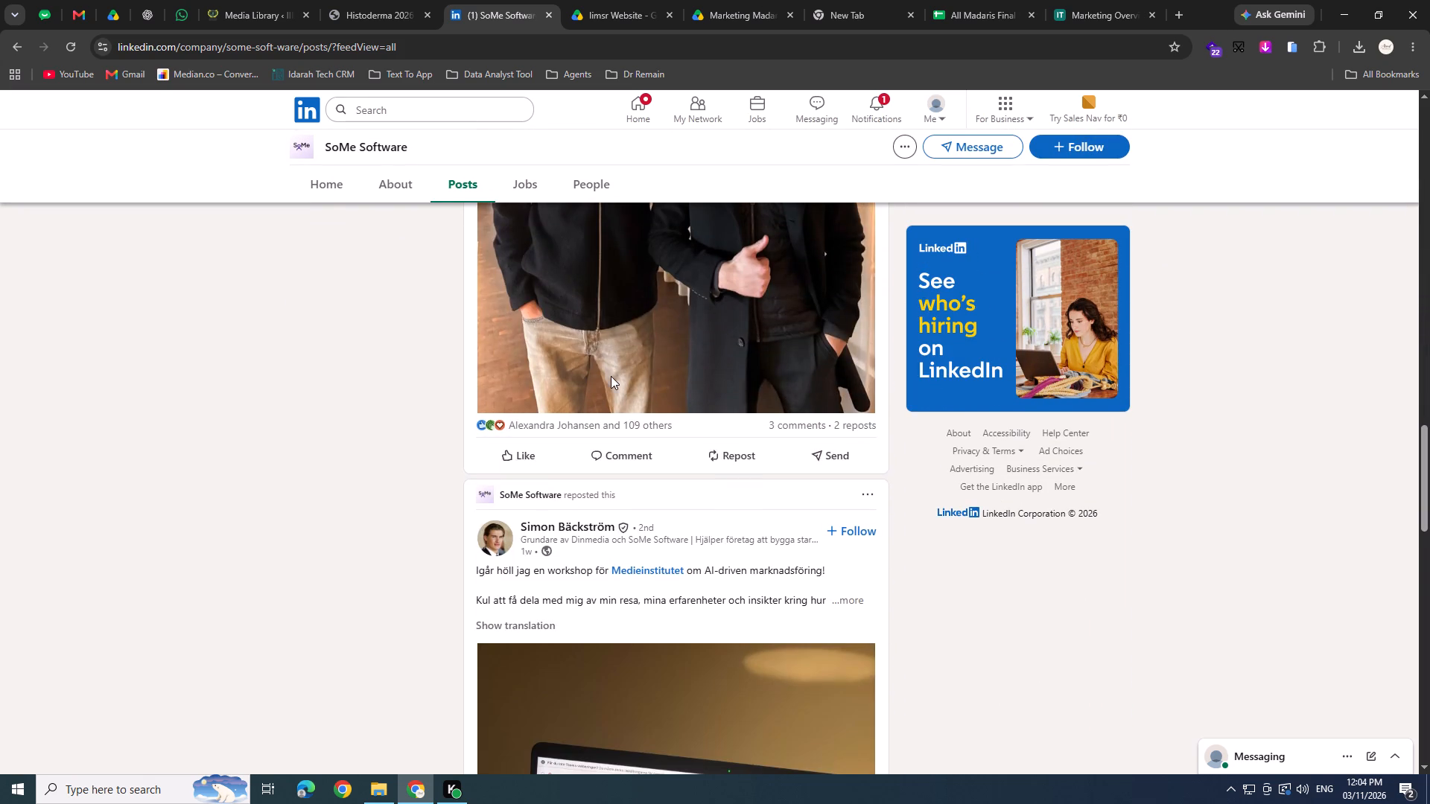
pyautogui.scroll(-2, 611, 376)
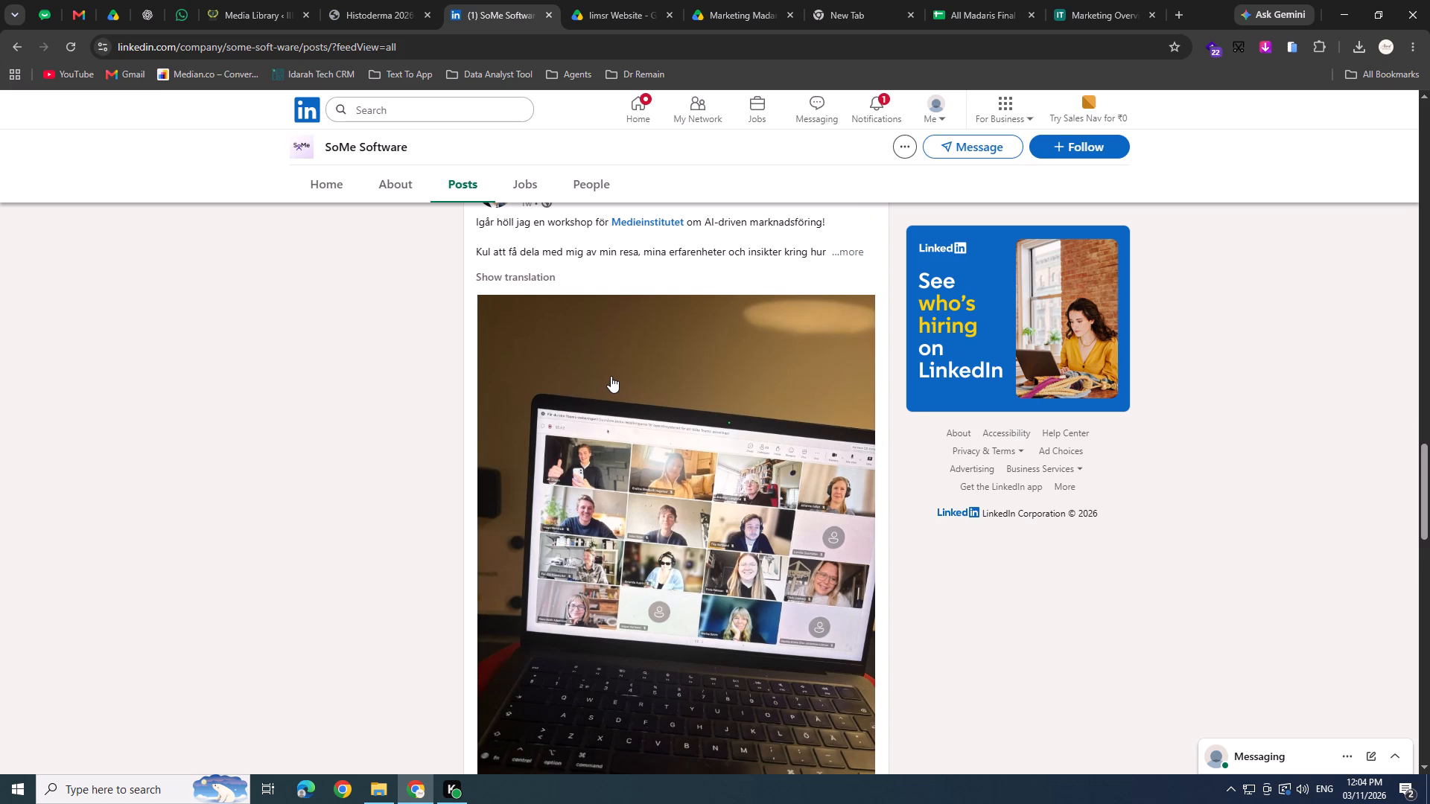
pyautogui.scroll(-1, 611, 377)
# View the Medieinstitutet workshop post's photo enlarged in a separate tab, then close it and return to the feed.
pyautogui.click(611, 377)
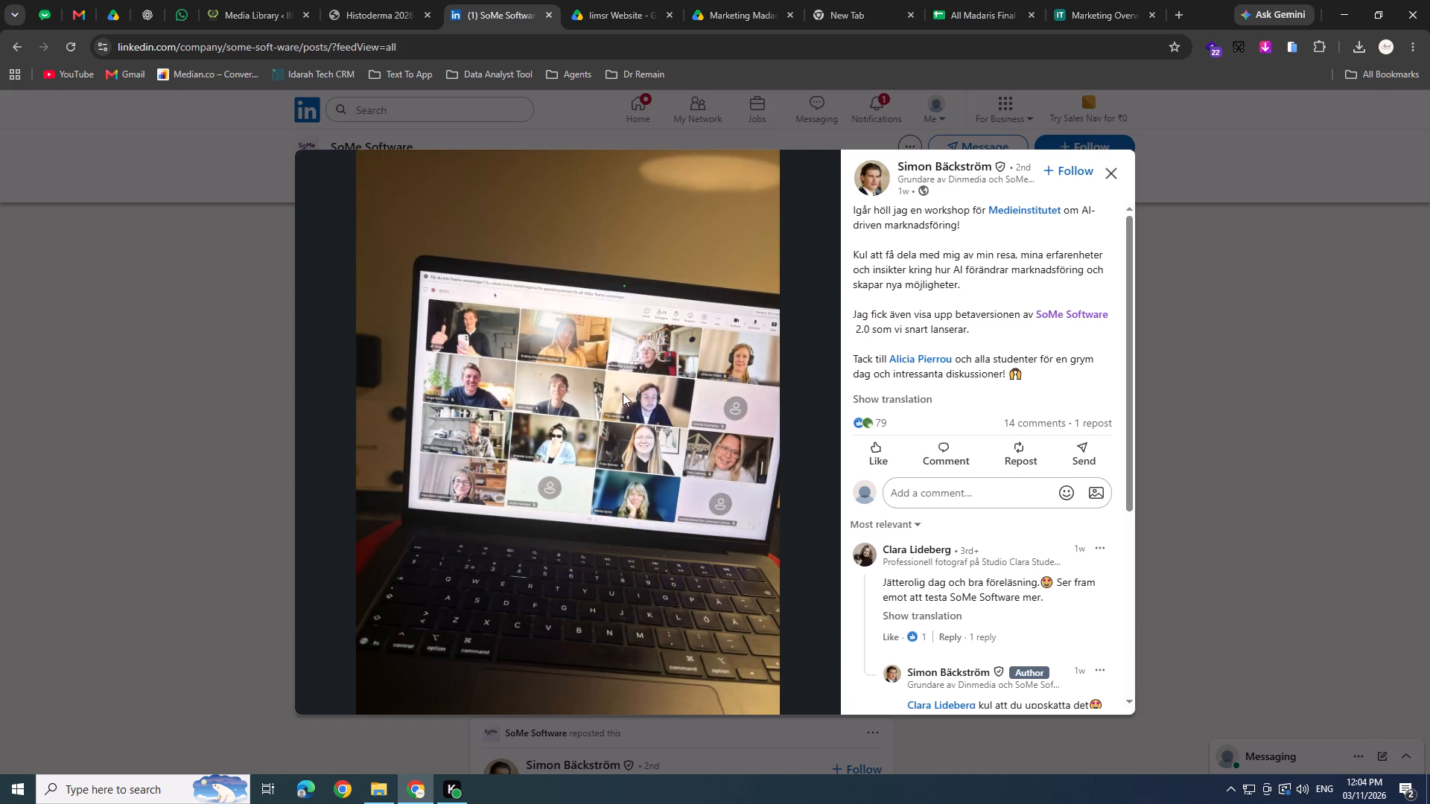
pyautogui.rightClick(627, 405)
pyautogui.click(643, 422)
pyautogui.click(619, 0)
pyautogui.click(675, 385)
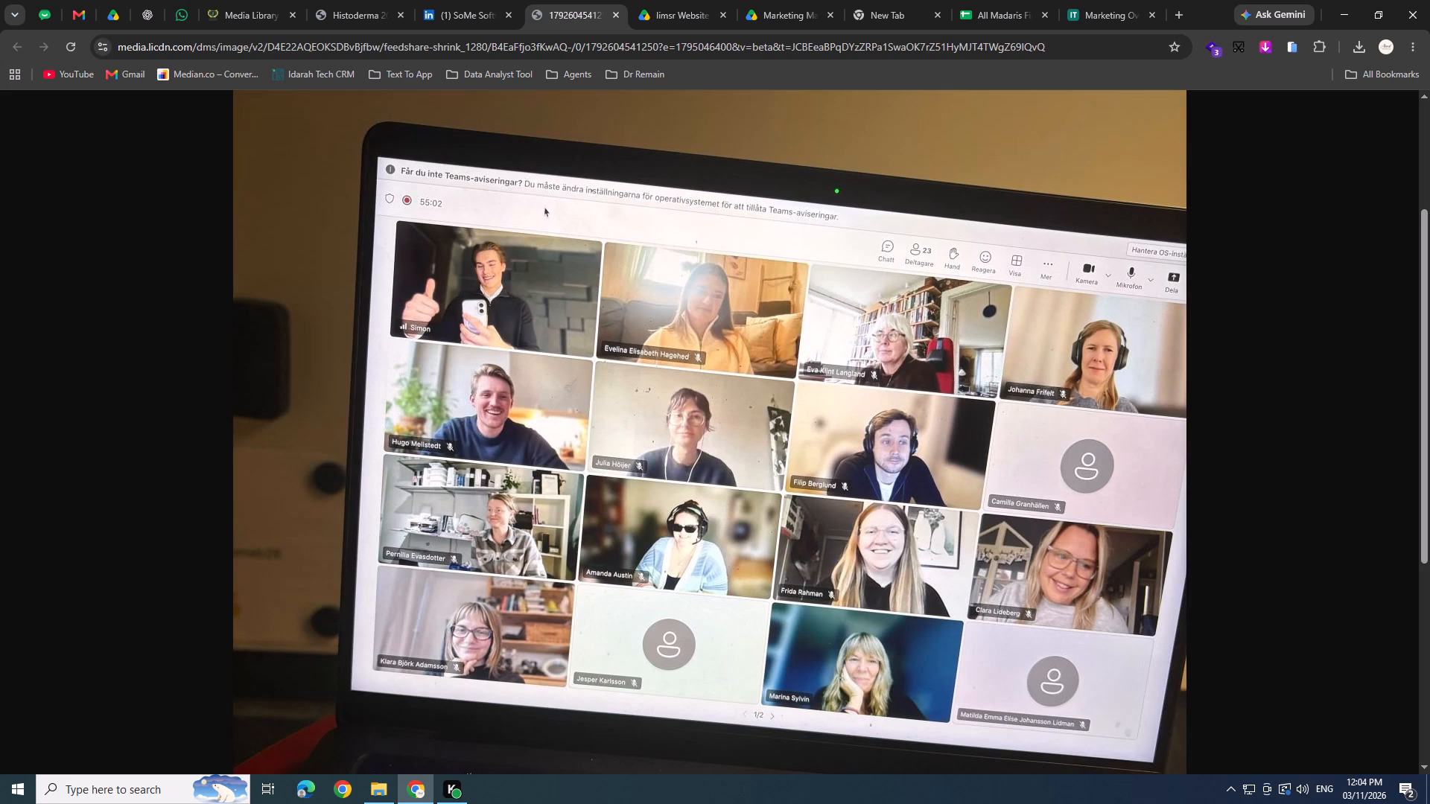
pyautogui.hotkey('ctrl', 'w')
pyautogui.press('Escape')
# Examine SoMe Software's older posts and reposts about product updates, client meetings, events, workshops and internships.
pyautogui.scroll(-3, 901, 398)
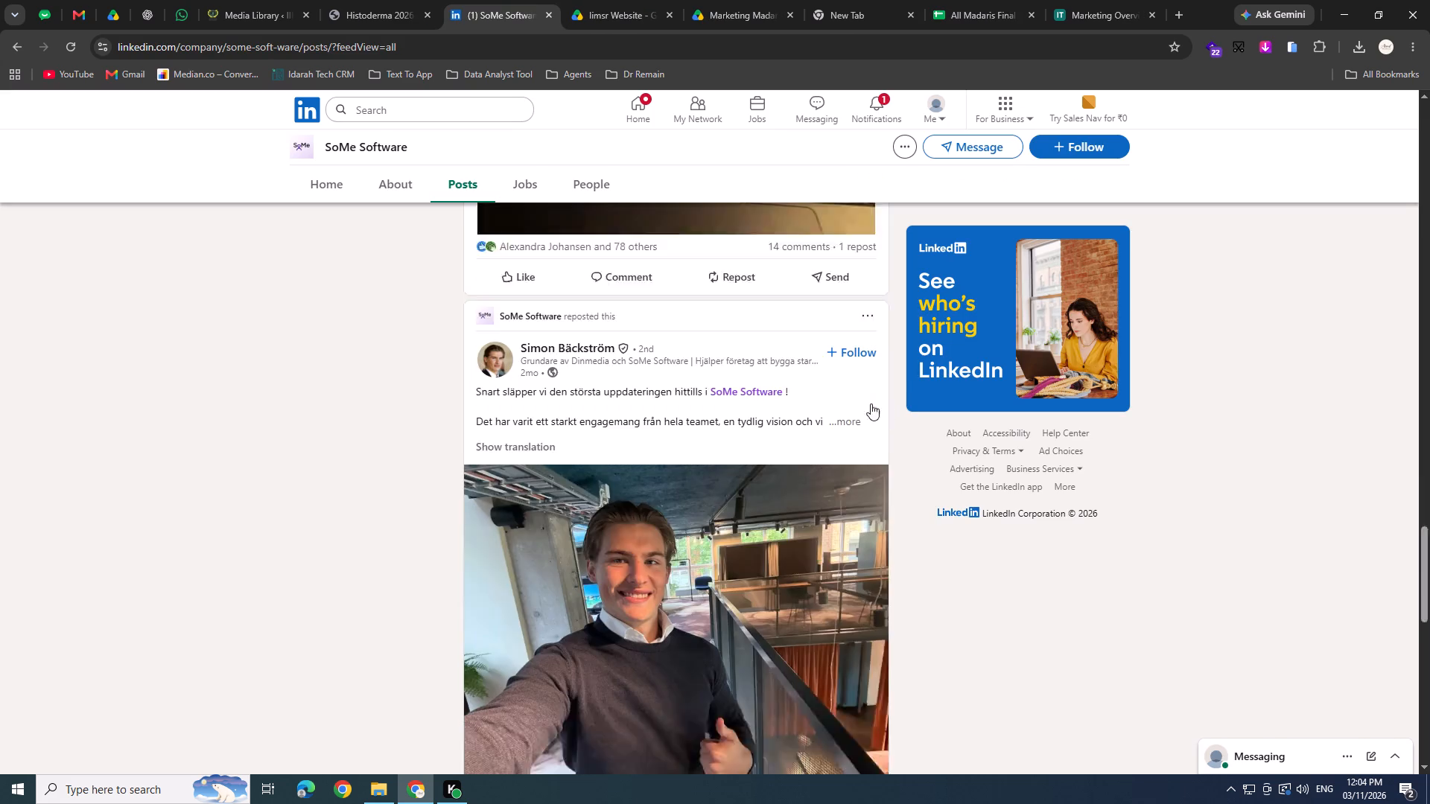
pyautogui.scroll(-8, 801, 390)
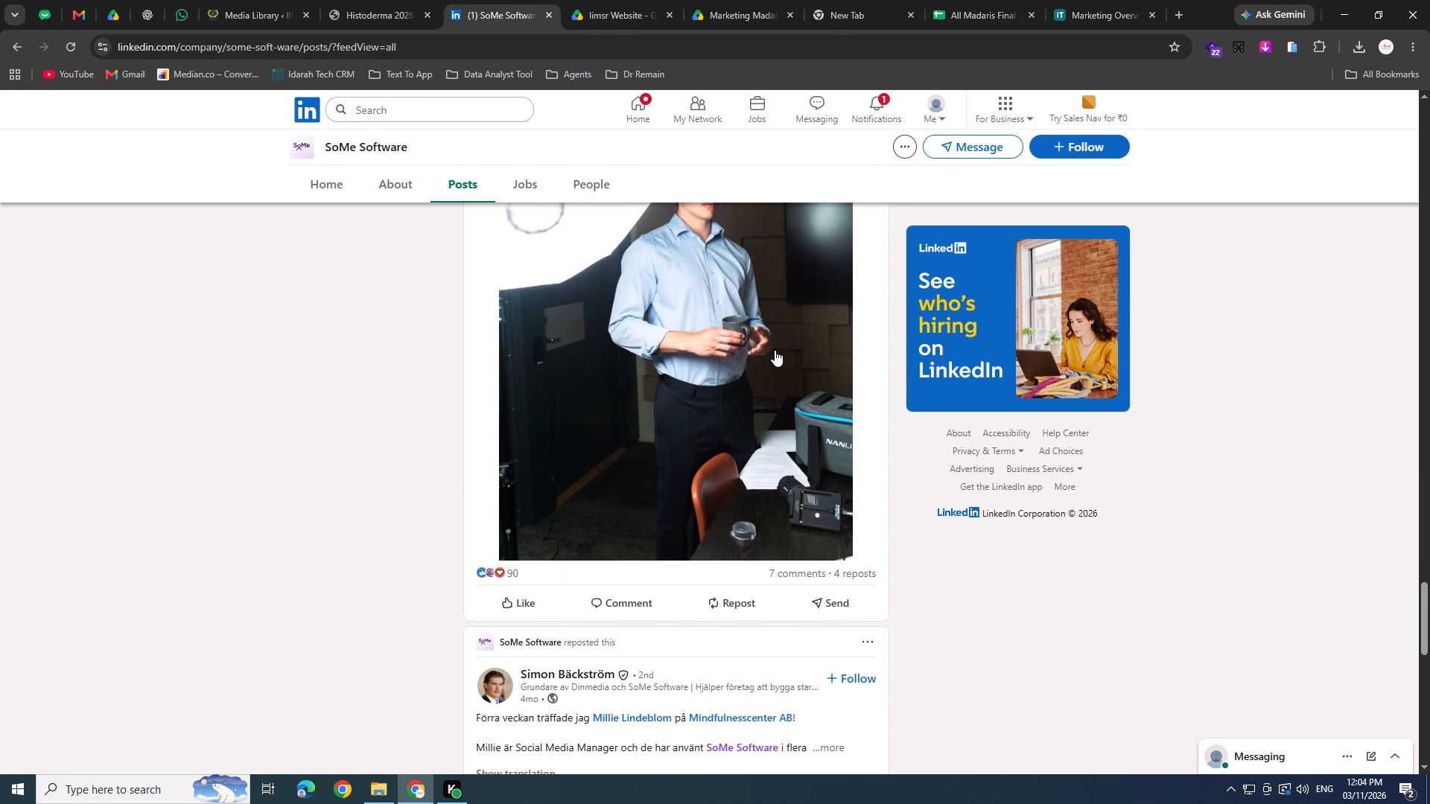
pyautogui.scroll(1, 775, 349)
pyautogui.scroll(-6, 767, 345)
pyautogui.scroll(-3, 728, 391)
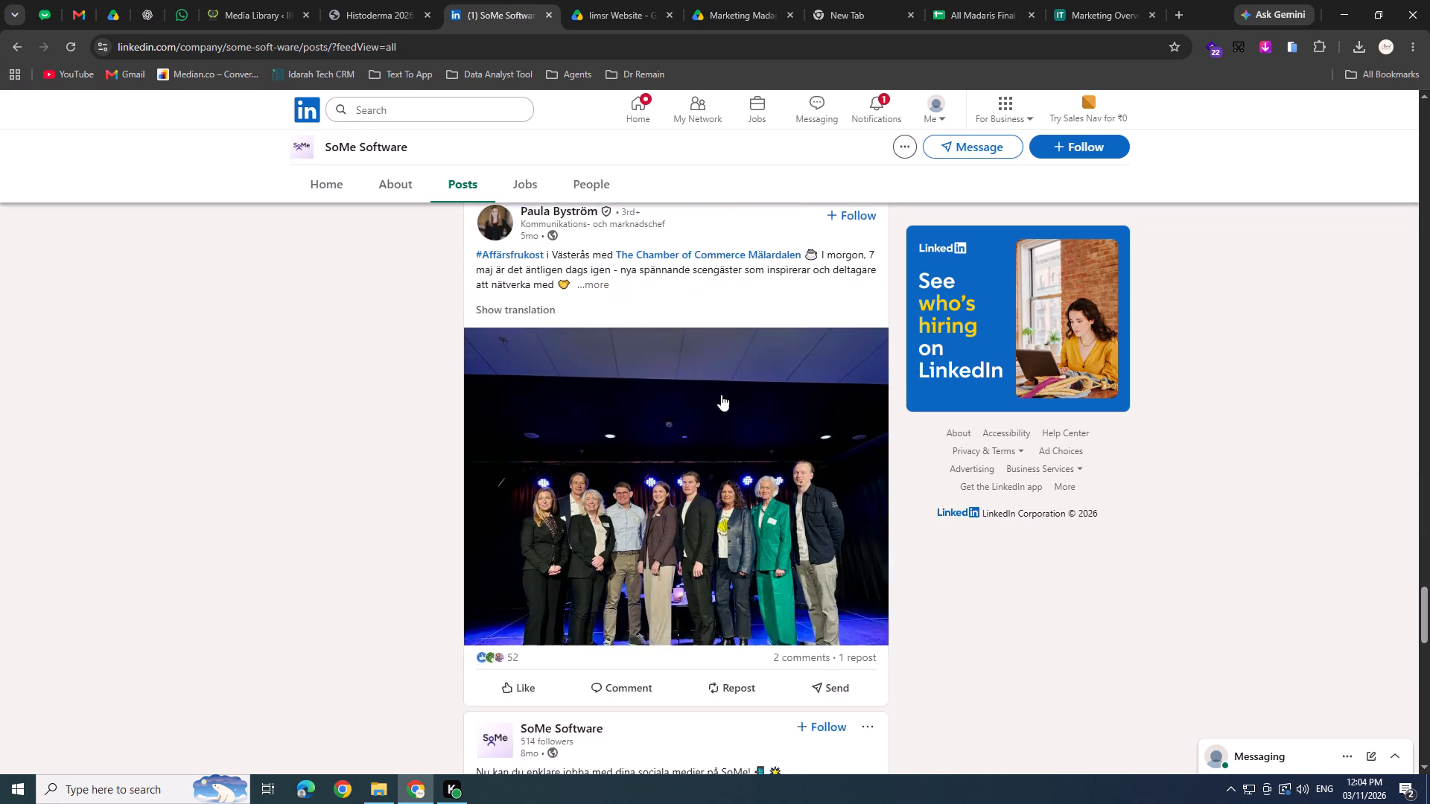
pyautogui.scroll(-4, 706, 450)
pyautogui.scroll(-2, 615, 408)
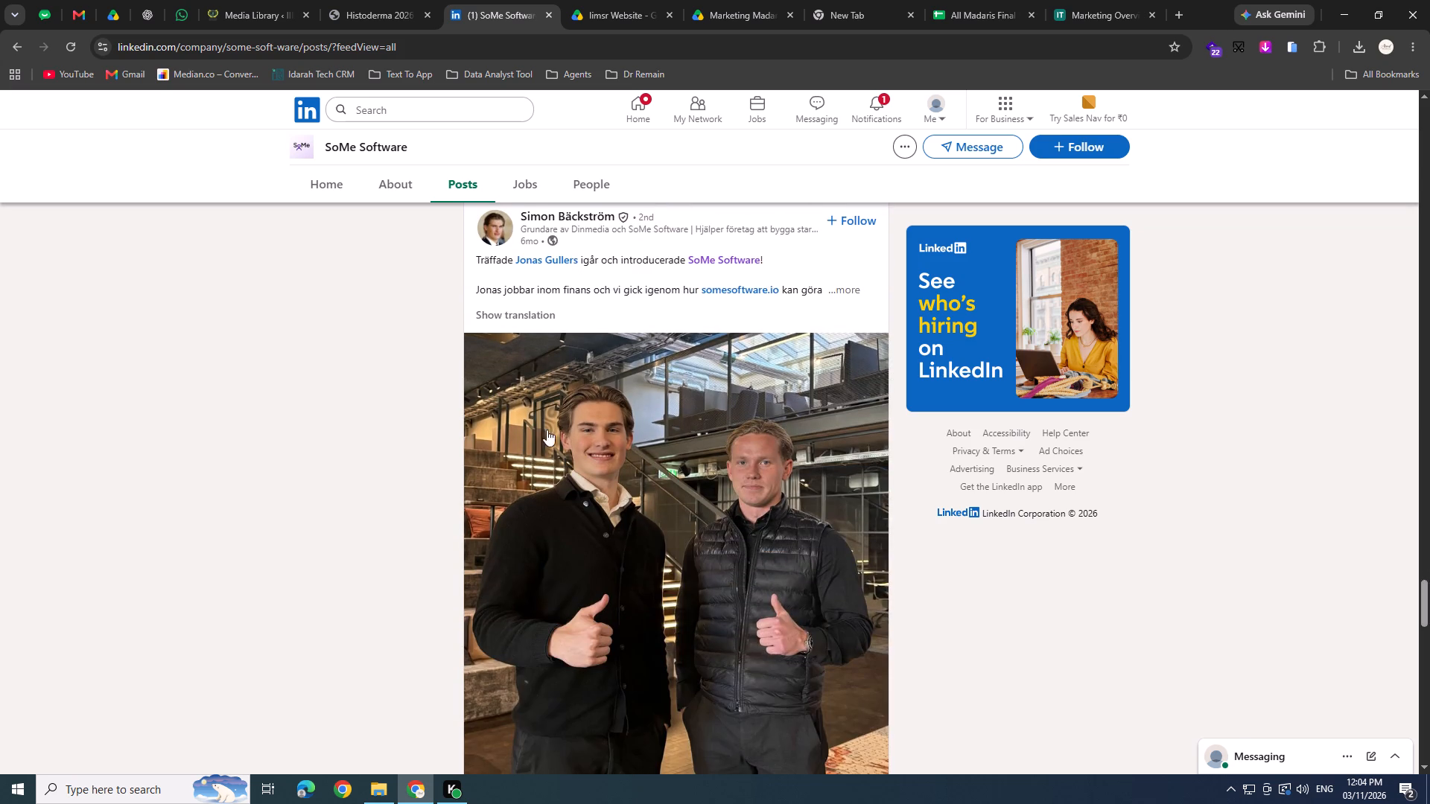
pyautogui.scroll(-7, 557, 412)
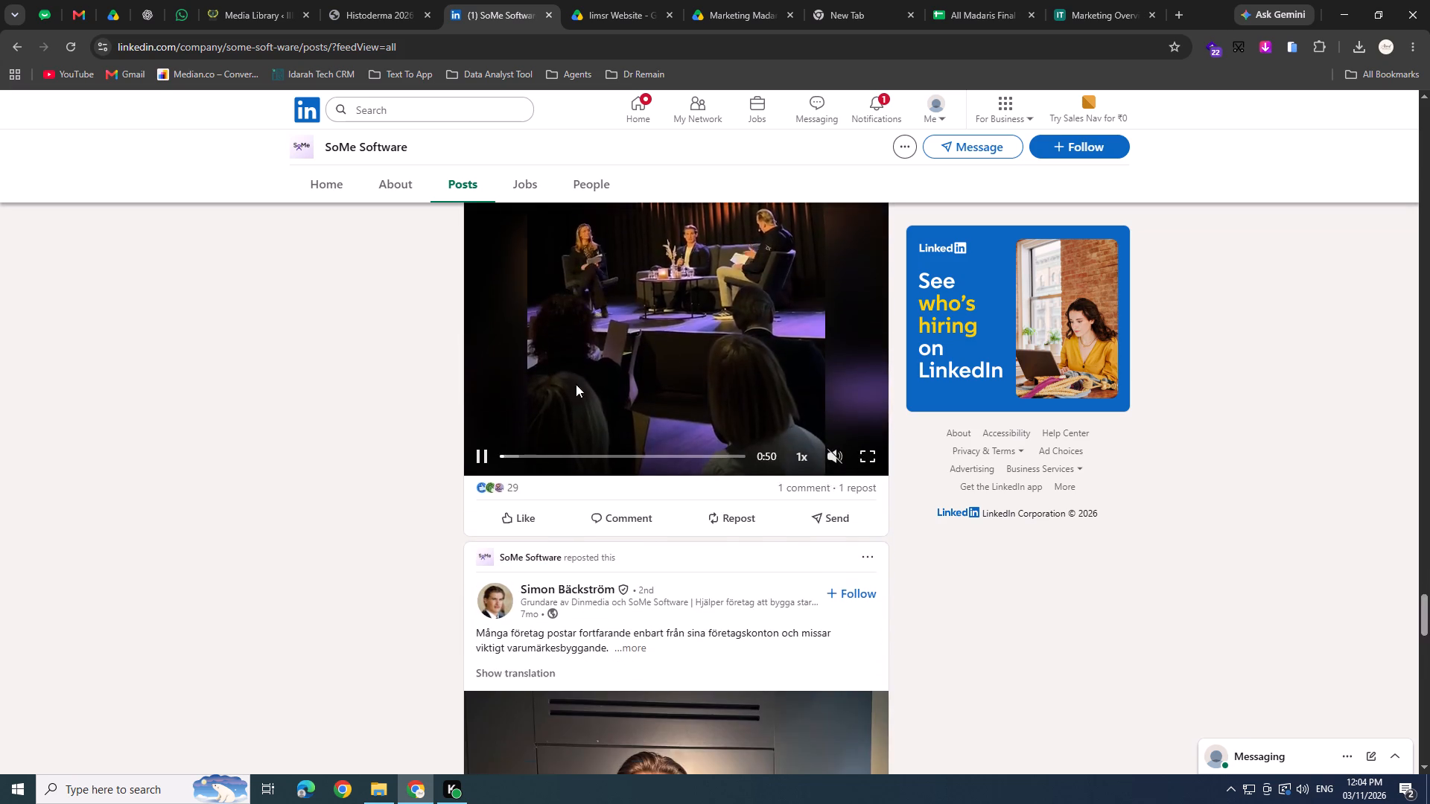
pyautogui.scroll(-4, 576, 384)
pyautogui.scroll(-6, 600, 326)
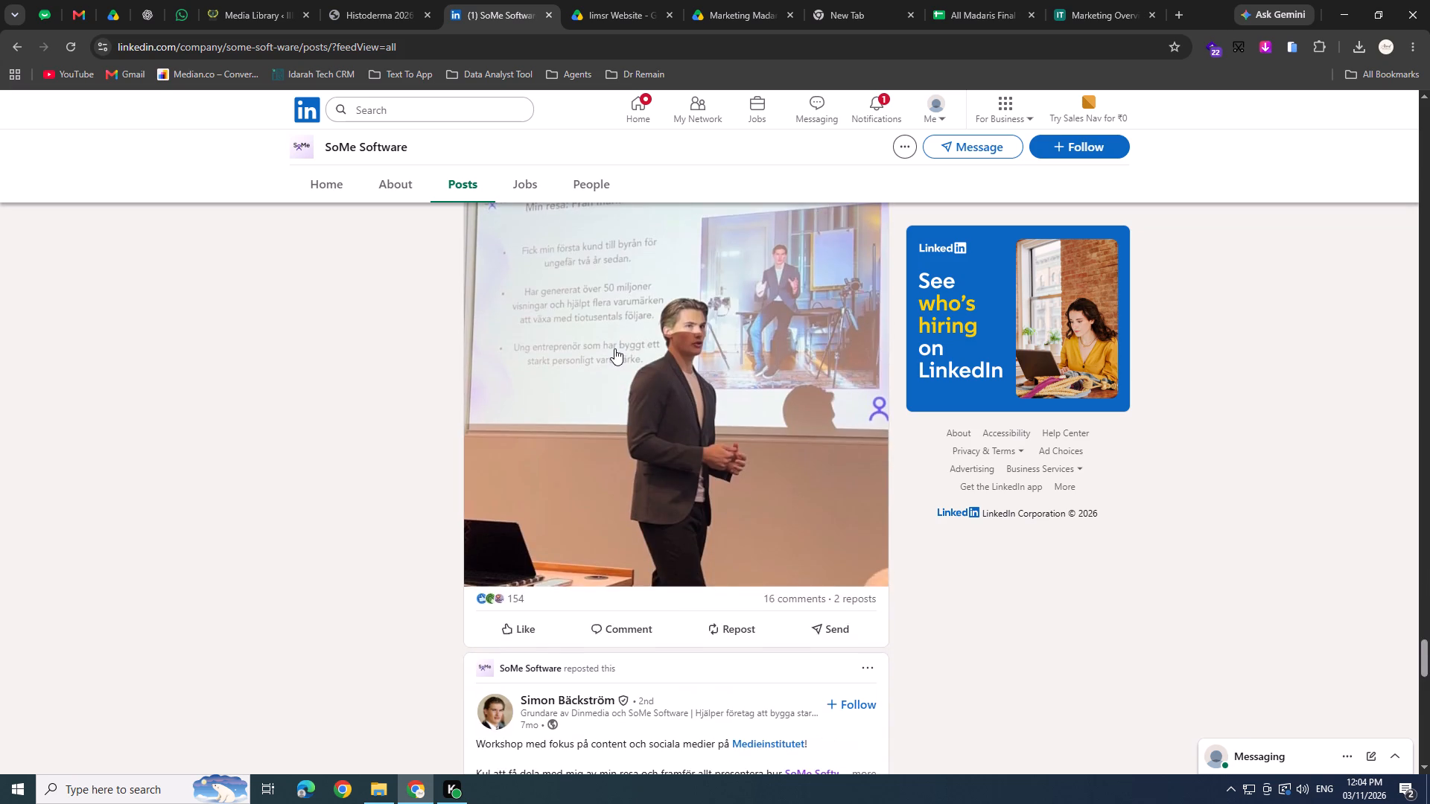
pyautogui.scroll(-6, 619, 348)
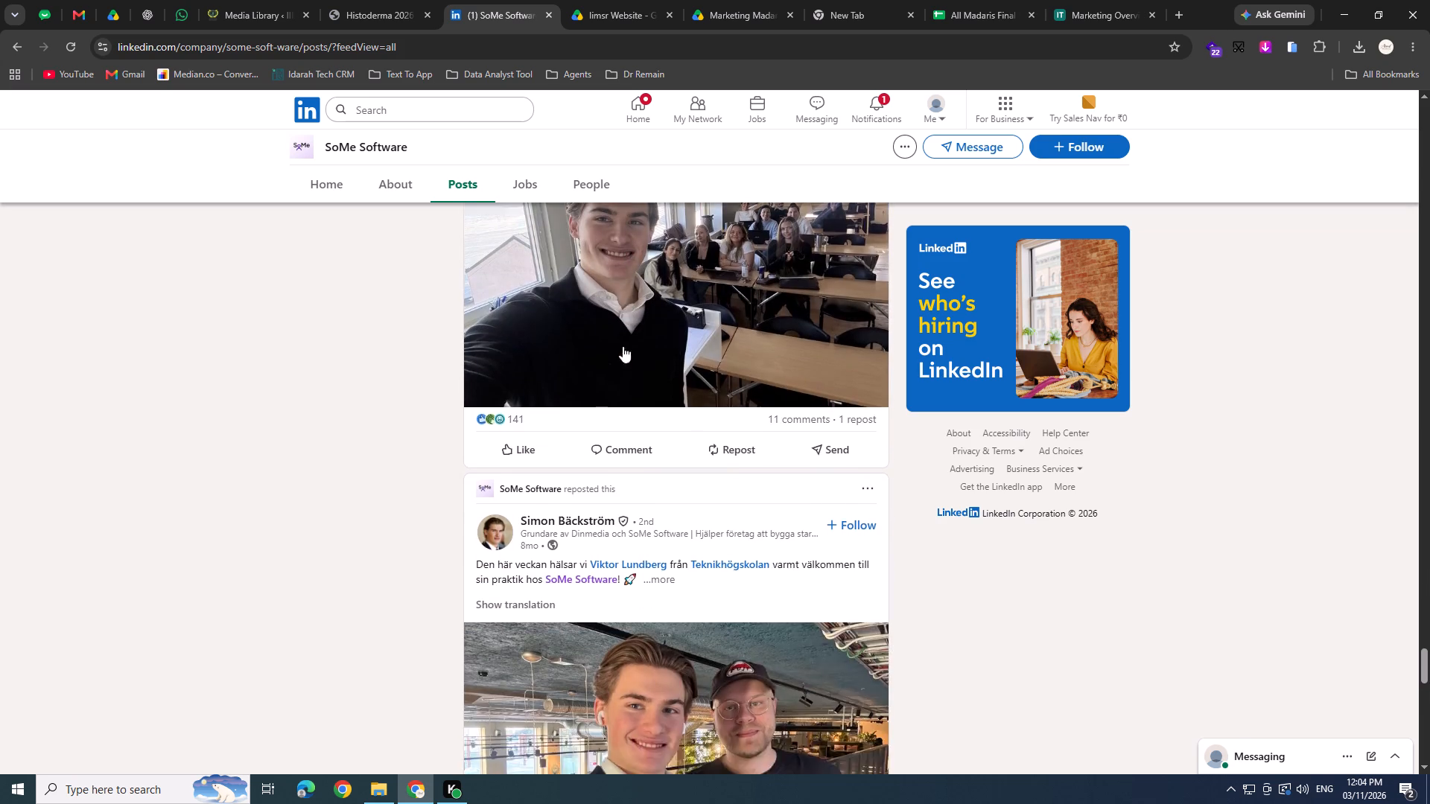
pyautogui.scroll(-1, 623, 346)
pyautogui.scroll(-6, 465, 415)
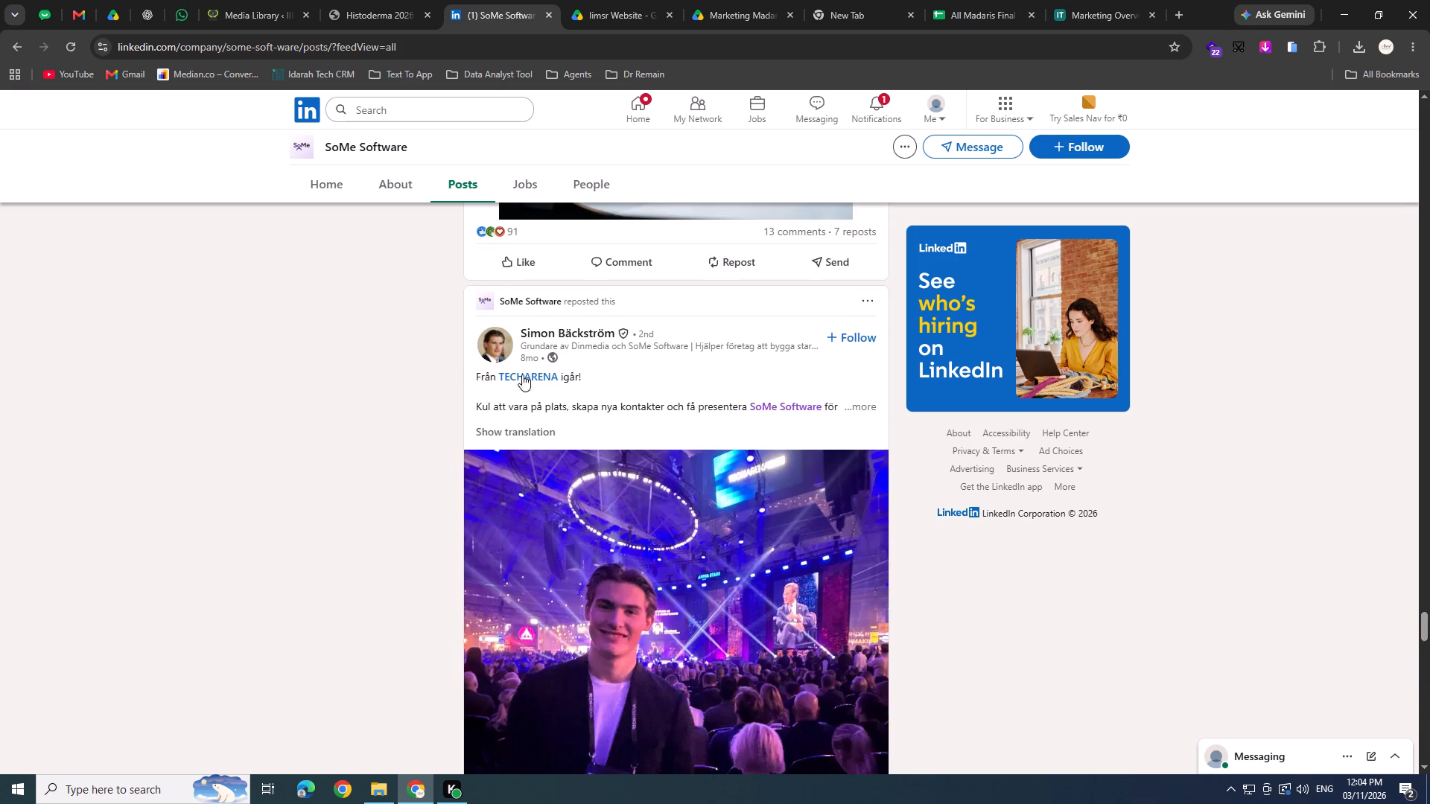
pyautogui.scroll(-5, 463, 367)
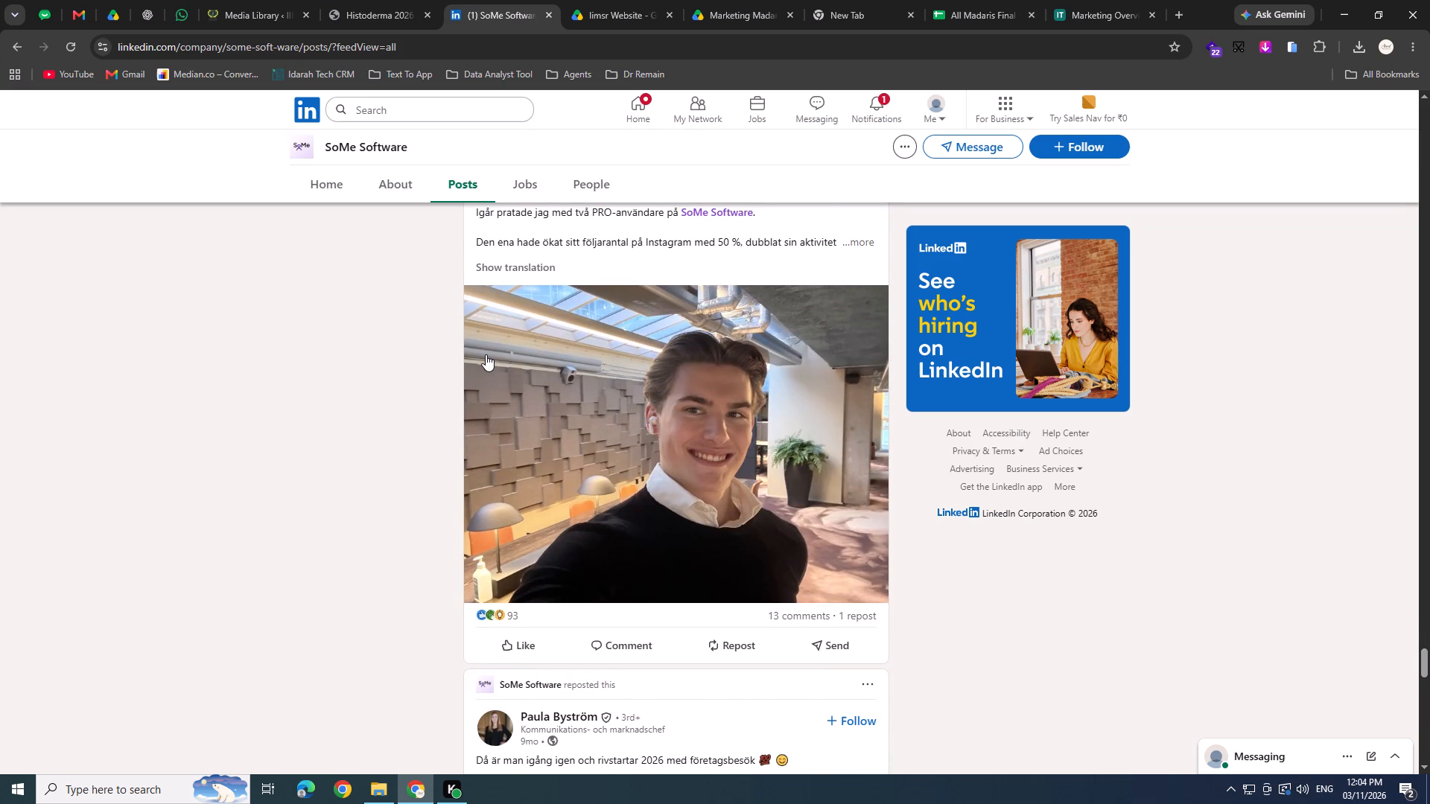
pyautogui.scroll(-3, 463, 396)
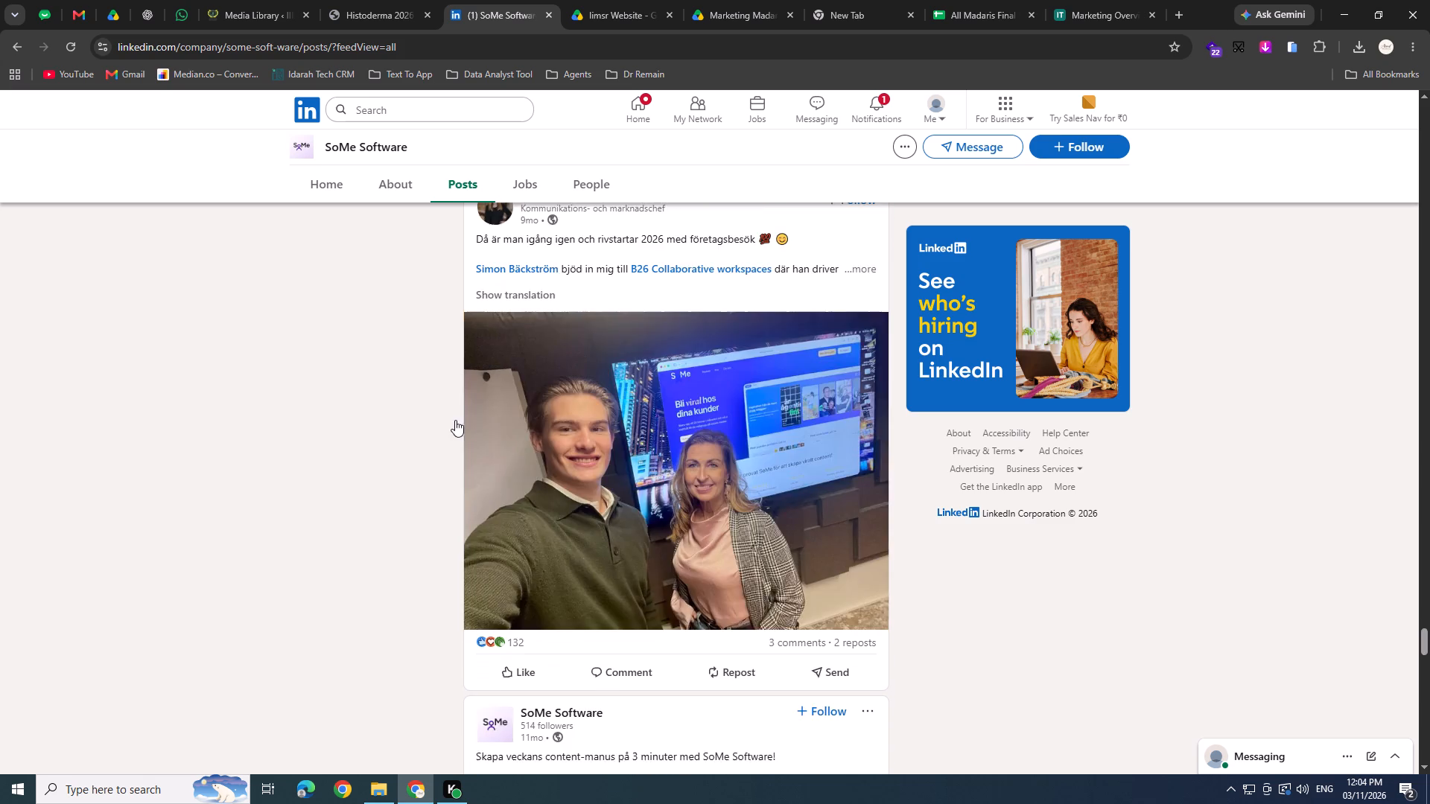
pyautogui.scroll(-10, 455, 420)
pyautogui.scroll(2, 556, 451)
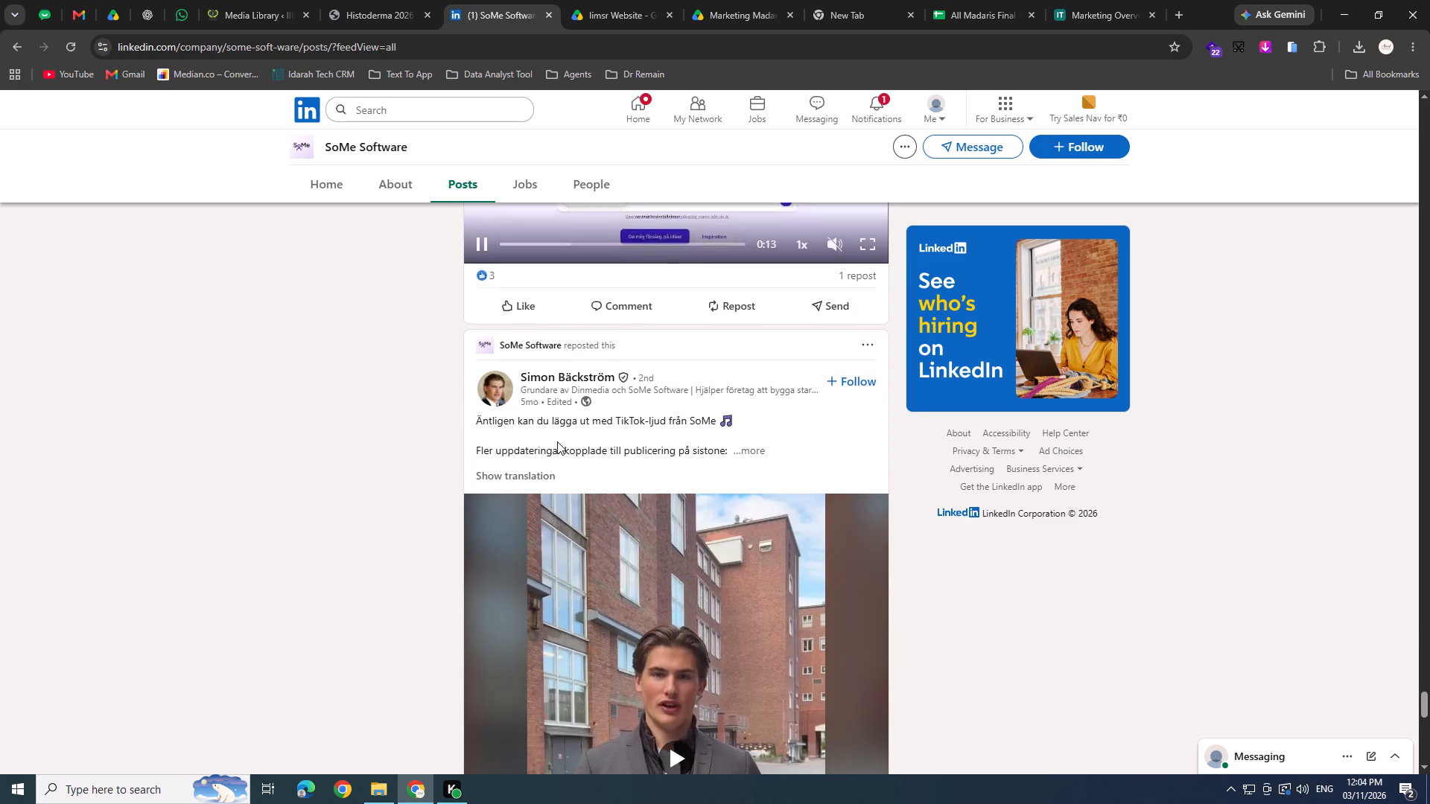
# Play the video about creating Christmas campaign content in SoMe Software and skip through it to the end.
pyautogui.click(617, 591)
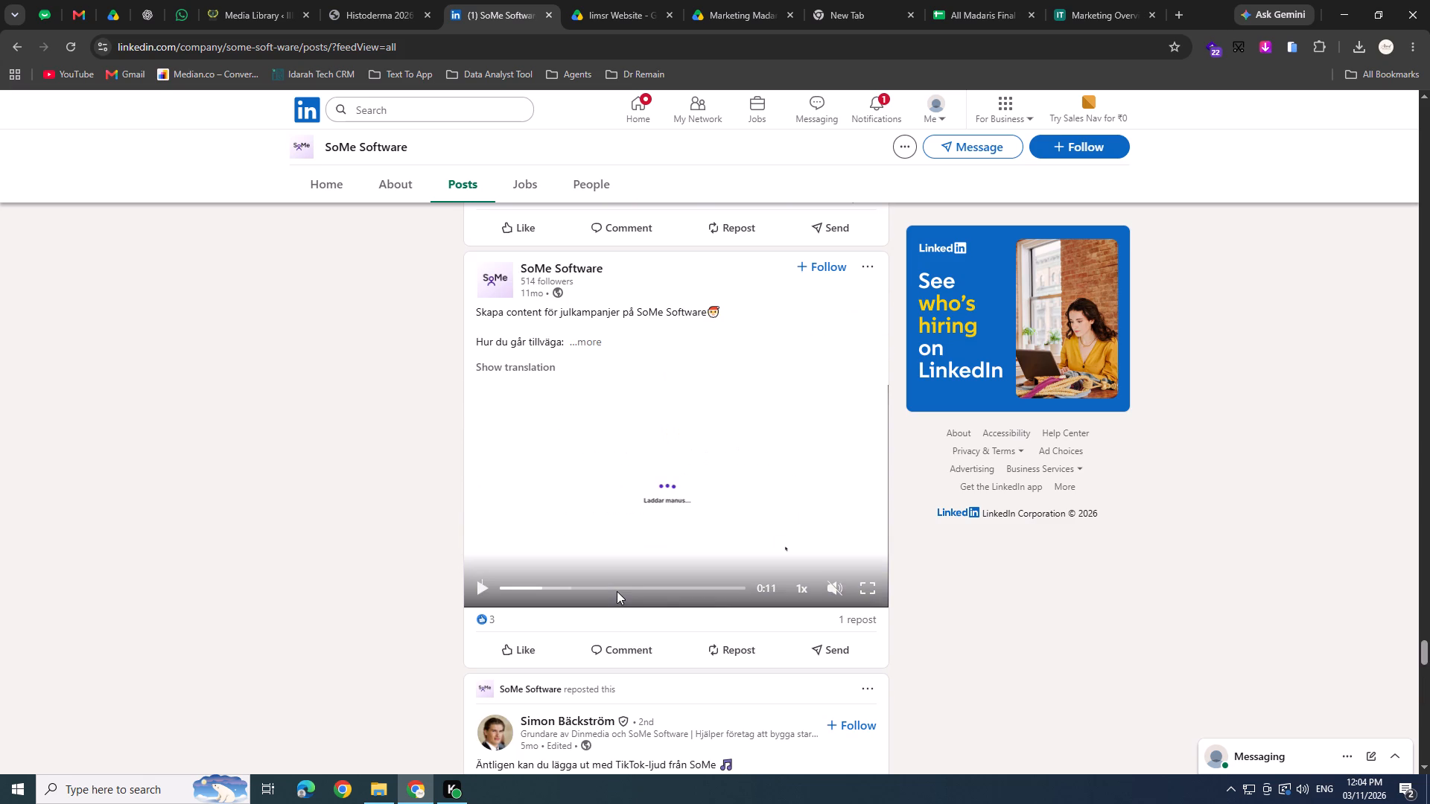
pyautogui.click(478, 587)
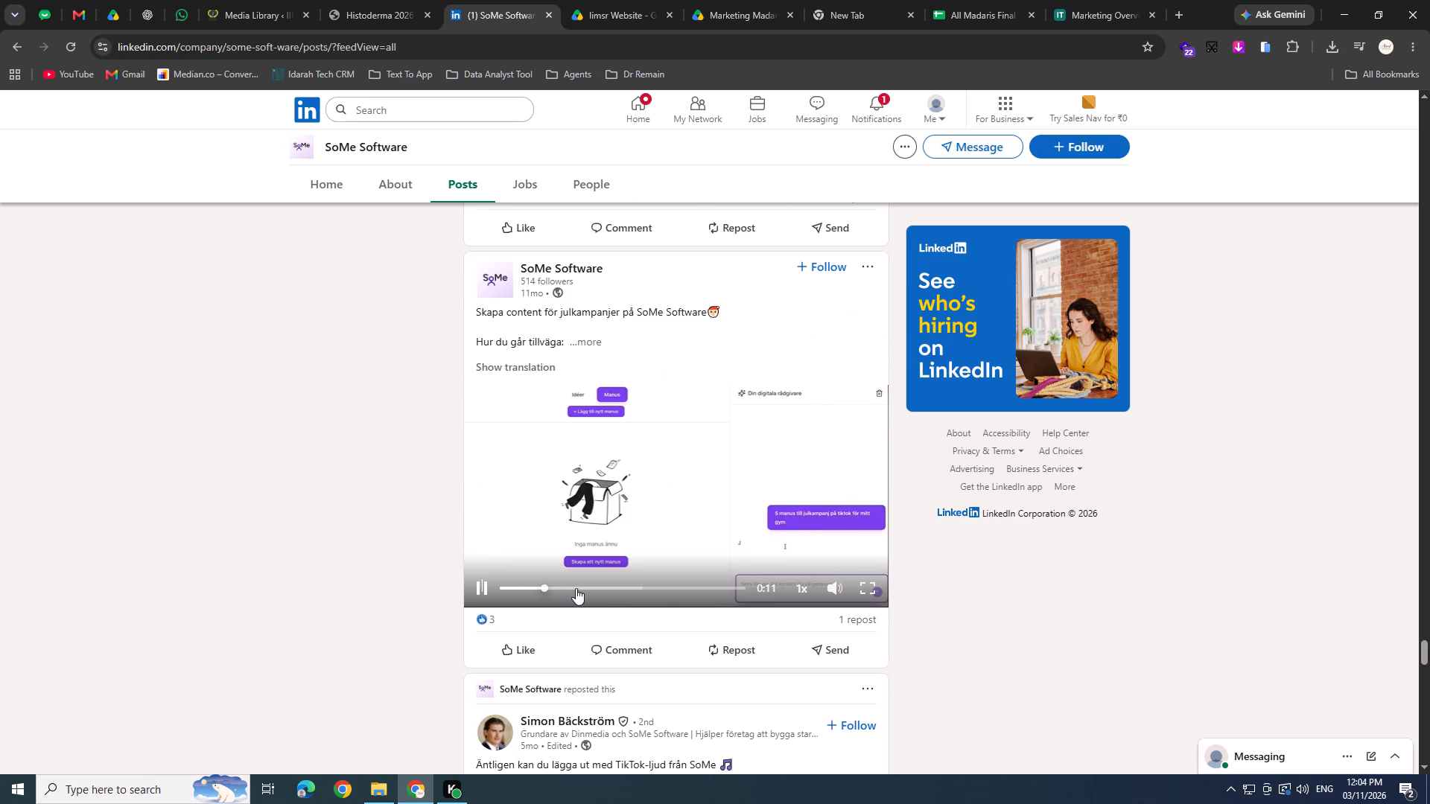
pyautogui.click(579, 588)
pyautogui.click(617, 588)
pyautogui.click(656, 588)
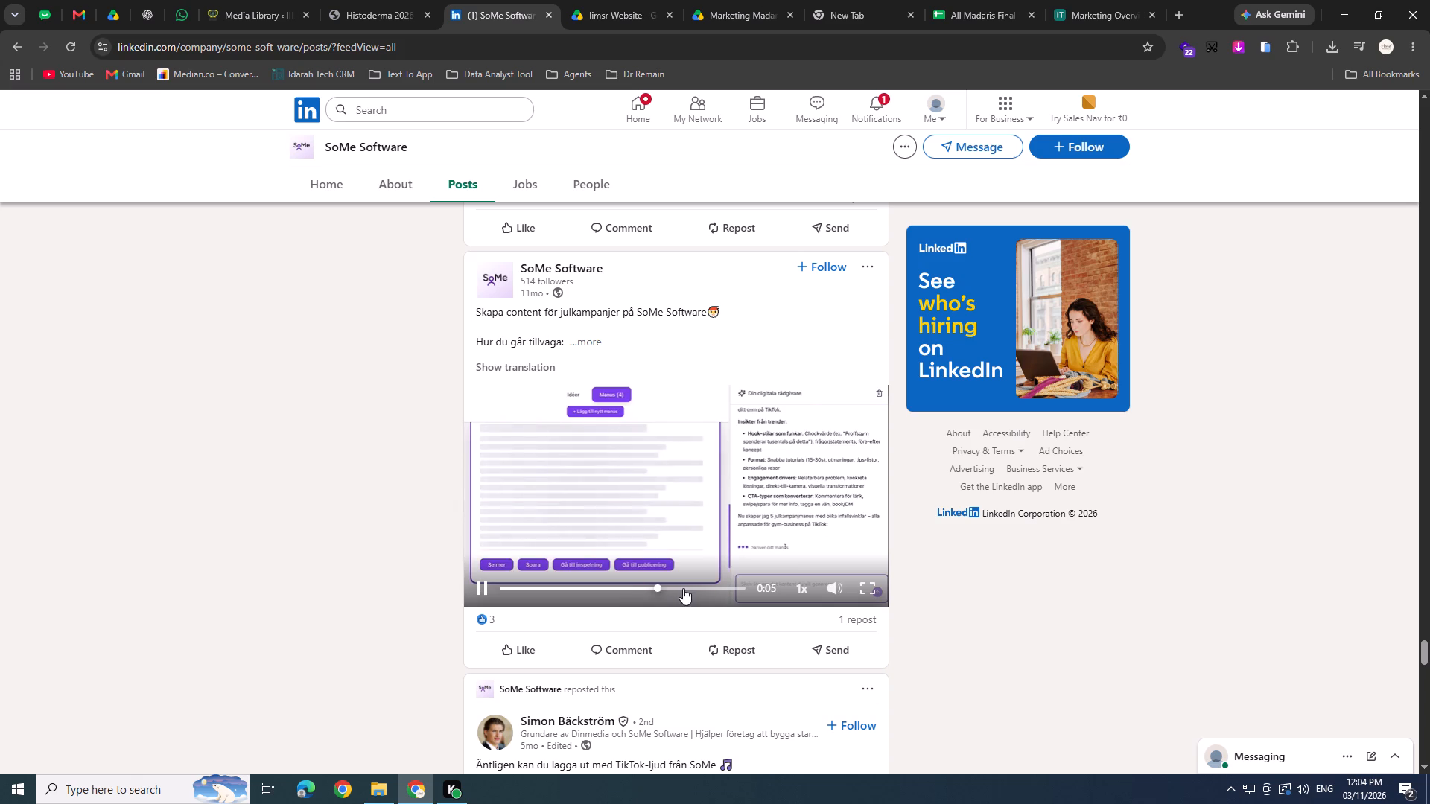
pyautogui.click(687, 588)
pyautogui.click(711, 588)
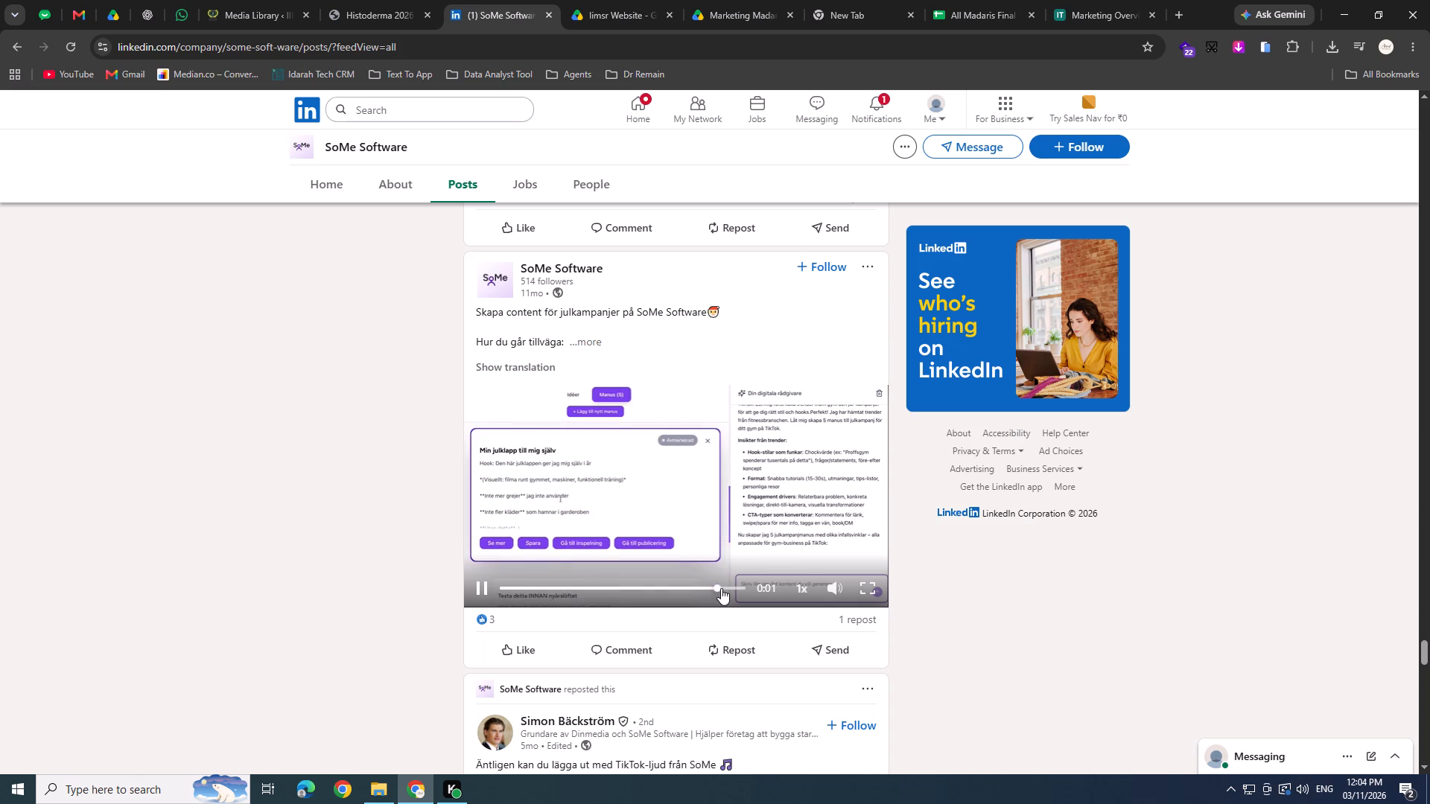
pyautogui.click(721, 588)
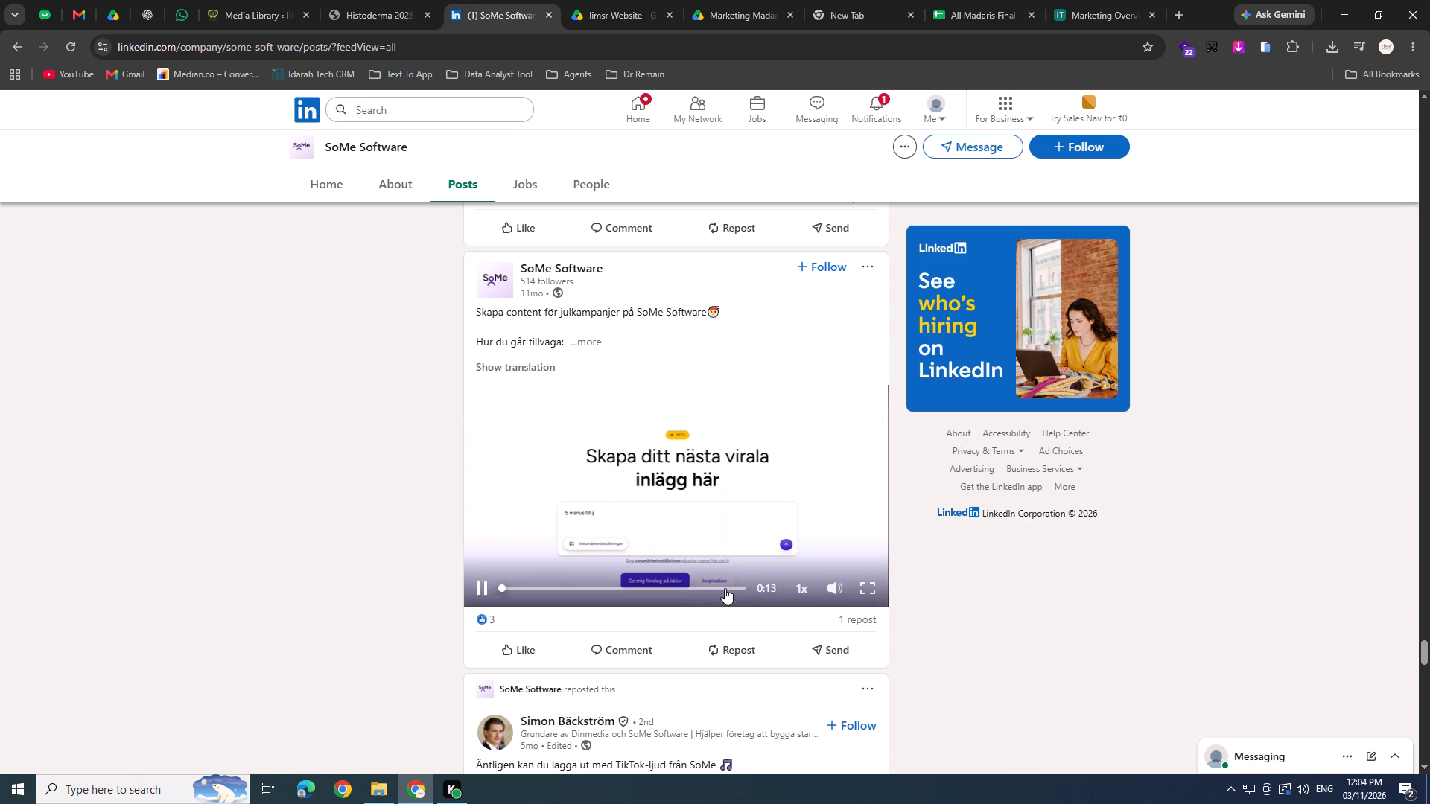
# Examine SoMe Software's posts on the Mälardalen University collaboration, content scheduling and internships, then close the LinkedIn page.
pyautogui.scroll(-10, 725, 588)
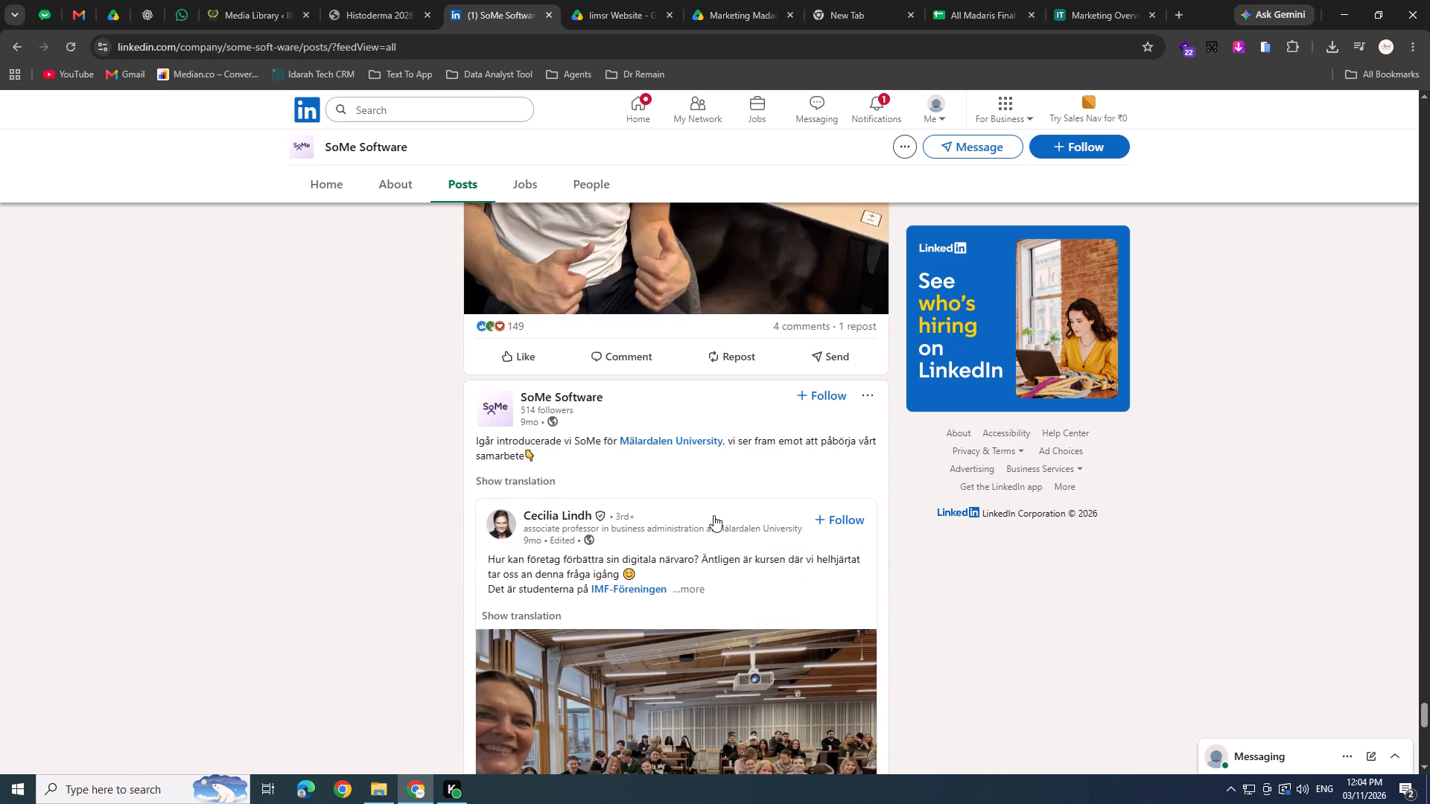
pyautogui.scroll(-3, 716, 508)
pyautogui.scroll(-2, 630, 339)
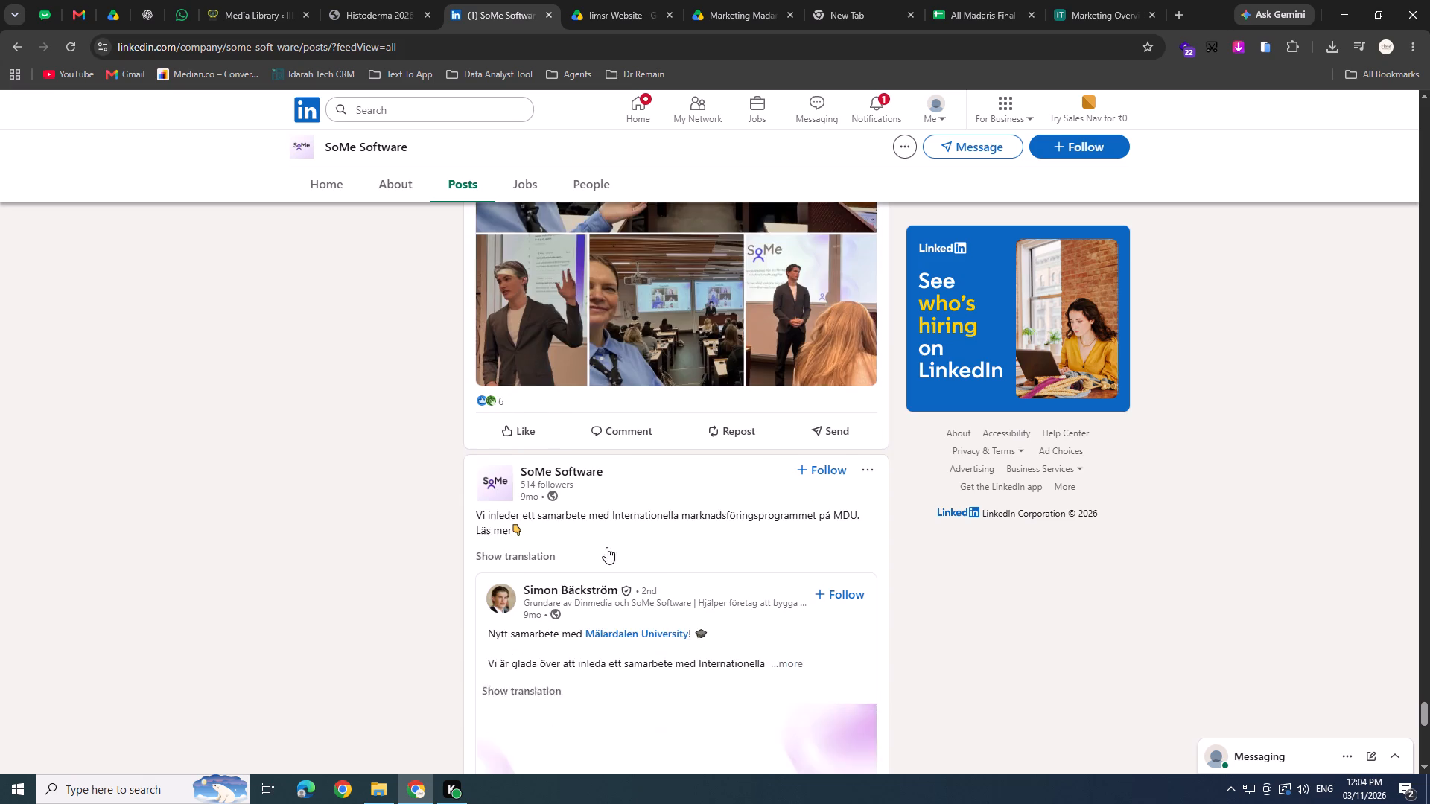
pyautogui.scroll(-2, 611, 599)
pyautogui.scroll(-5, 594, 418)
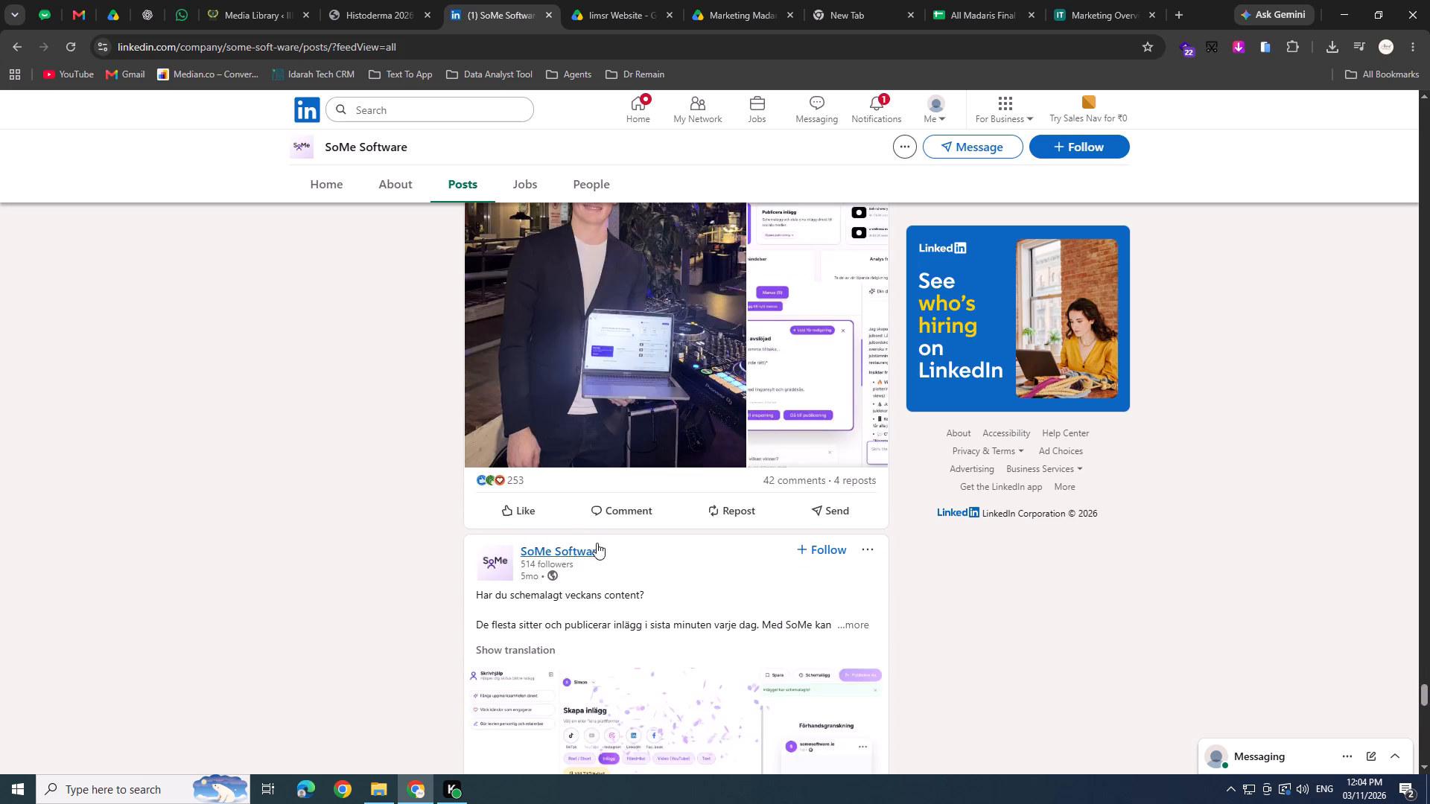
pyautogui.scroll(-9, 595, 455)
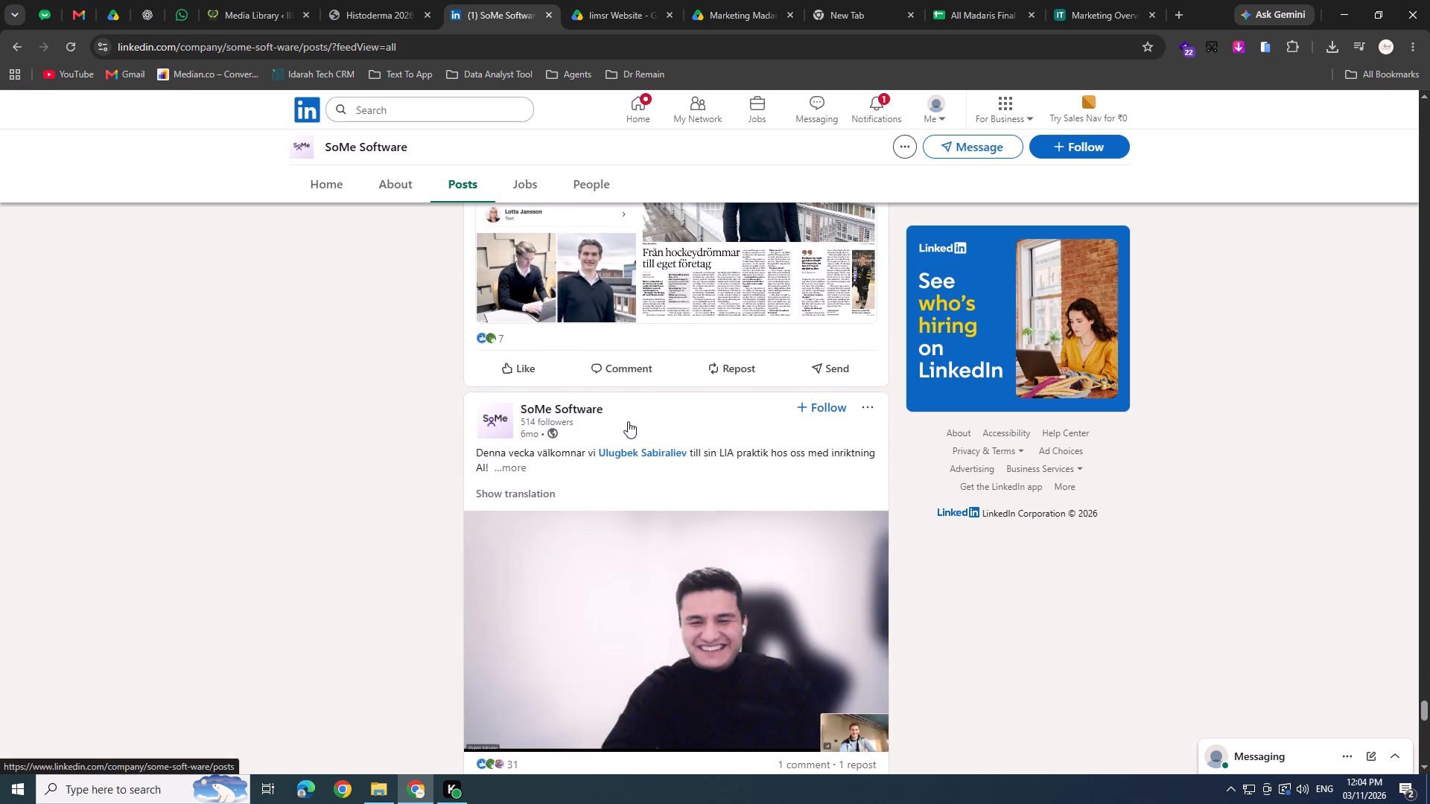
pyautogui.scroll(-2, 632, 419)
pyautogui.middleClick(520, 5)
# Look through the Histoderma photos in the IIMSR media library, view the attachment details of Histoderma (1), then close them.
pyautogui.click(399, 4)
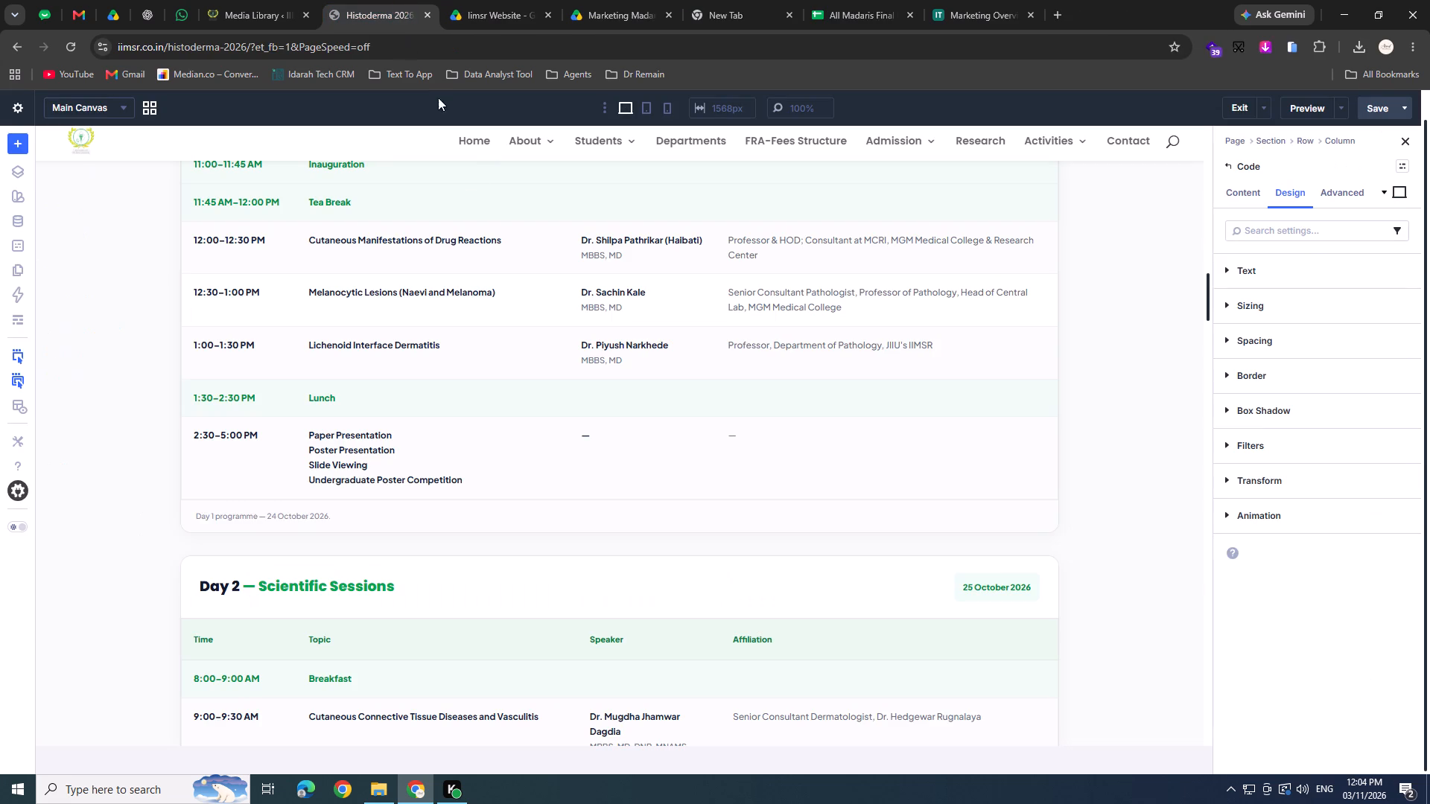
pyautogui.click(249, 0)
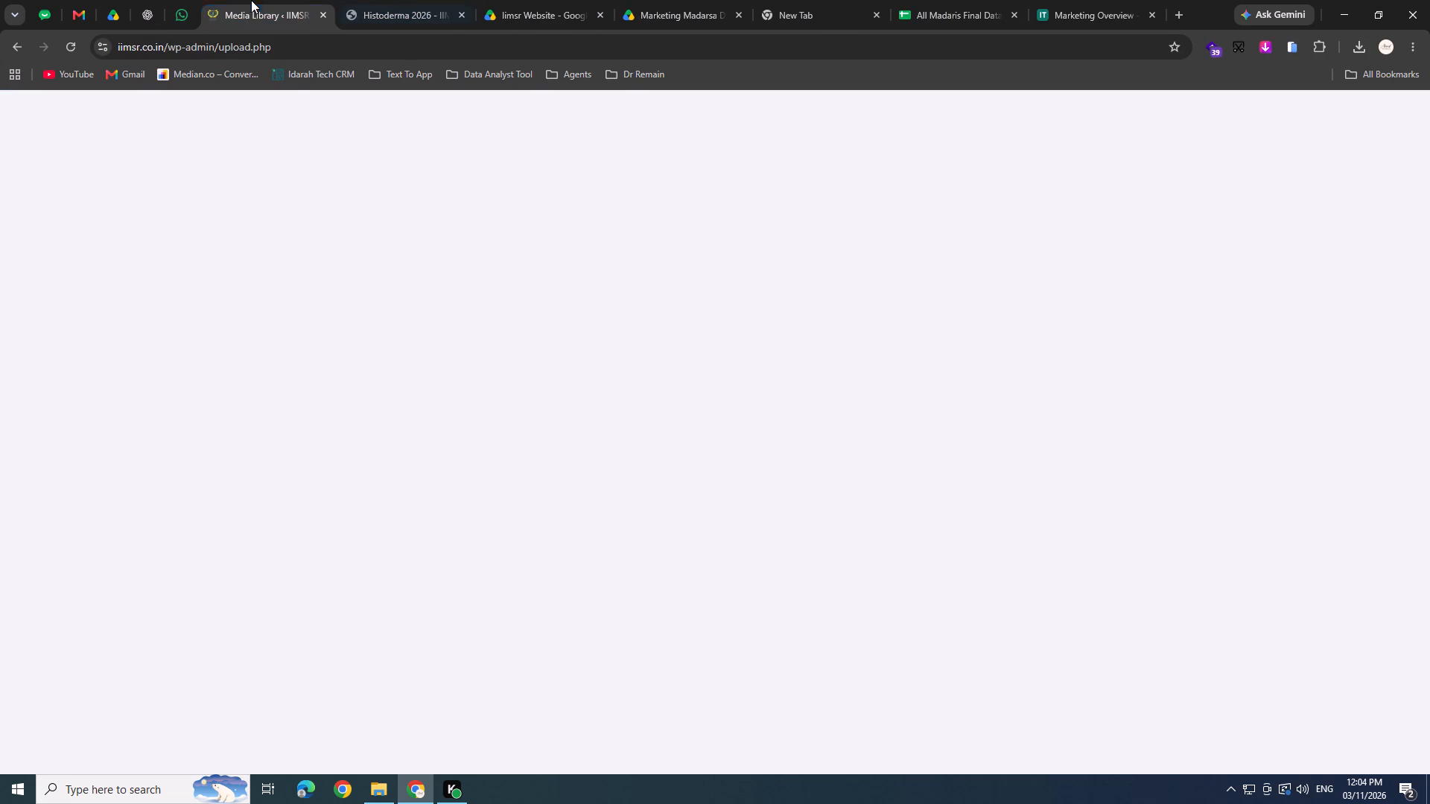
pyautogui.scroll(-2, 566, 384)
pyautogui.scroll(-3, 565, 322)
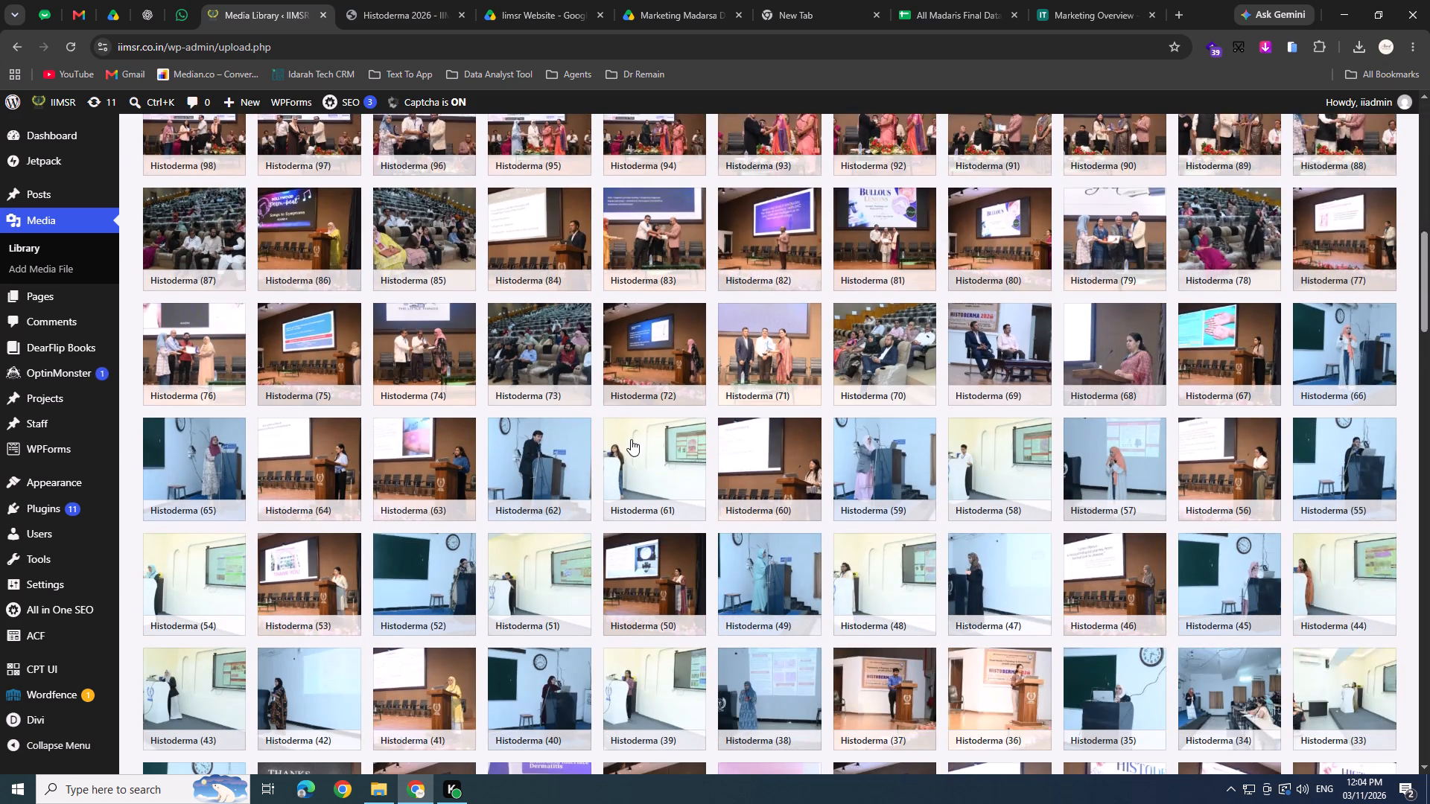
pyautogui.scroll(-2, 632, 439)
pyautogui.scroll(-2, 810, 547)
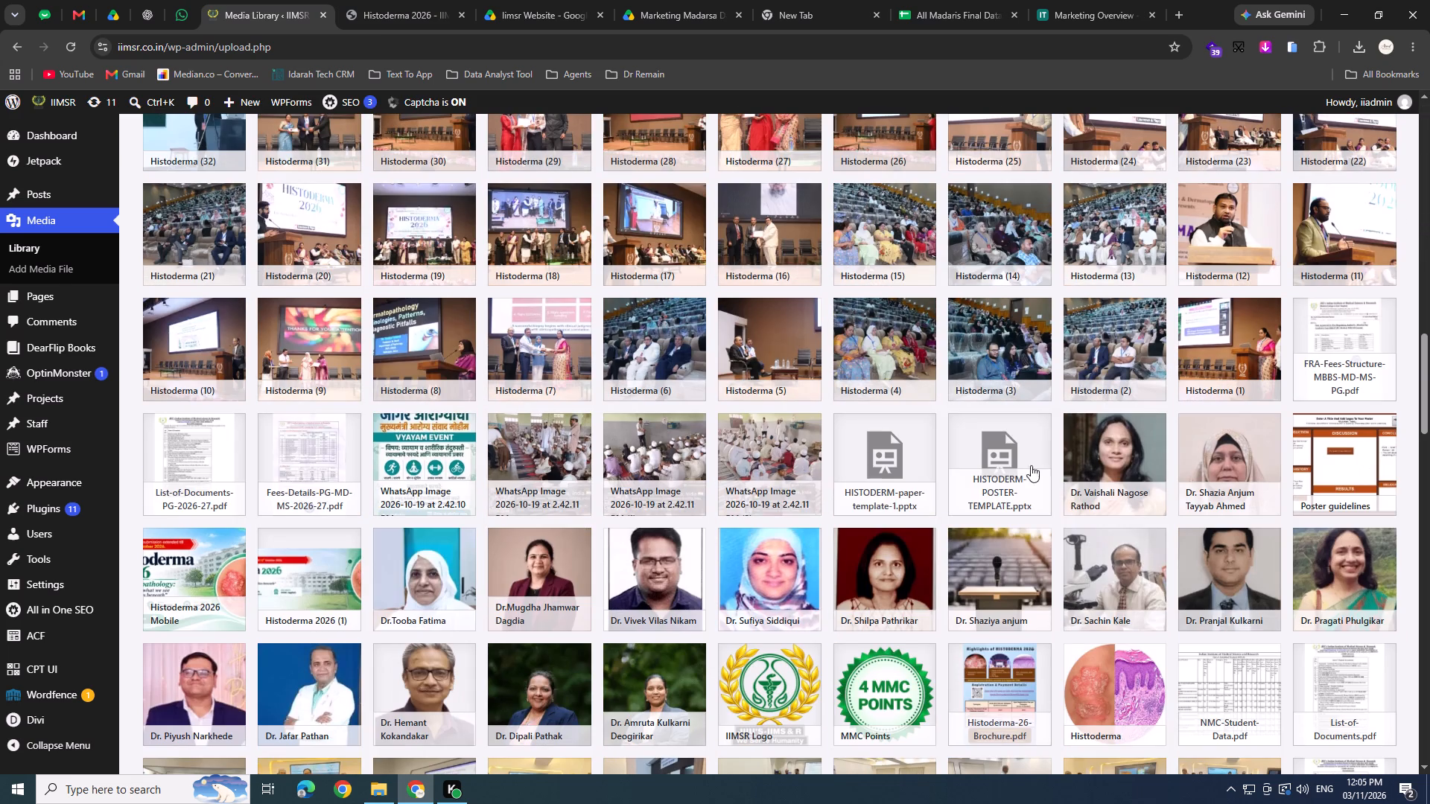
pyautogui.click(1231, 341)
pyautogui.press('Escape')
pyautogui.keyDown('shift'); pyautogui.click(1206, 348); pyautogui.keyUp('shift')
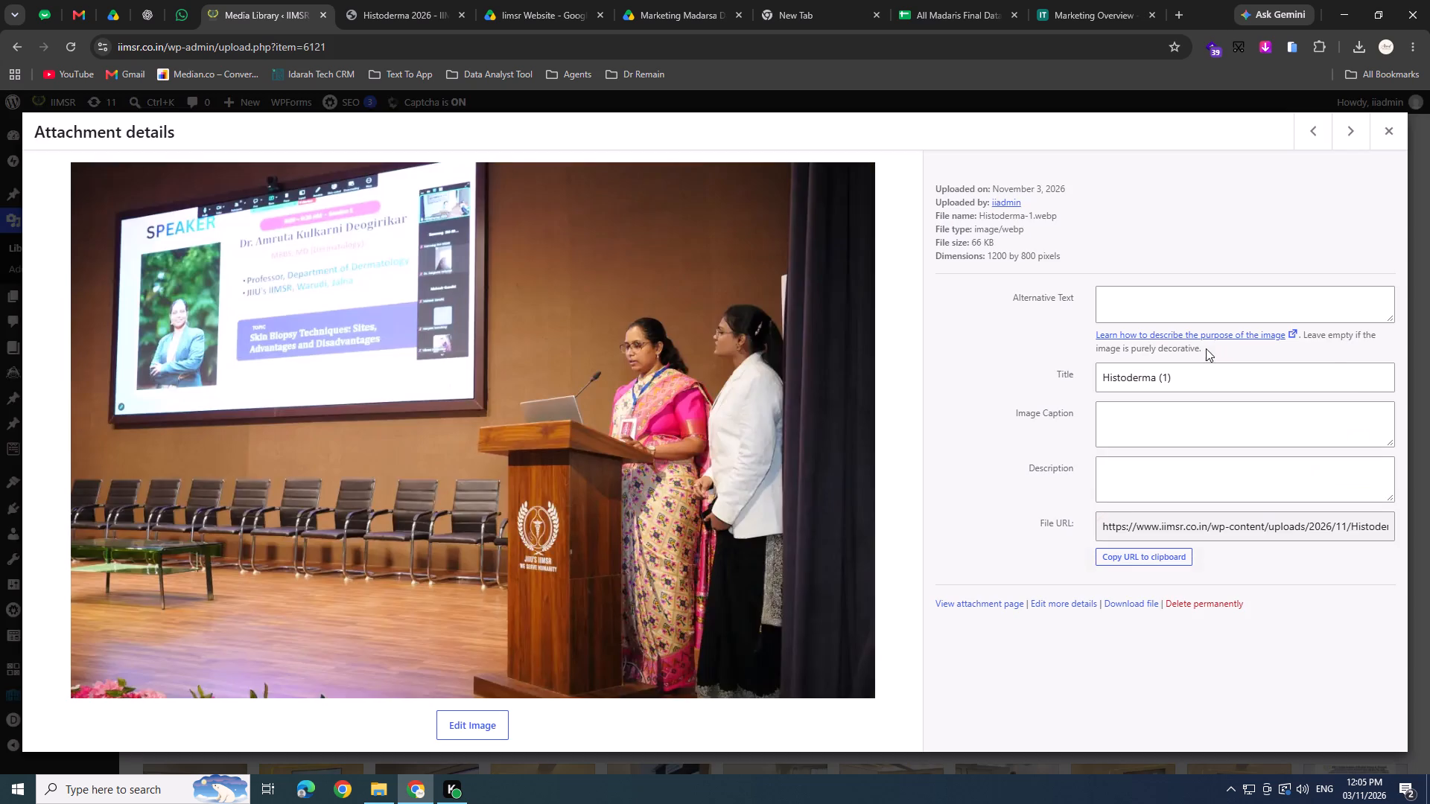
pyautogui.press('Escape')
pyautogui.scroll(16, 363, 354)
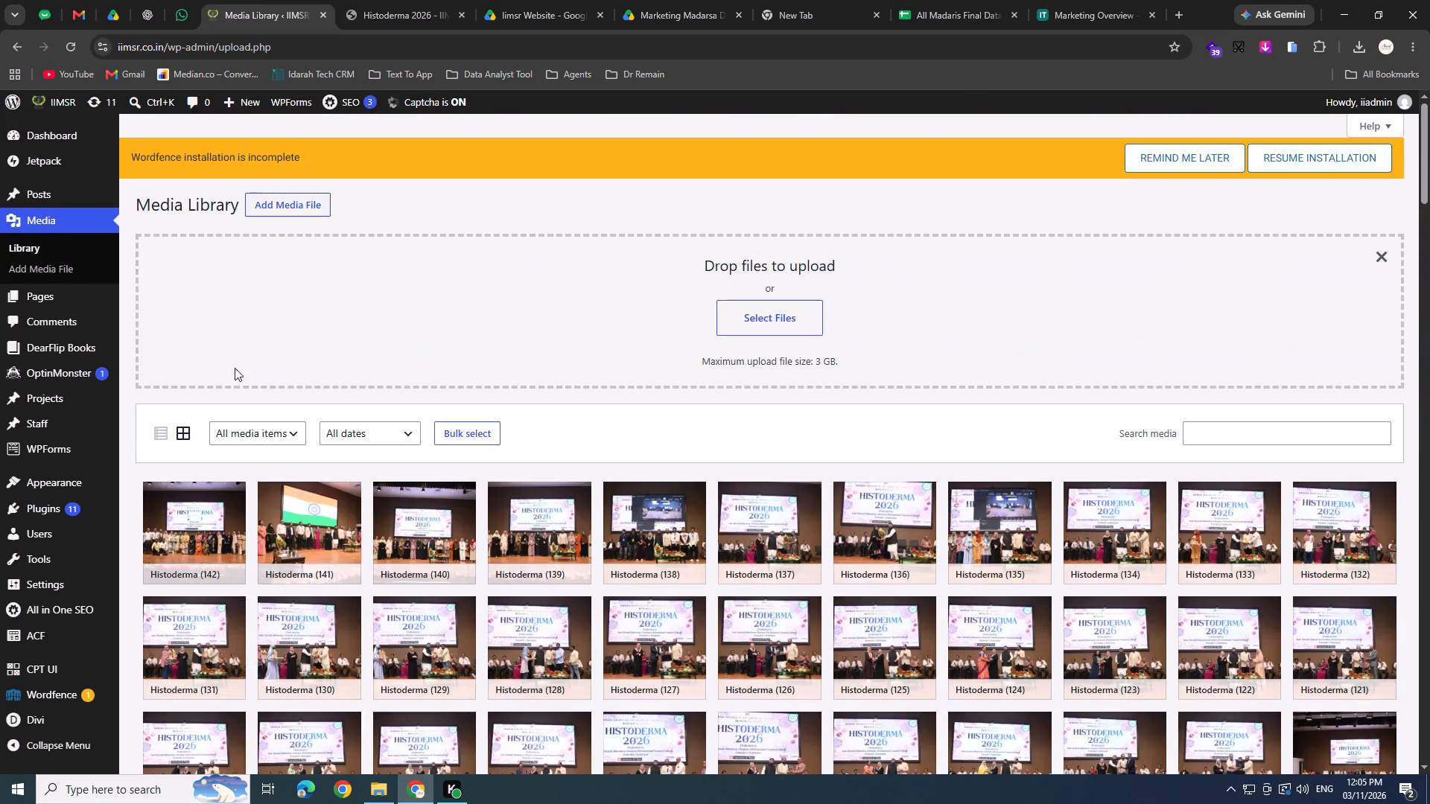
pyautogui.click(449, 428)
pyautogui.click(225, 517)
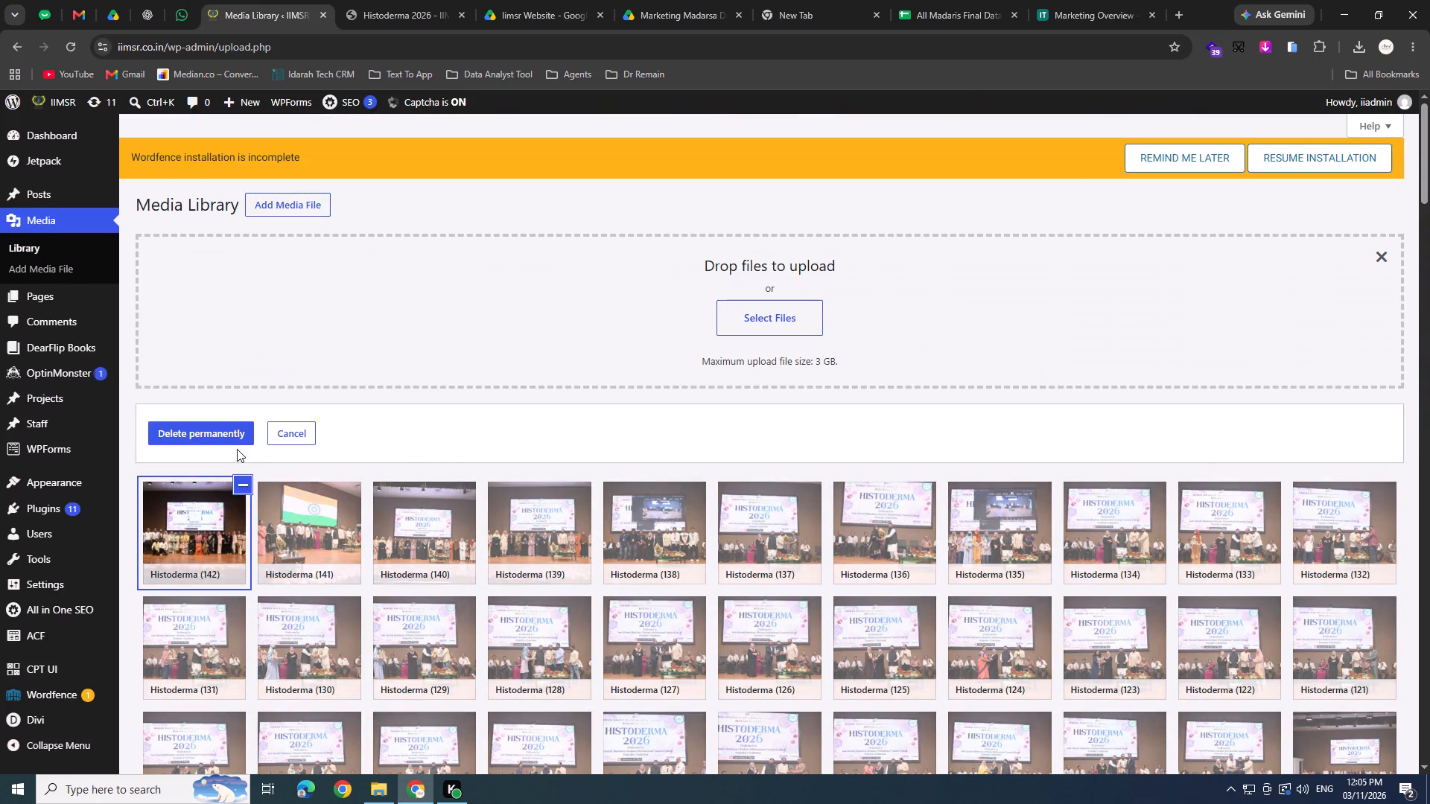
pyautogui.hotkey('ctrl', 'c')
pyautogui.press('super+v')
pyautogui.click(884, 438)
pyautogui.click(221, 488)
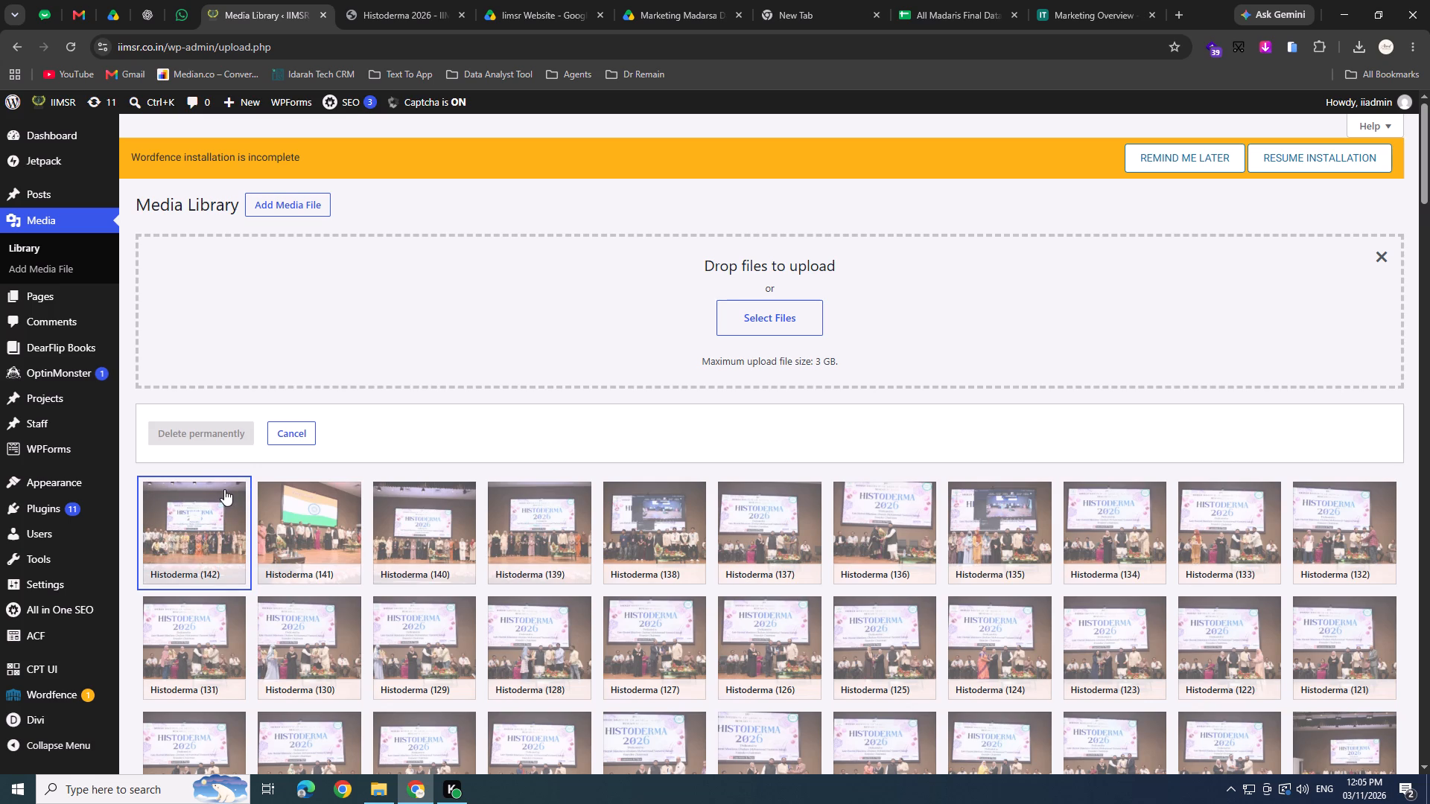
# Switch to File Explorer, deselect the photos in the Iimsr Website folder and copy a screenshot of the whole Histoderma thumbnail grid.
pyautogui.click(370, 799)
pyautogui.scroll(-4, 477, 556)
pyautogui.scroll(3, 477, 555)
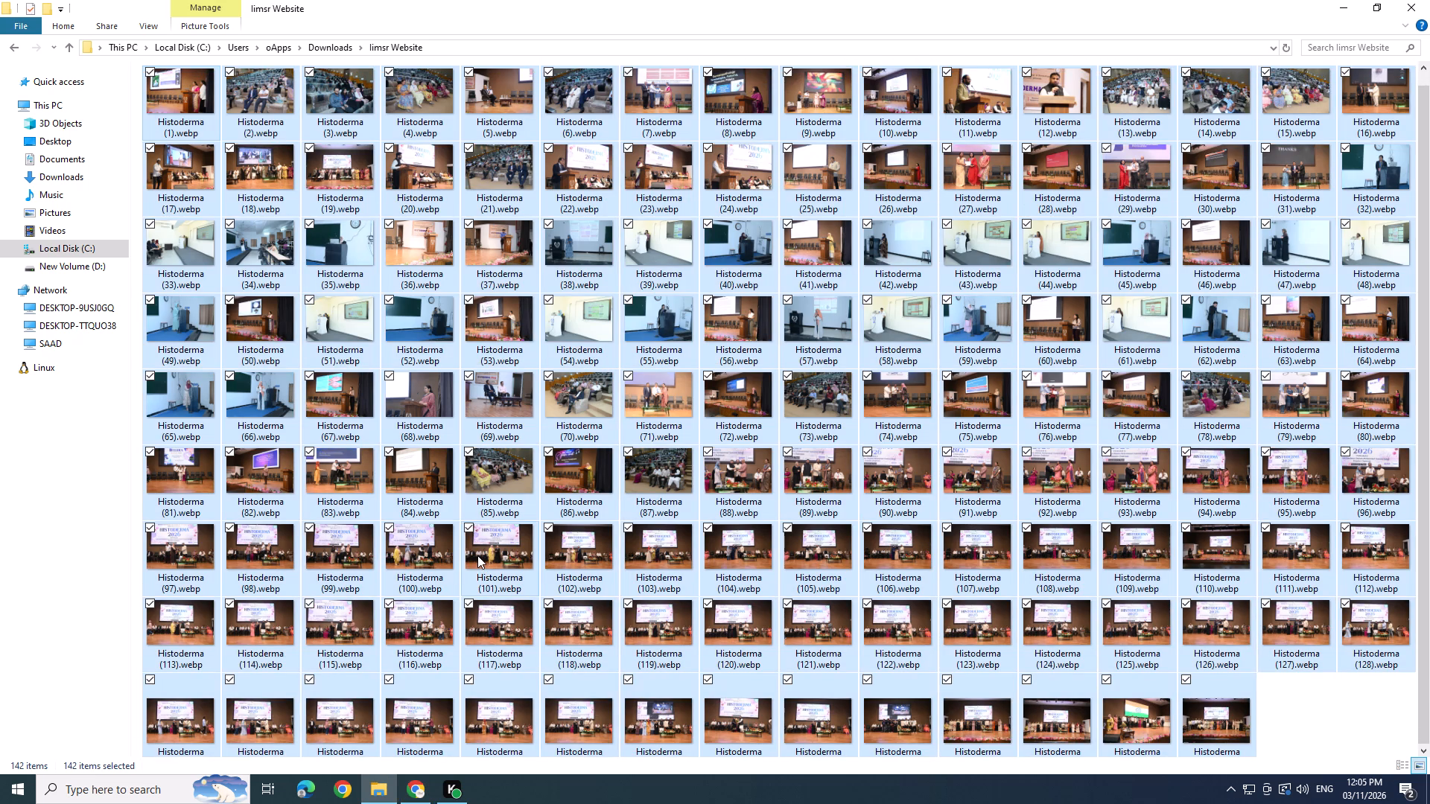
pyautogui.scroll(8, 477, 555)
pyautogui.scroll(-5, 470, 546)
pyautogui.scroll(2, 474, 567)
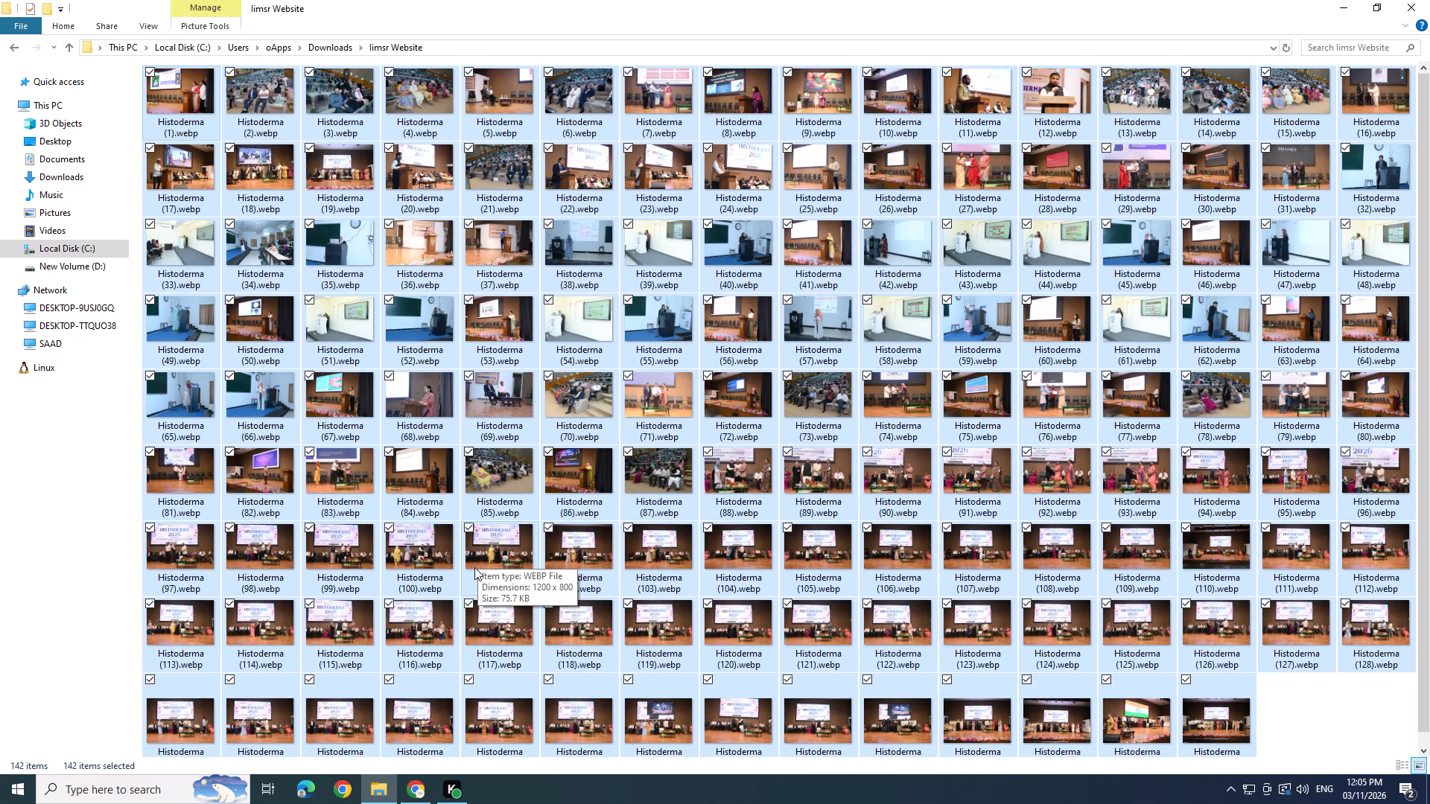
pyautogui.keyDown('ctrl'); pyautogui.scroll(-1, 474, 567); pyautogui.keyUp('ctrl')
pyautogui.click(642, 681)
pyautogui.scroll(3, 642, 681)
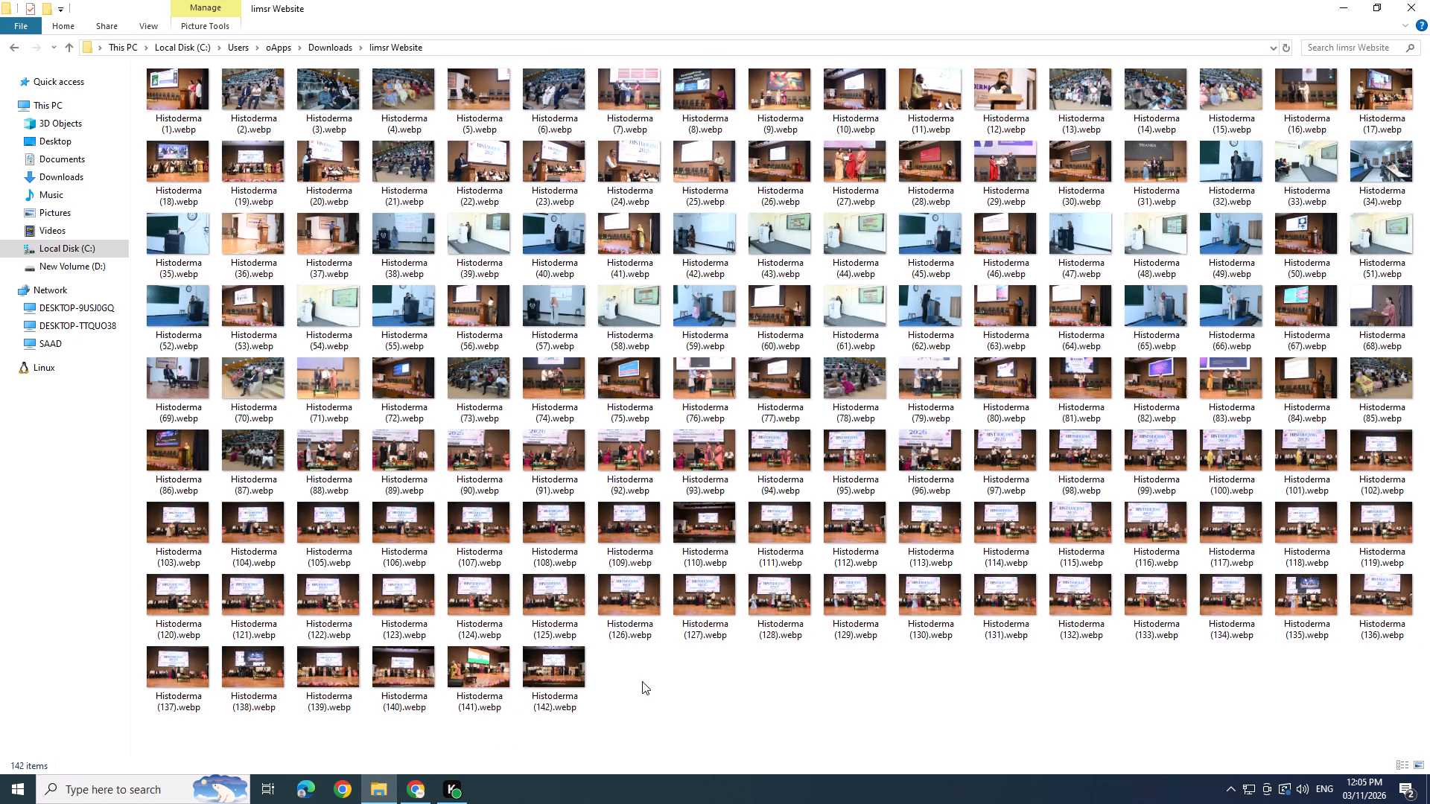
pyautogui.press('Print')
pyautogui.moveTo(133, 63); pyautogui.dragTo(297, 179)
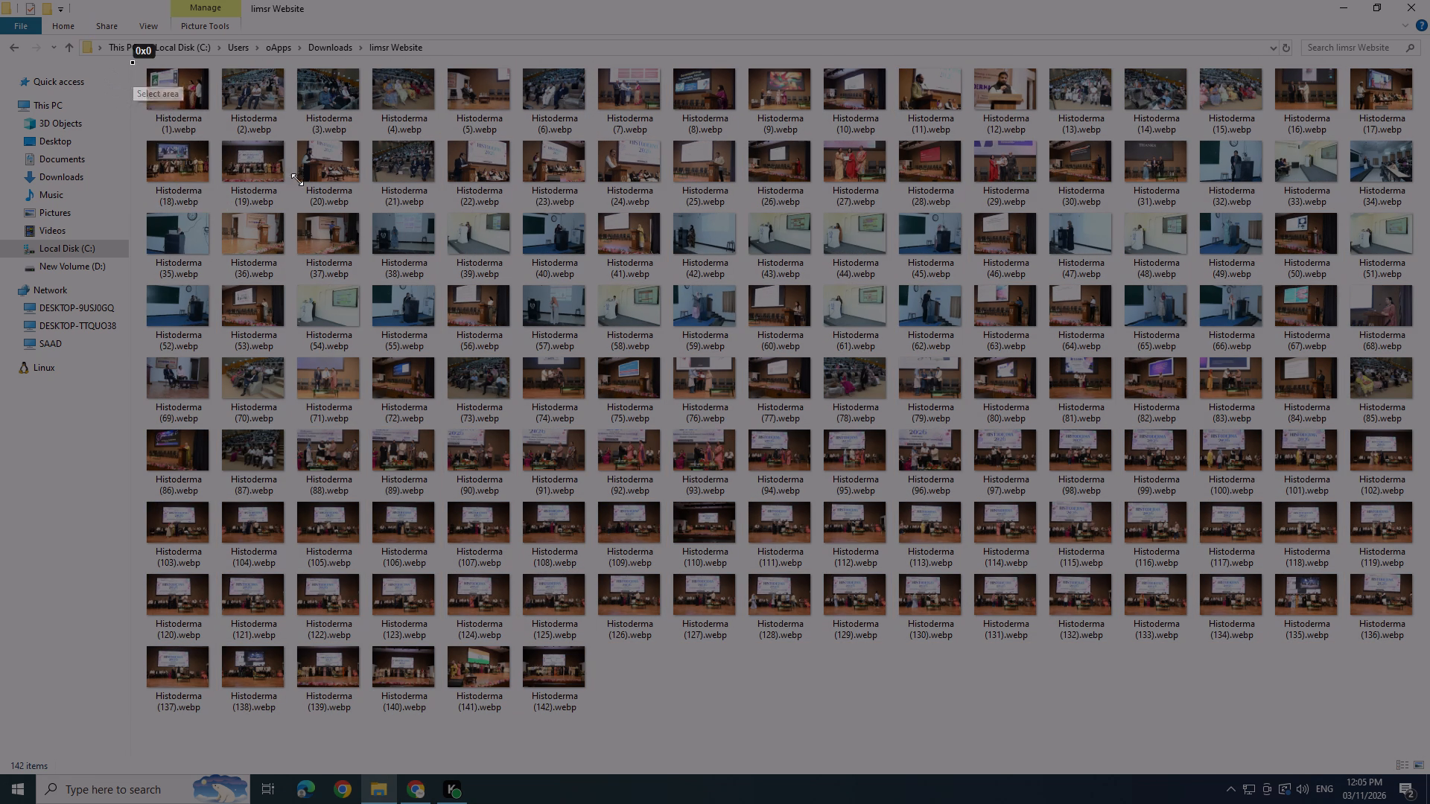
pyautogui.moveTo(297, 179); pyautogui.dragTo(1416, 730)
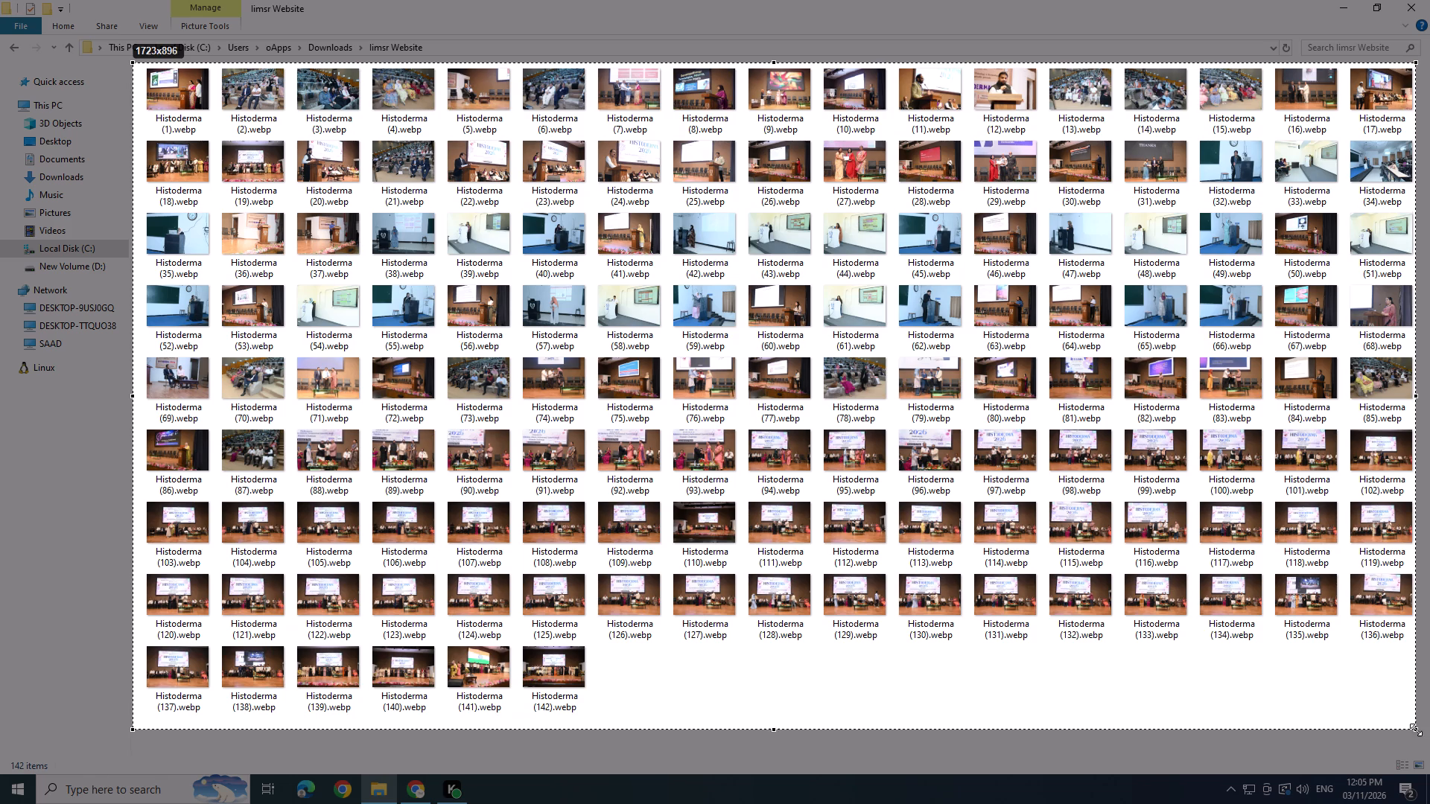
pyautogui.moveTo(1416, 730); pyautogui.dragTo(1417, 719)
pyautogui.hotkey('ctrl', 'c')
# Switch to Chrome and attach the copied thumbnail screenshot to a message in the open ChatGPT conversation.
pyautogui.hotkey('alt', 'Tab')
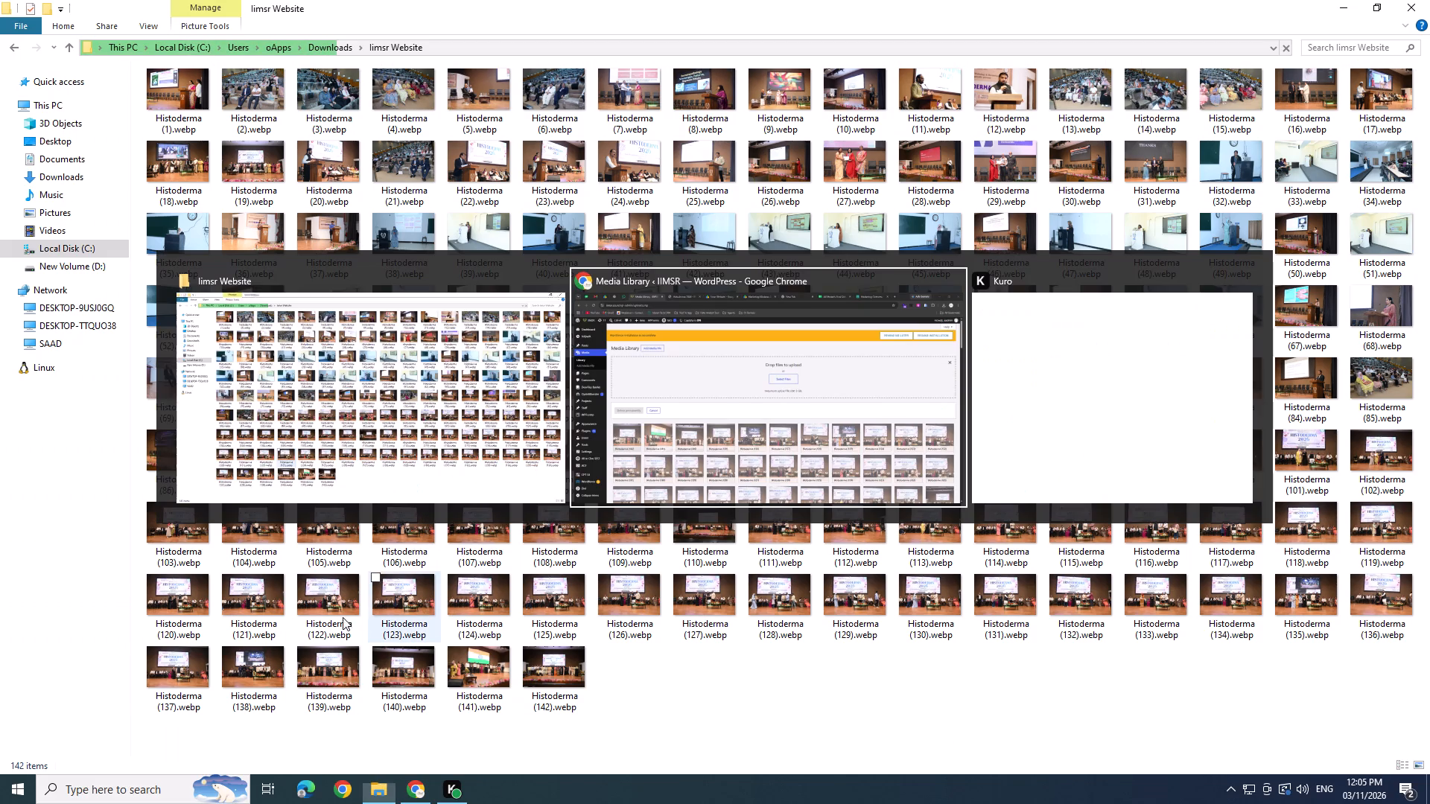
pyautogui.click(146, 0)
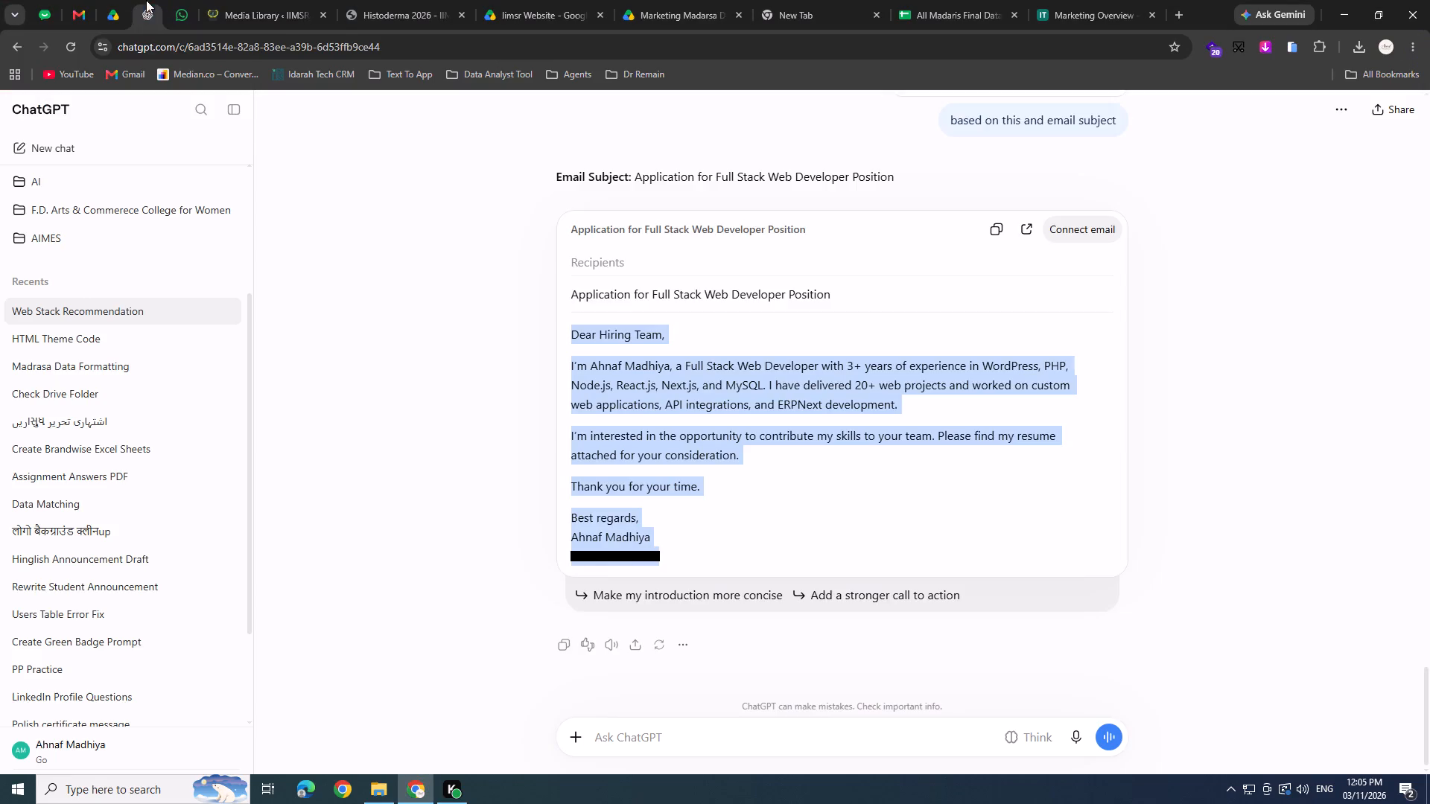
pyautogui.keyDown('ctrl'); pyautogui.click(634, 742); pyautogui.keyUp('ctrl')
pyautogui.hotkey('ctrl', 'v')
# Look over the Histoderma 2026 page in the page builder, from the programme schedule to the Distinguished Faculties section.
pyautogui.click(354, 0)
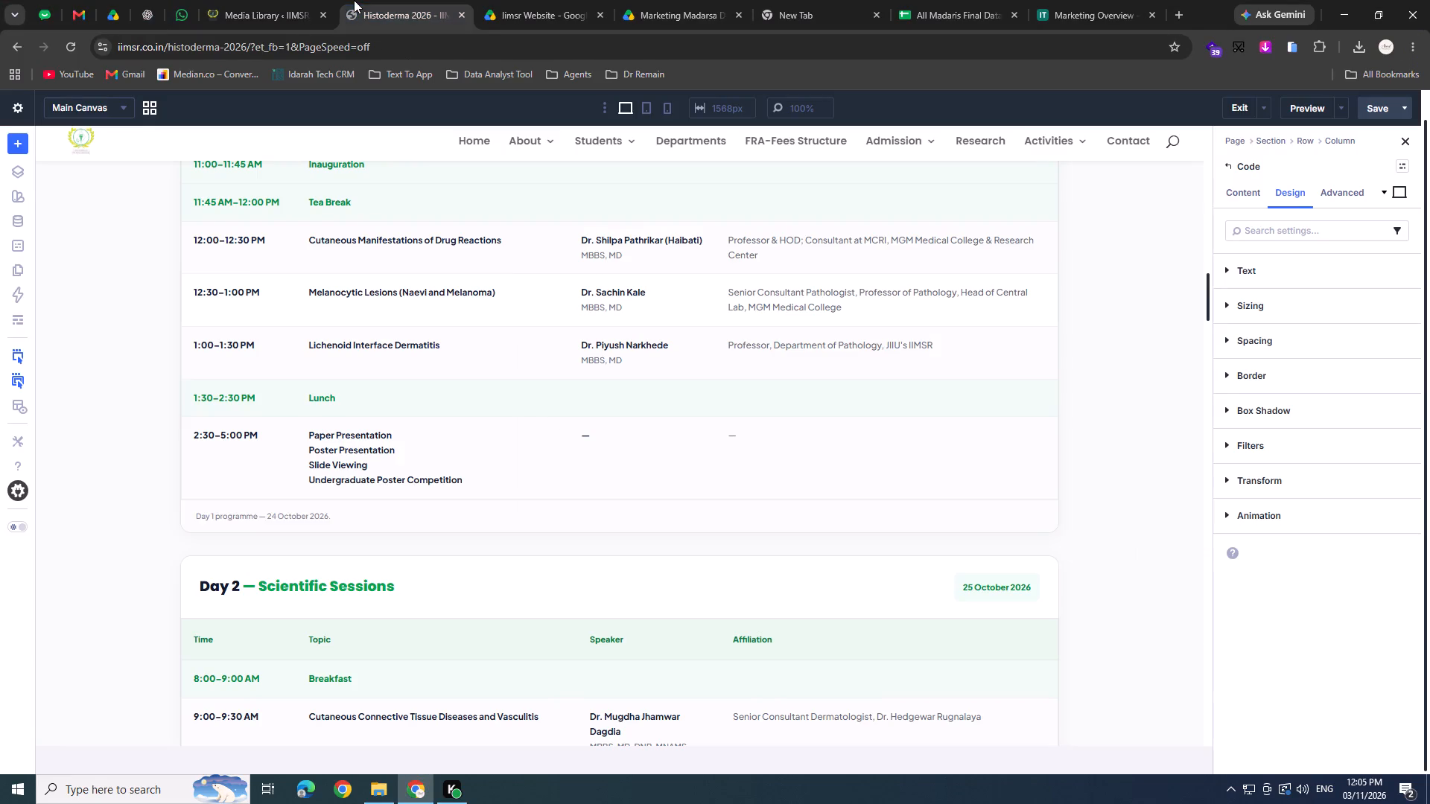
pyautogui.click(519, 1)
pyautogui.click(435, 0)
pyautogui.scroll(3, 309, 45)
pyautogui.scroll(-2, 362, 166)
pyautogui.scroll(-5, 404, 319)
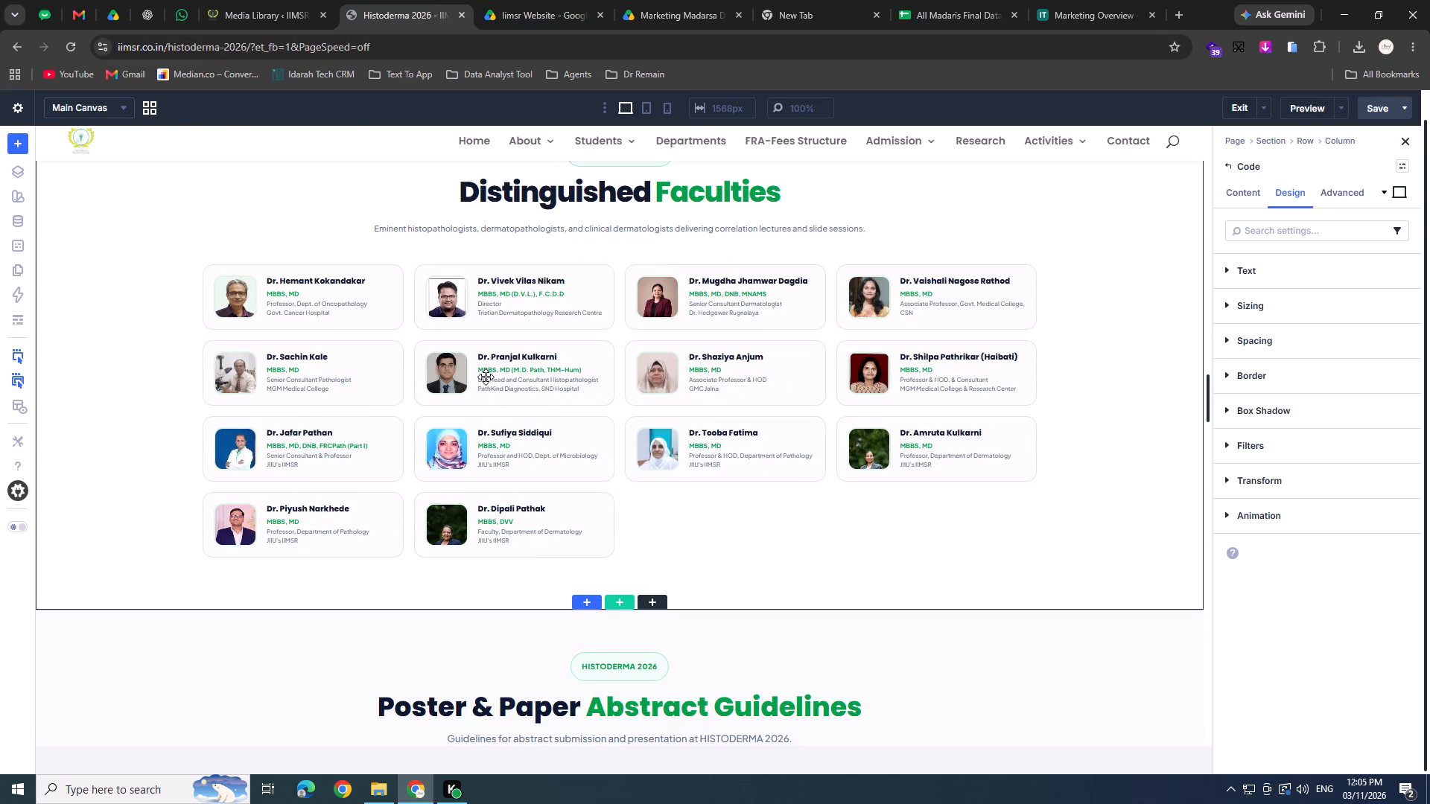
# Leave bulk selection in the media library and view the attachment details of Histoderma (142), then close them.
pyautogui.click(297, 7)
pyautogui.press('Escape')
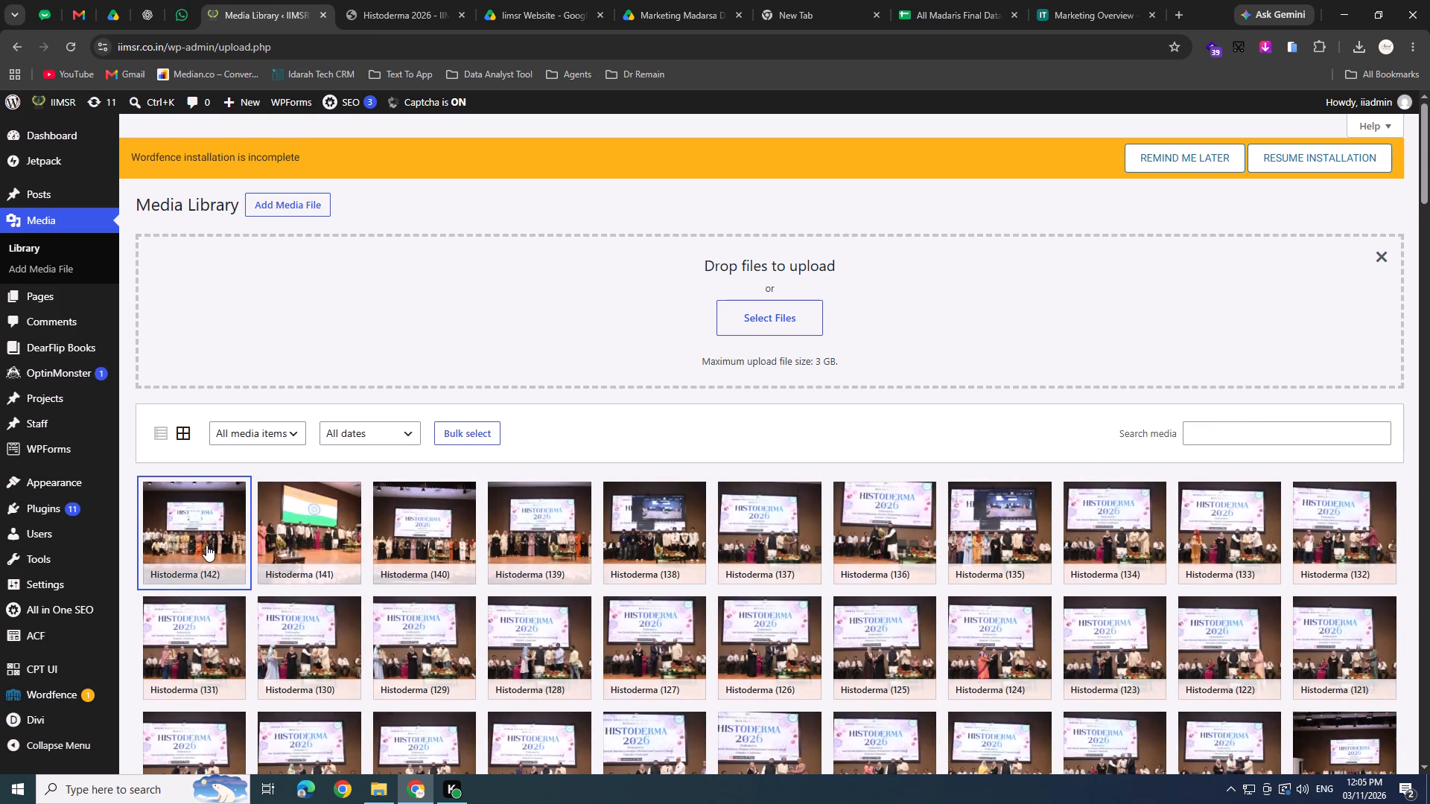
pyautogui.click(206, 546)
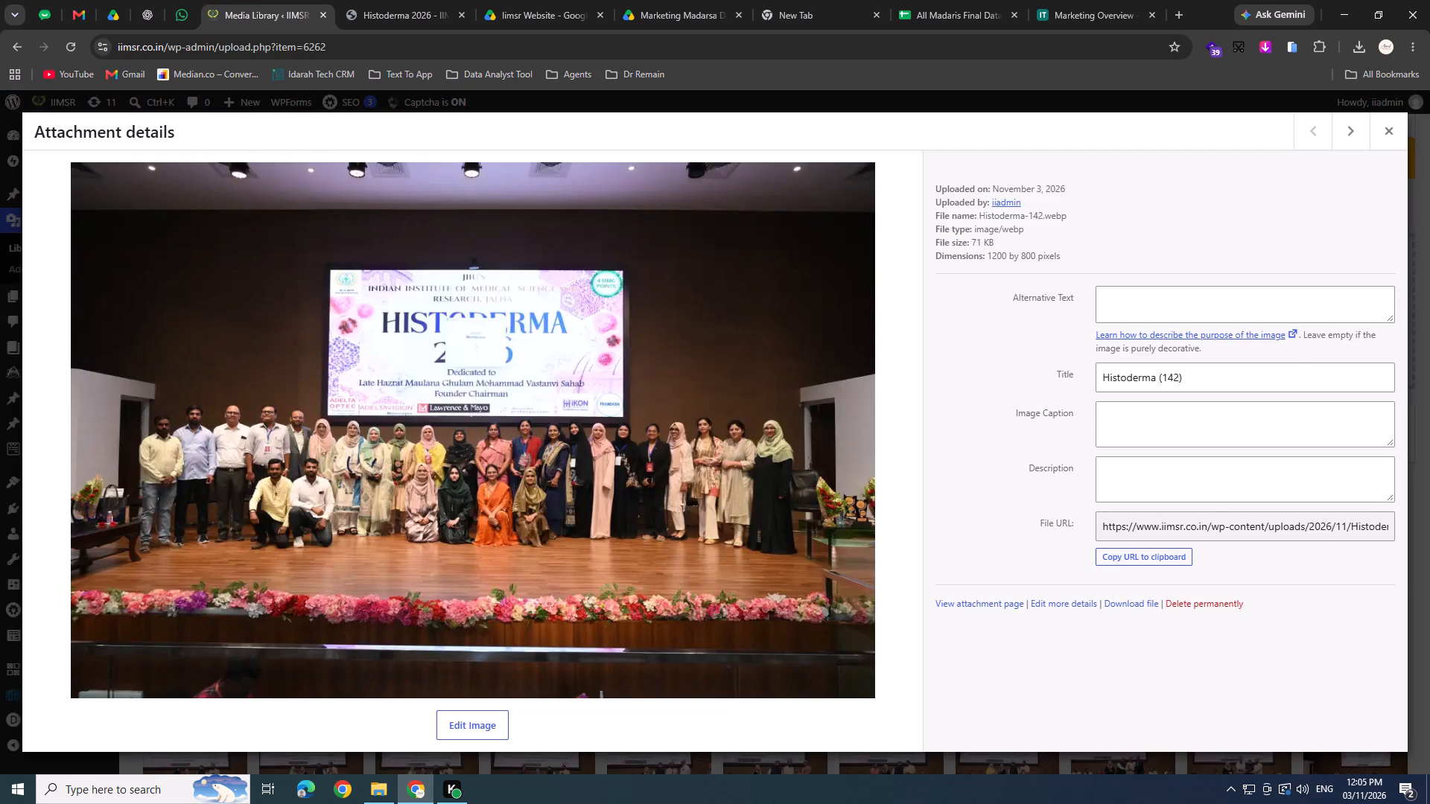
pyautogui.keyDown('shift'); pyautogui.scroll(-4, 1297, 530); pyautogui.keyUp('shift')
pyautogui.press('Escape')
pyautogui.scroll(-7, 1077, 502)
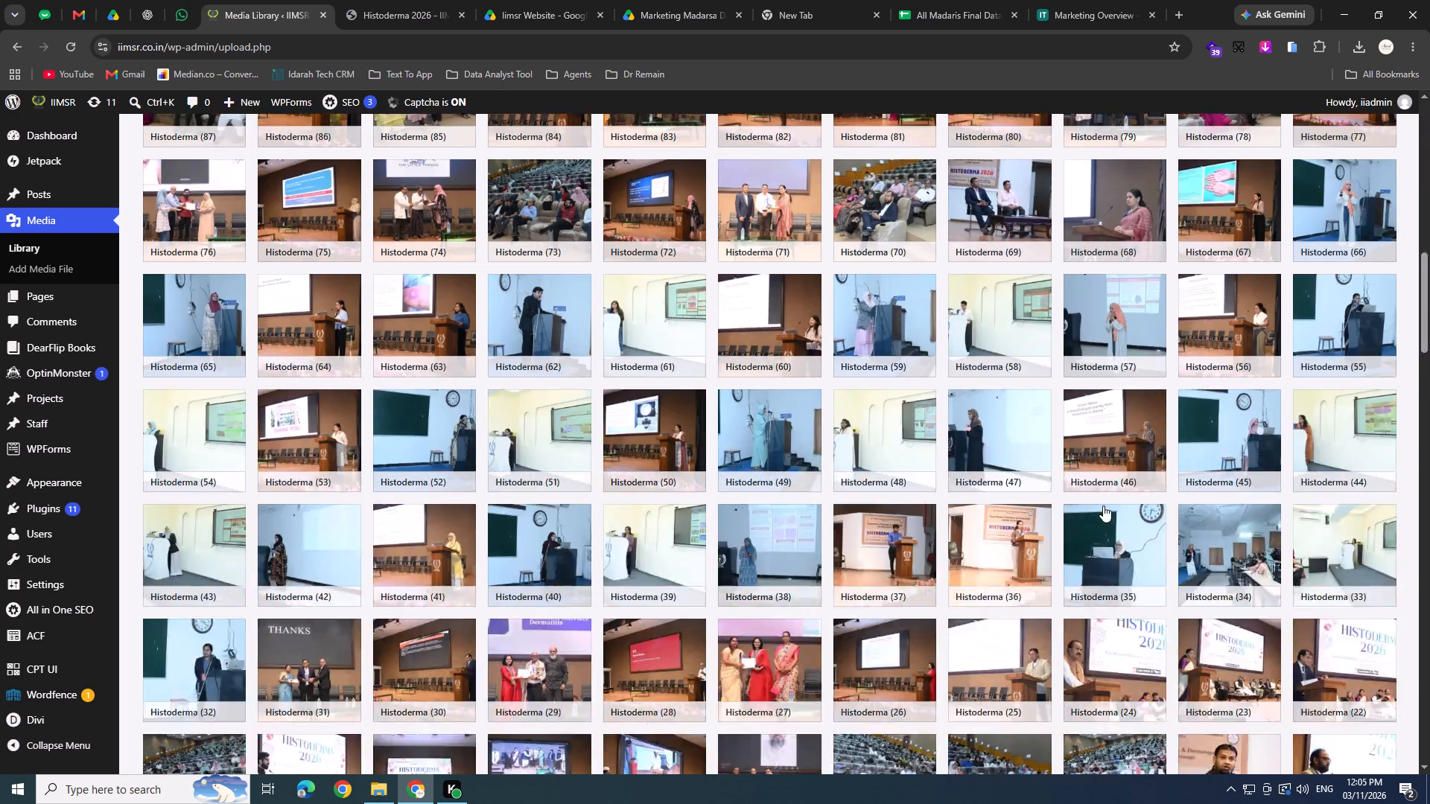
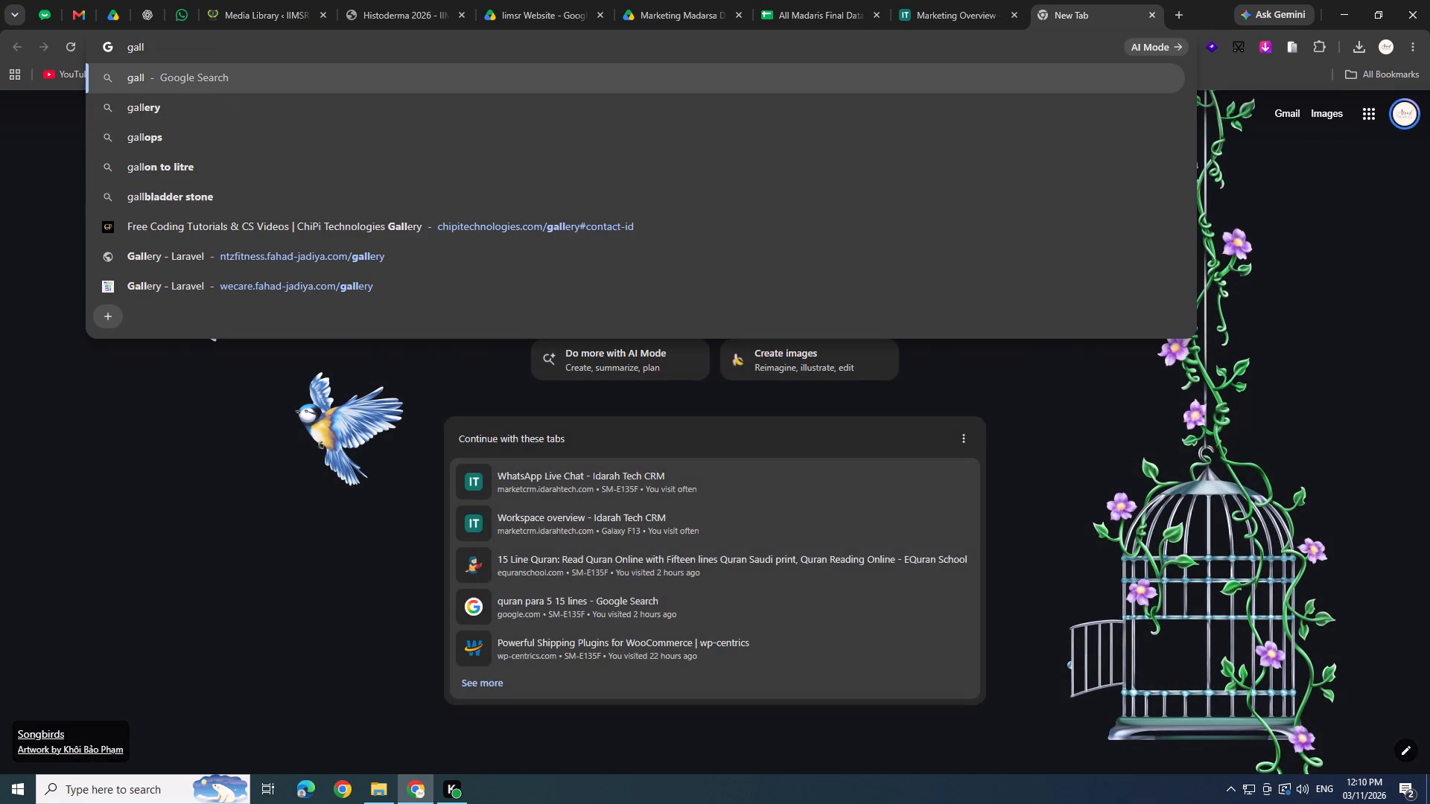
pyautogui.hotkey('ctrl', 'a')
pyautogui.write('event gallery section deisgn for many')
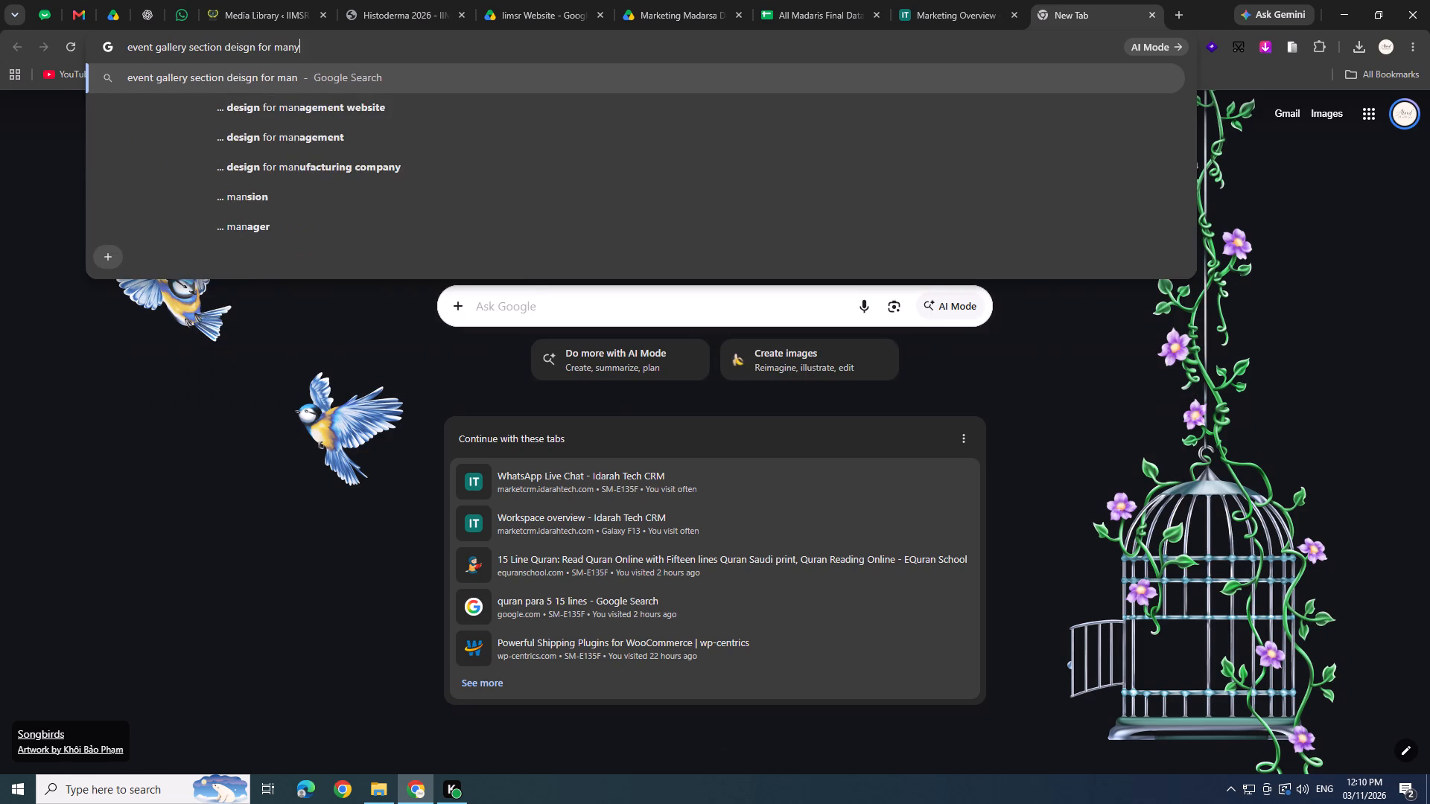
pyautogui.press('space')
pyautogui.write('ph')
pyautogui.press('Down')
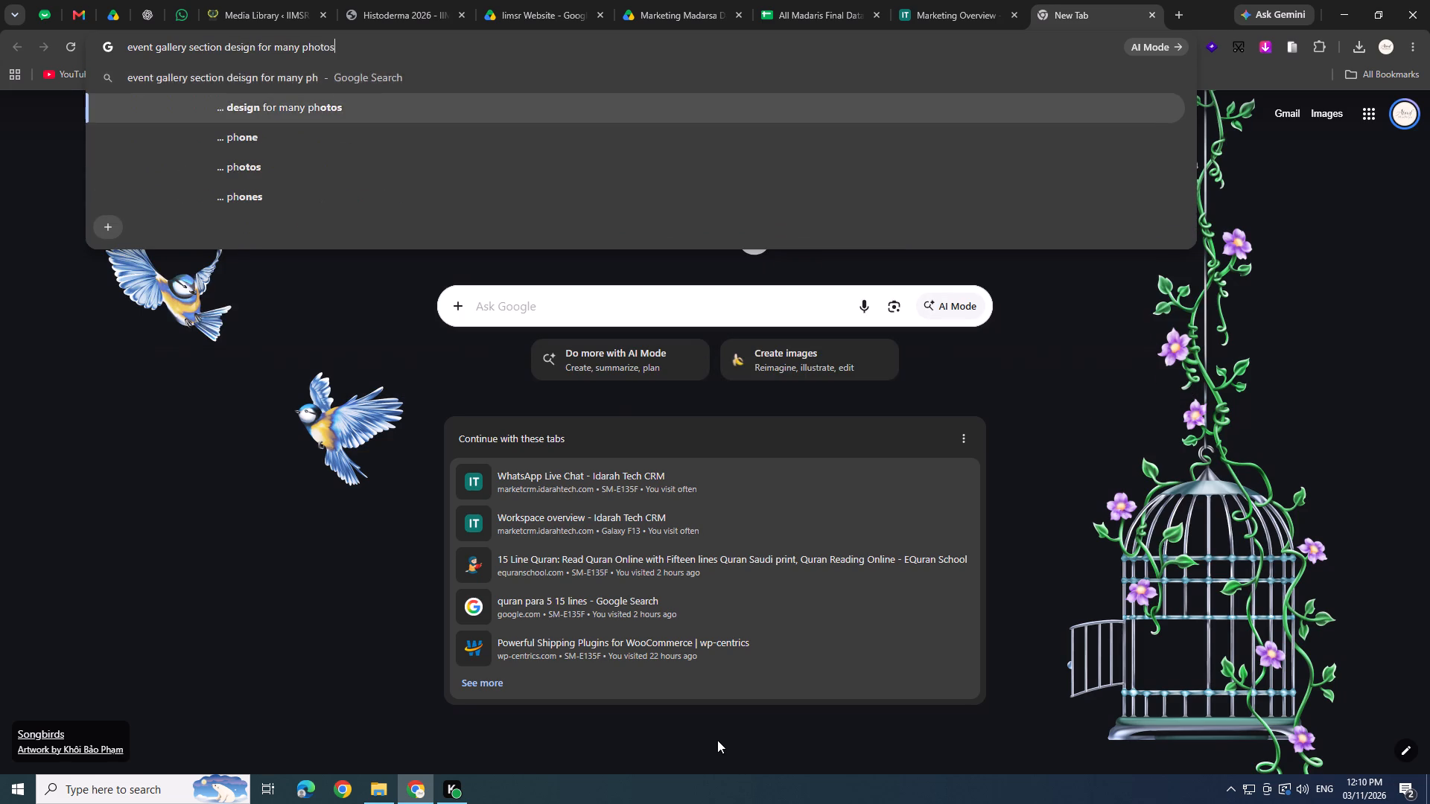
pyautogui.press('Return')
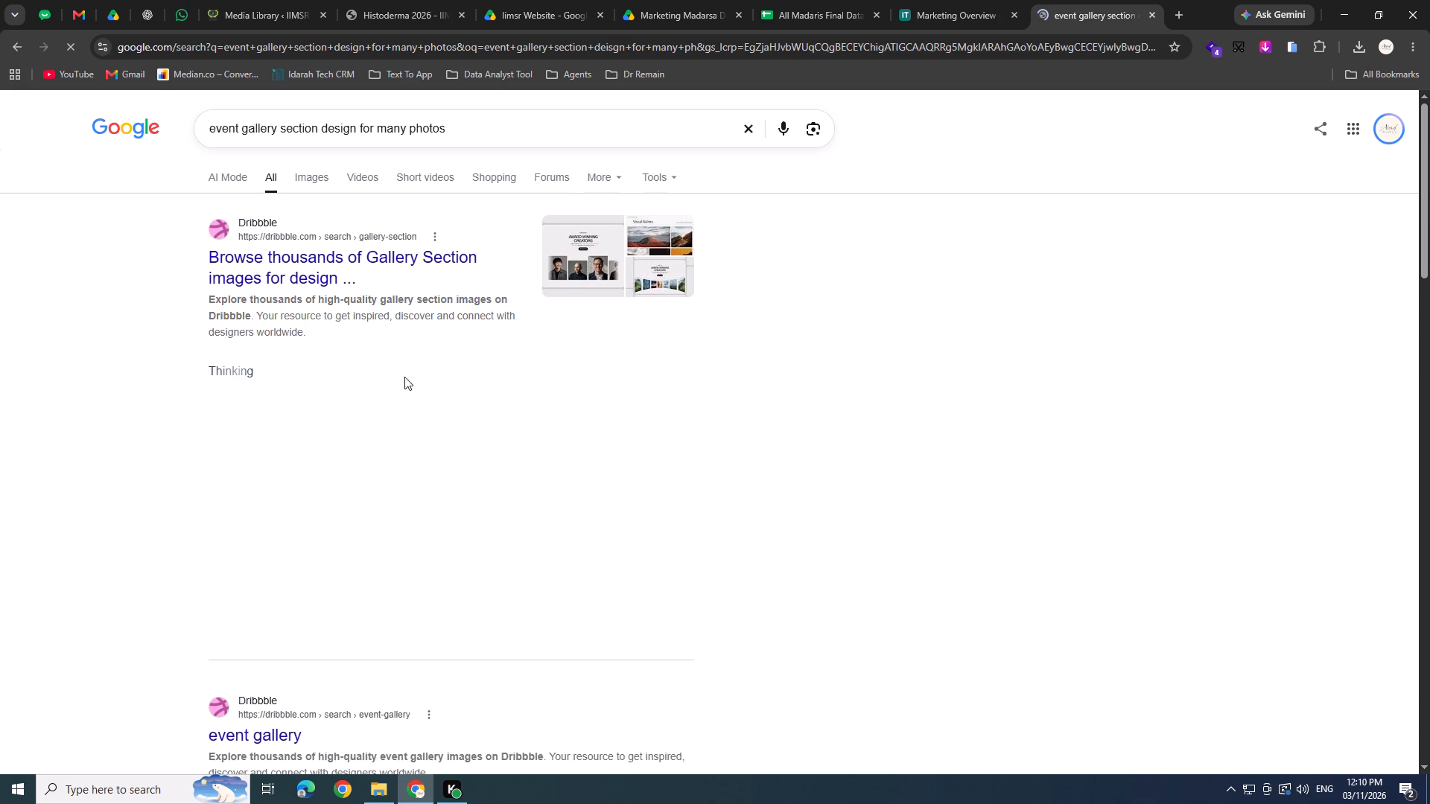
# Open the Dribbble Gallery Section and event gallery search results in new tabs.
pyautogui.keyDown('ctrl'); pyautogui.click(329, 279); pyautogui.keyUp('ctrl')
pyautogui.scroll(-1, 417, 381)
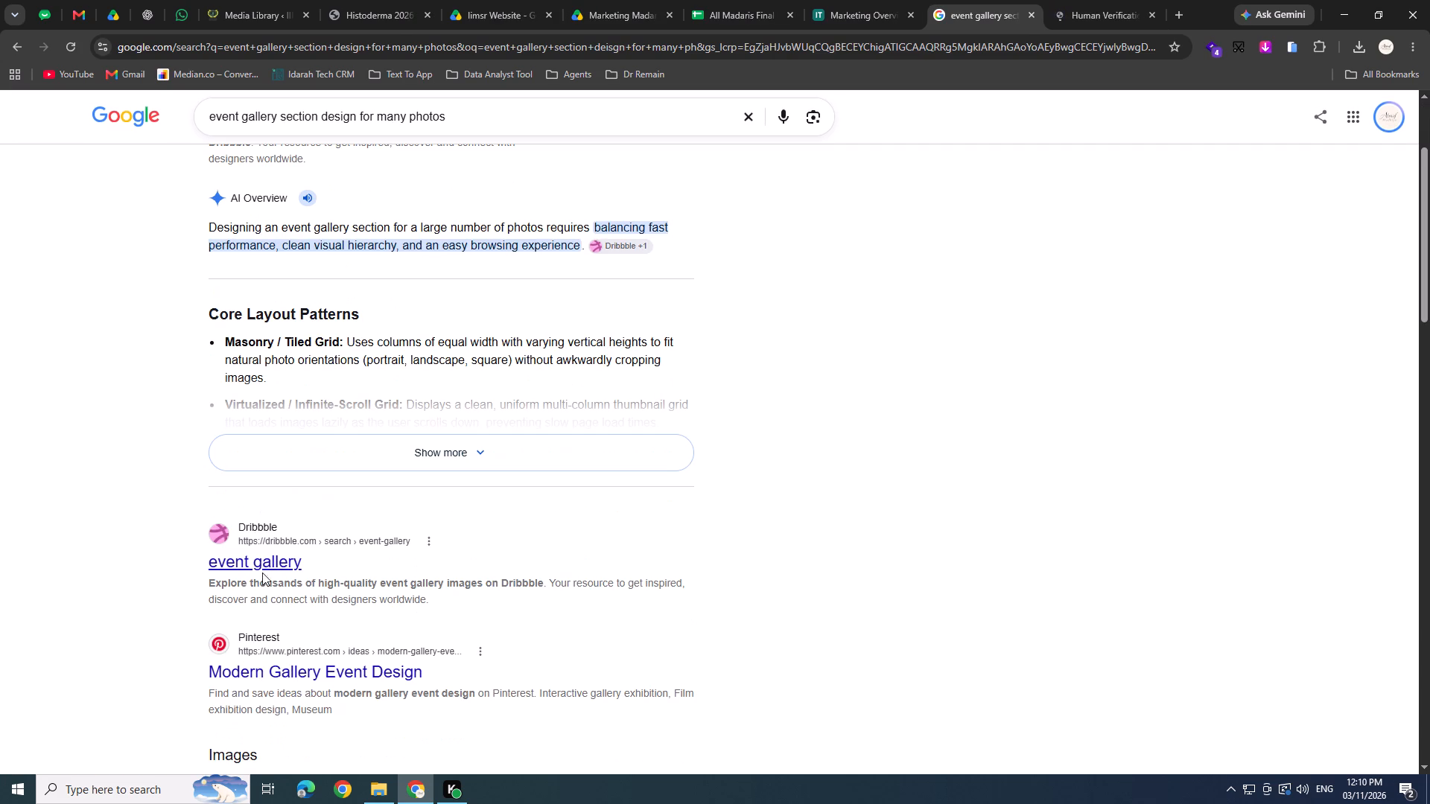
pyautogui.keyDown('ctrl'); pyautogui.click(262, 572); pyautogui.keyUp('ctrl')
pyautogui.keyDown('ctrl'); pyautogui.click(266, 564); pyautogui.keyUp('ctrl')
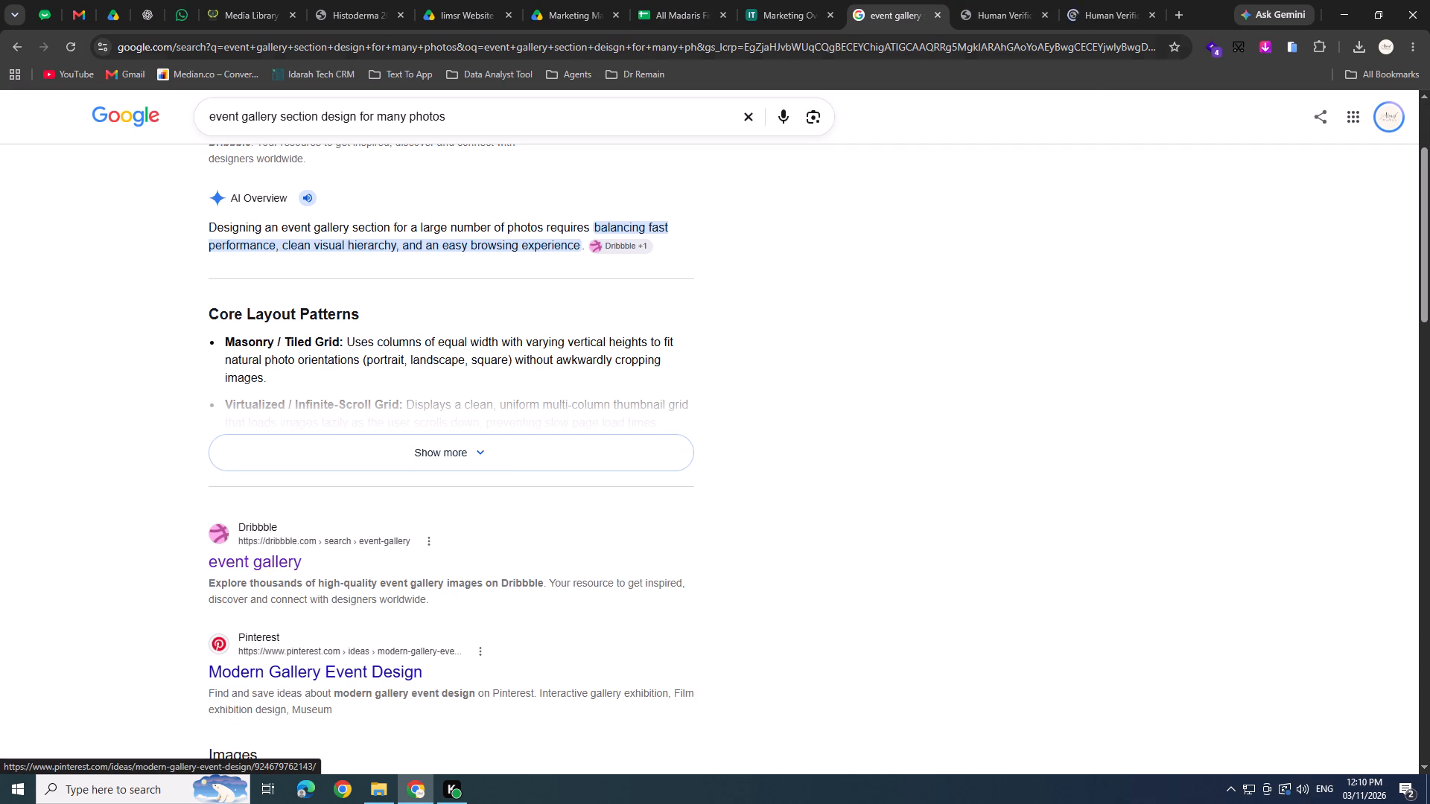
# Complete the human verification on the Dribbble gallery-section page by choosing all the bucket images.
pyautogui.click(1035, 0)
pyautogui.click(721, 335)
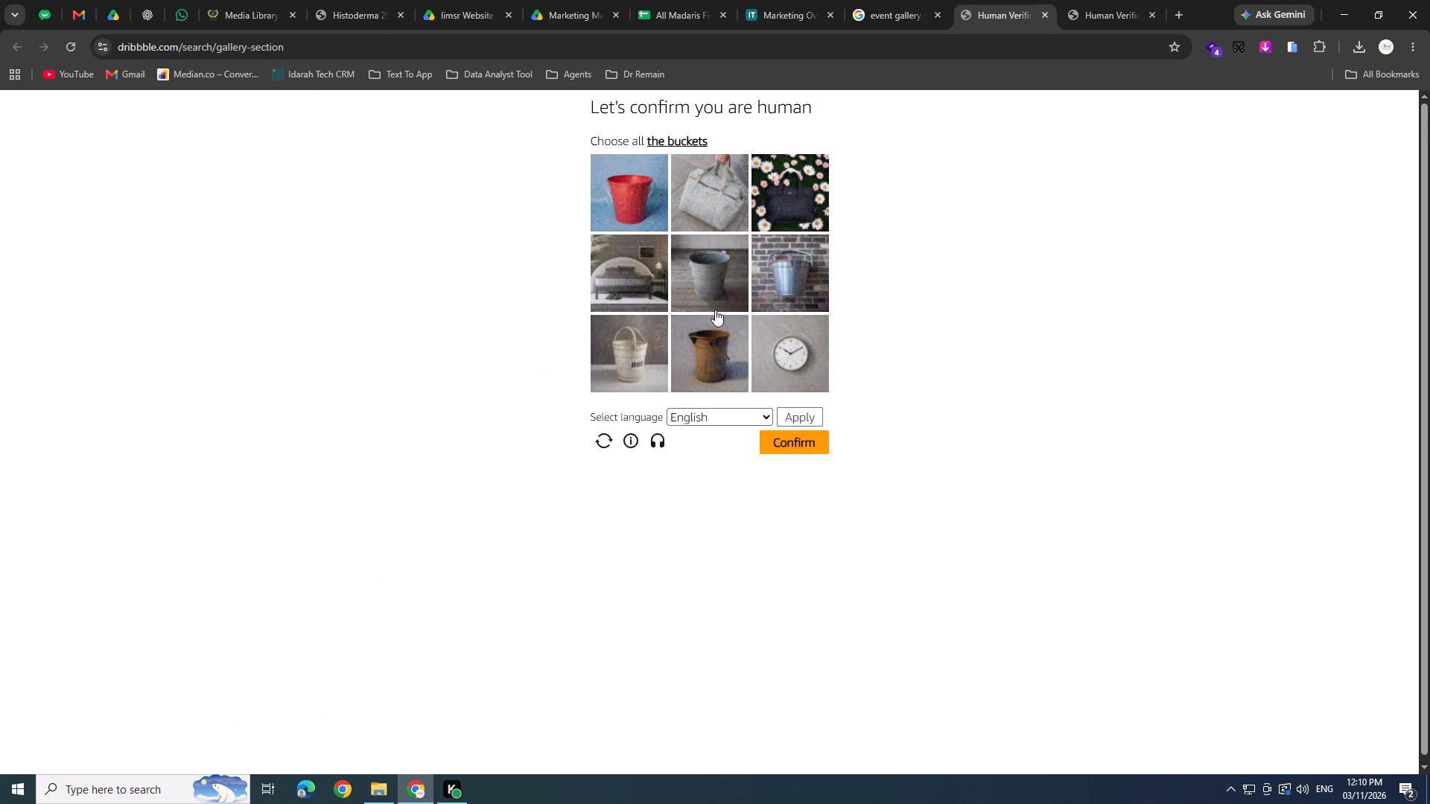
pyautogui.click(708, 272)
pyautogui.click(629, 200)
pyautogui.click(623, 367)
pyautogui.click(693, 366)
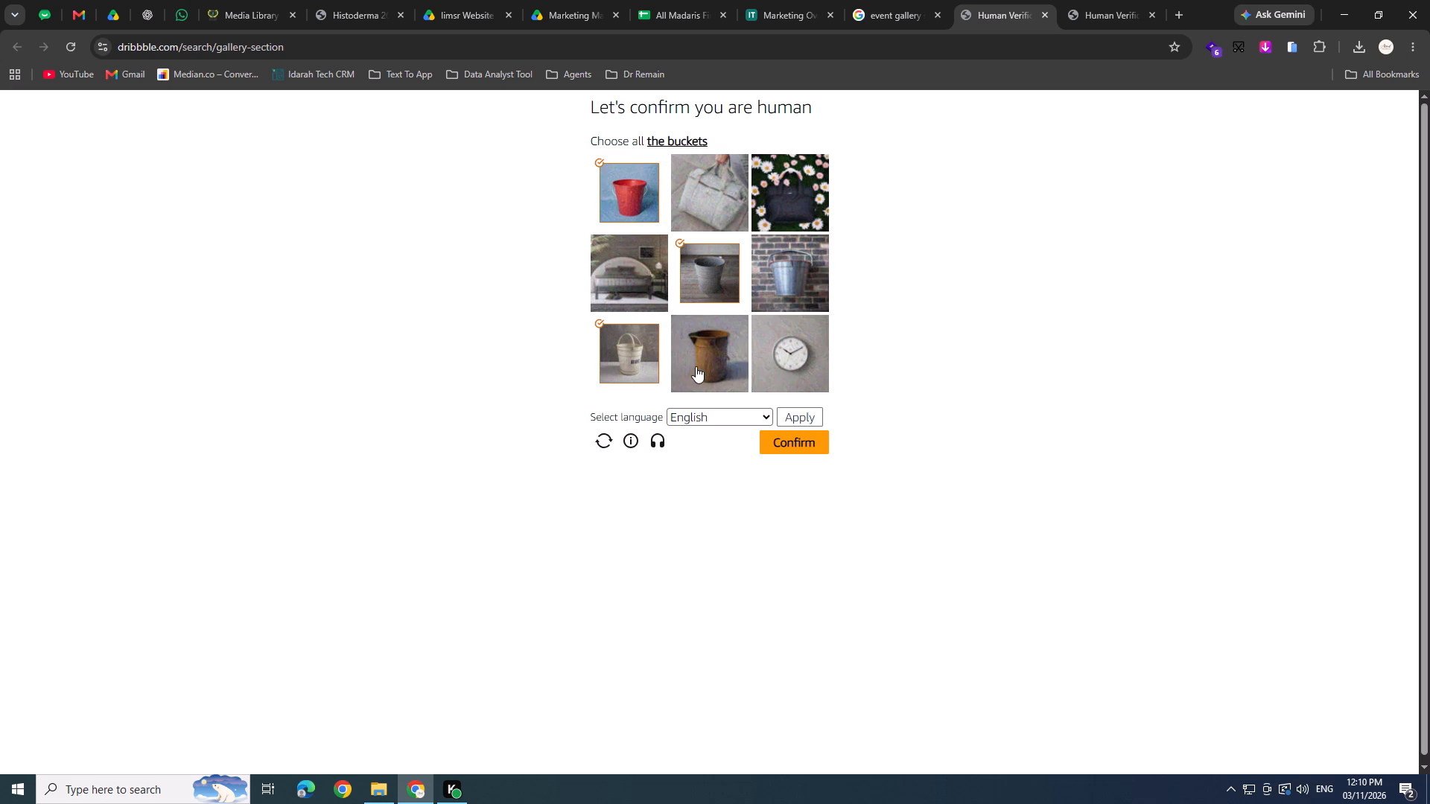
pyautogui.click(811, 259)
pyautogui.click(785, 433)
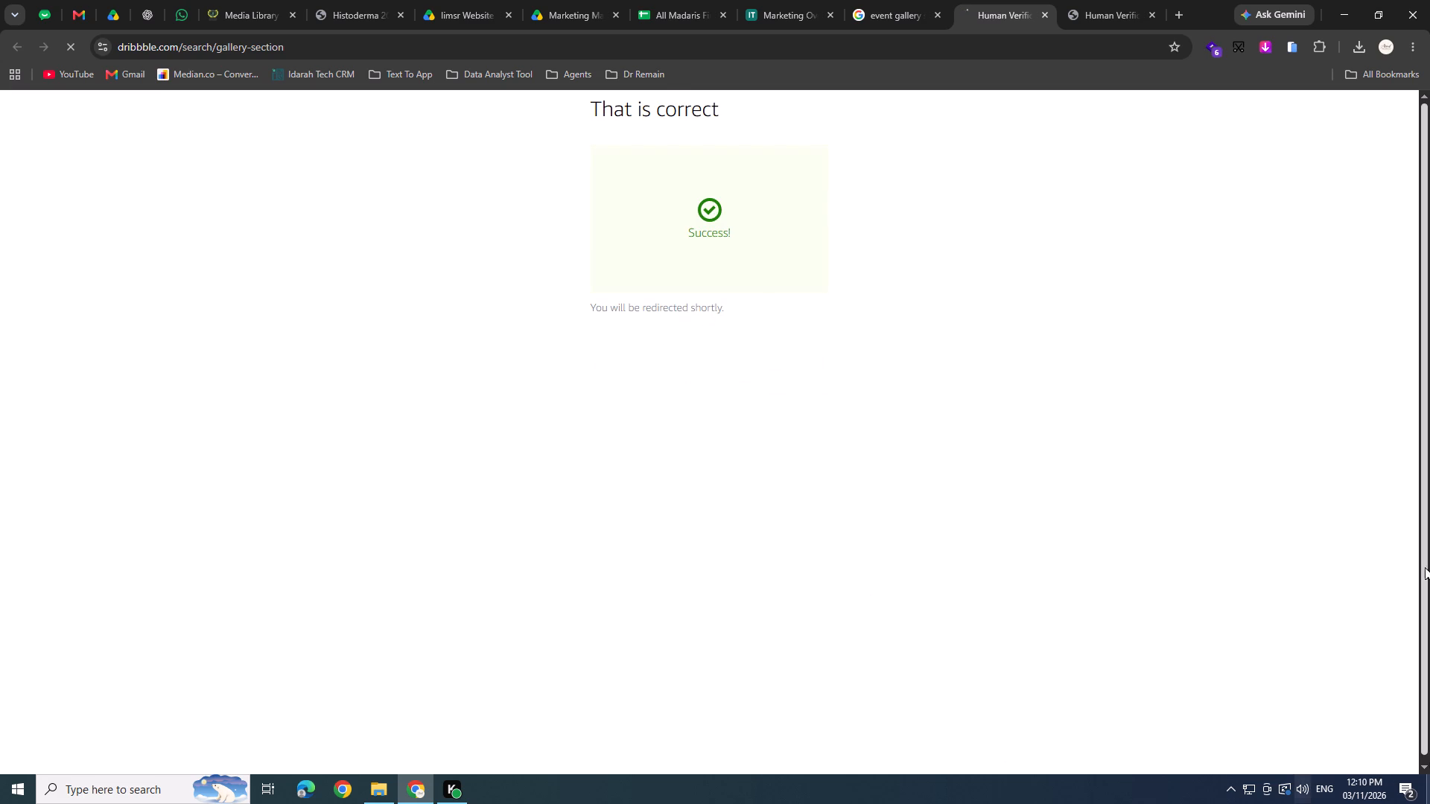
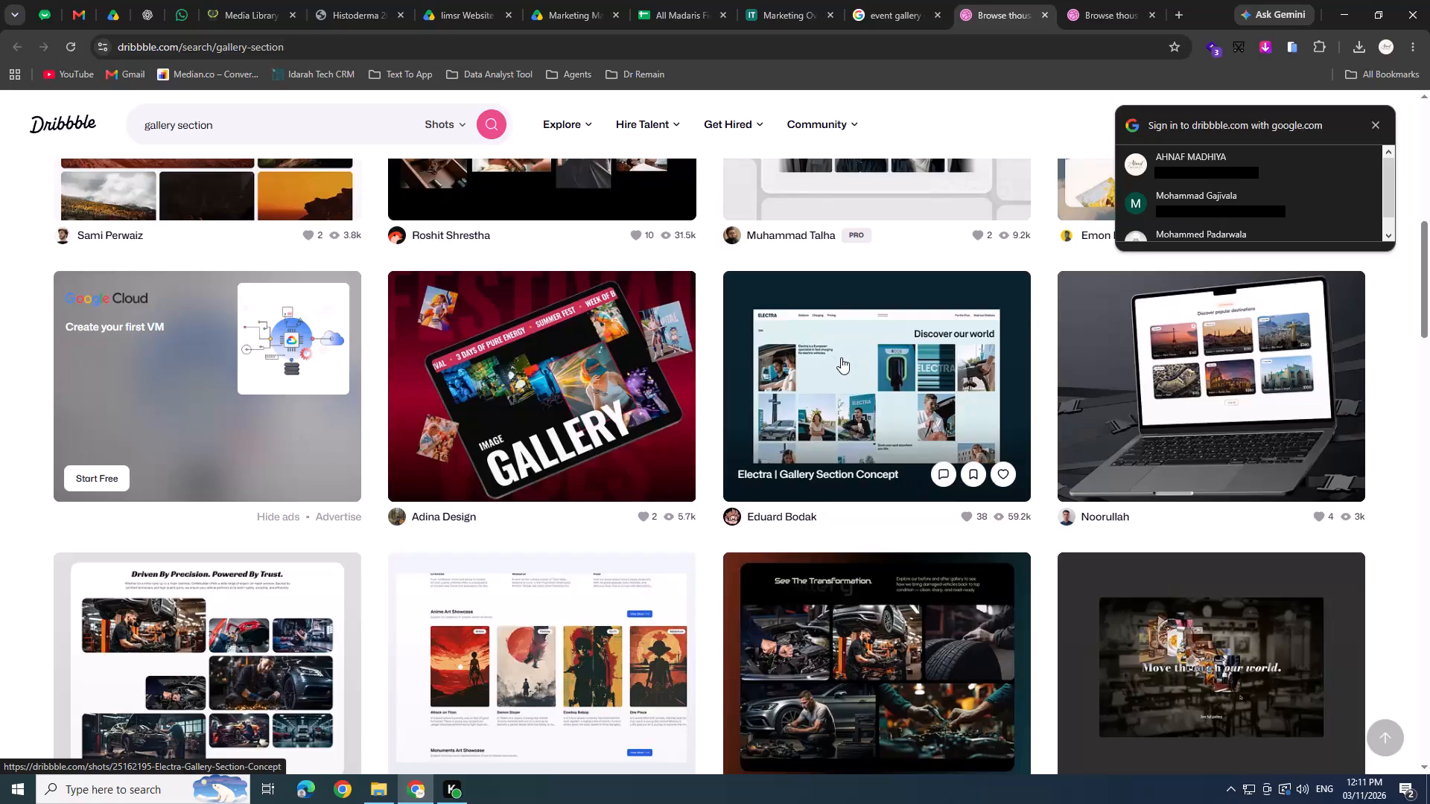
# Browse the Dribbble gallery section results down to the last shots for a layout suited to a many-photo event gallery.
pyautogui.scroll(-1, 837, 363)
pyautogui.scroll(-1, 889, 488)
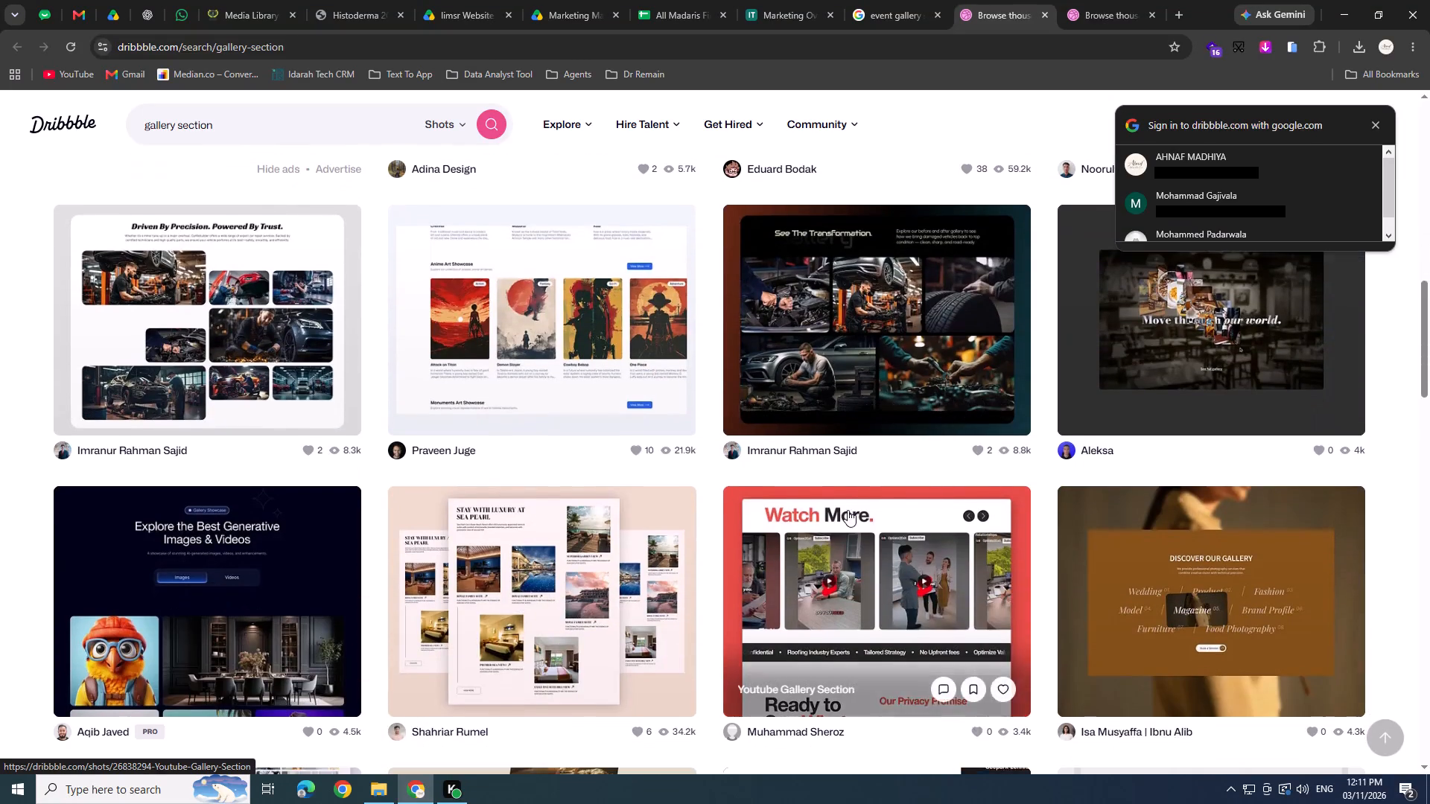
pyautogui.scroll(-1, 848, 511)
pyautogui.scroll(-1, 501, 429)
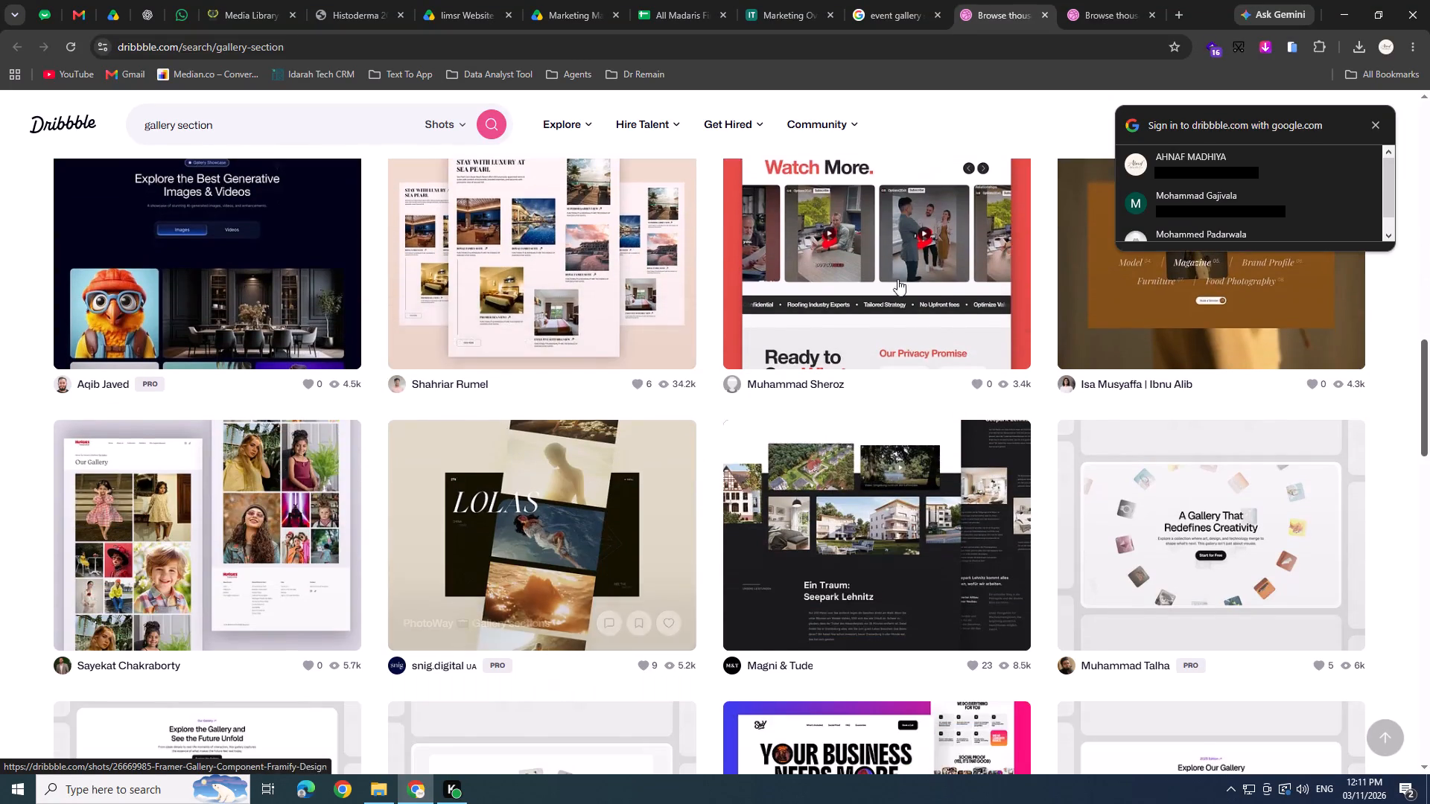
pyautogui.scroll(-2, 563, 456)
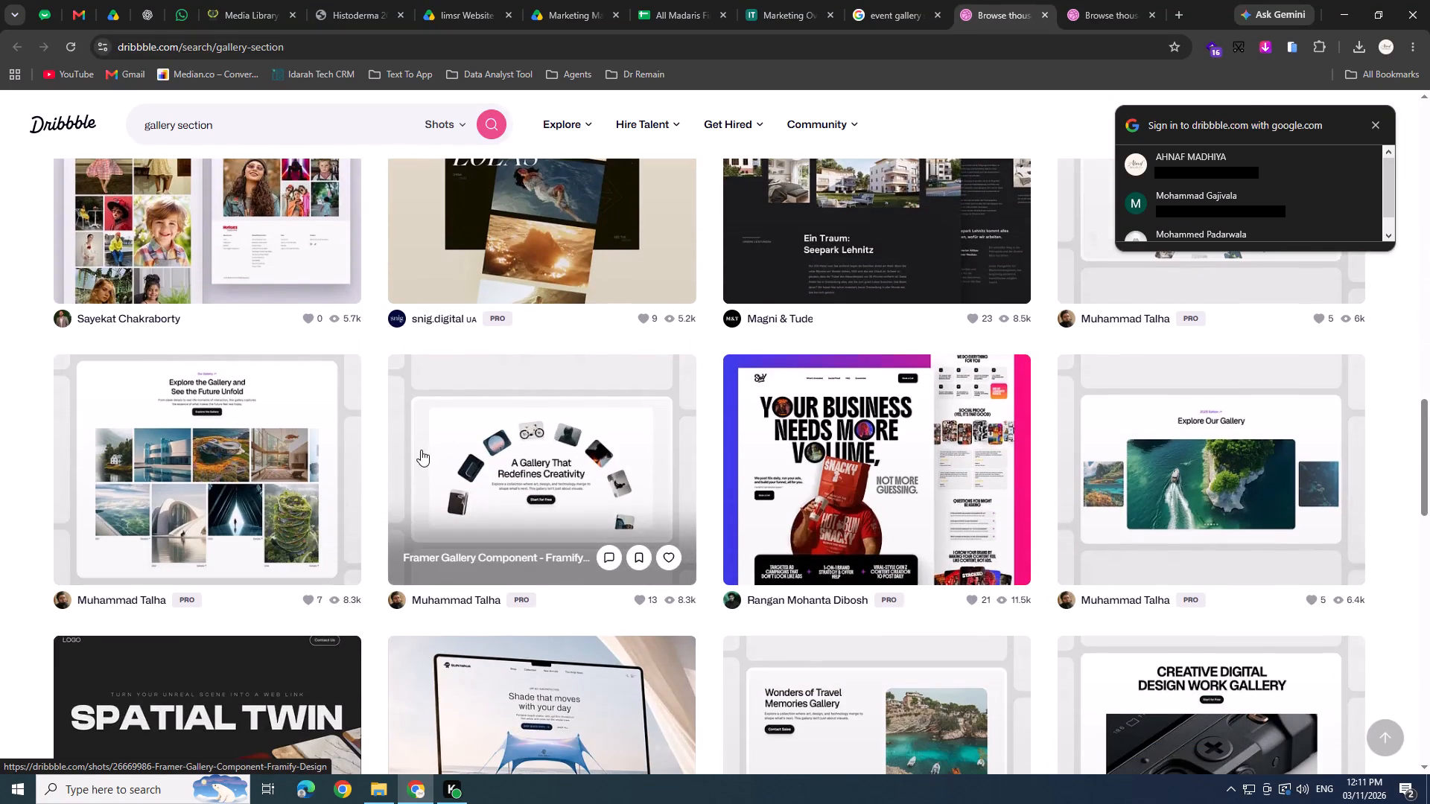
pyautogui.scroll(-2, 312, 450)
pyautogui.scroll(-1, 794, 465)
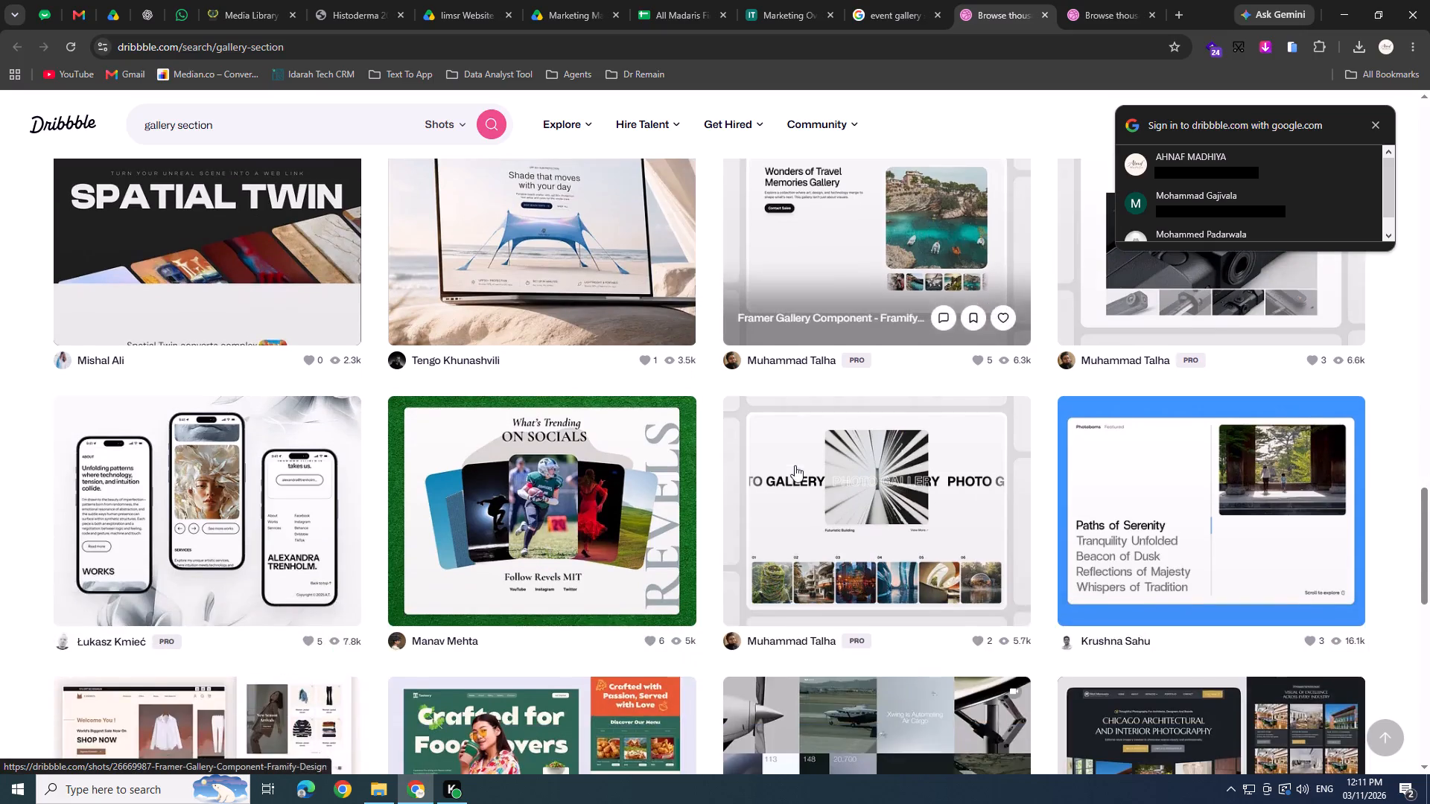
pyautogui.scroll(-2, 857, 532)
pyautogui.scroll(-1, 602, 346)
pyautogui.scroll(-1, 697, 528)
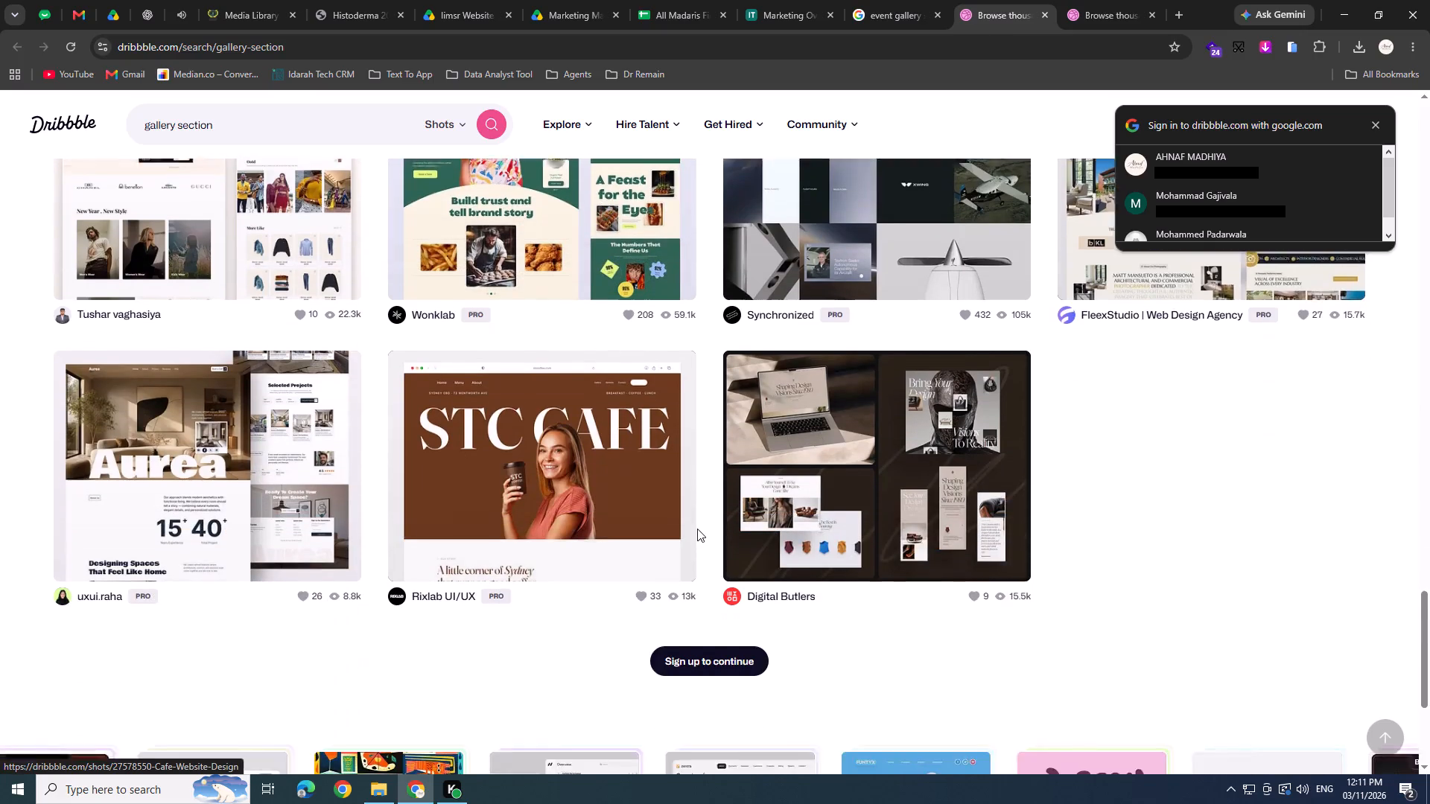
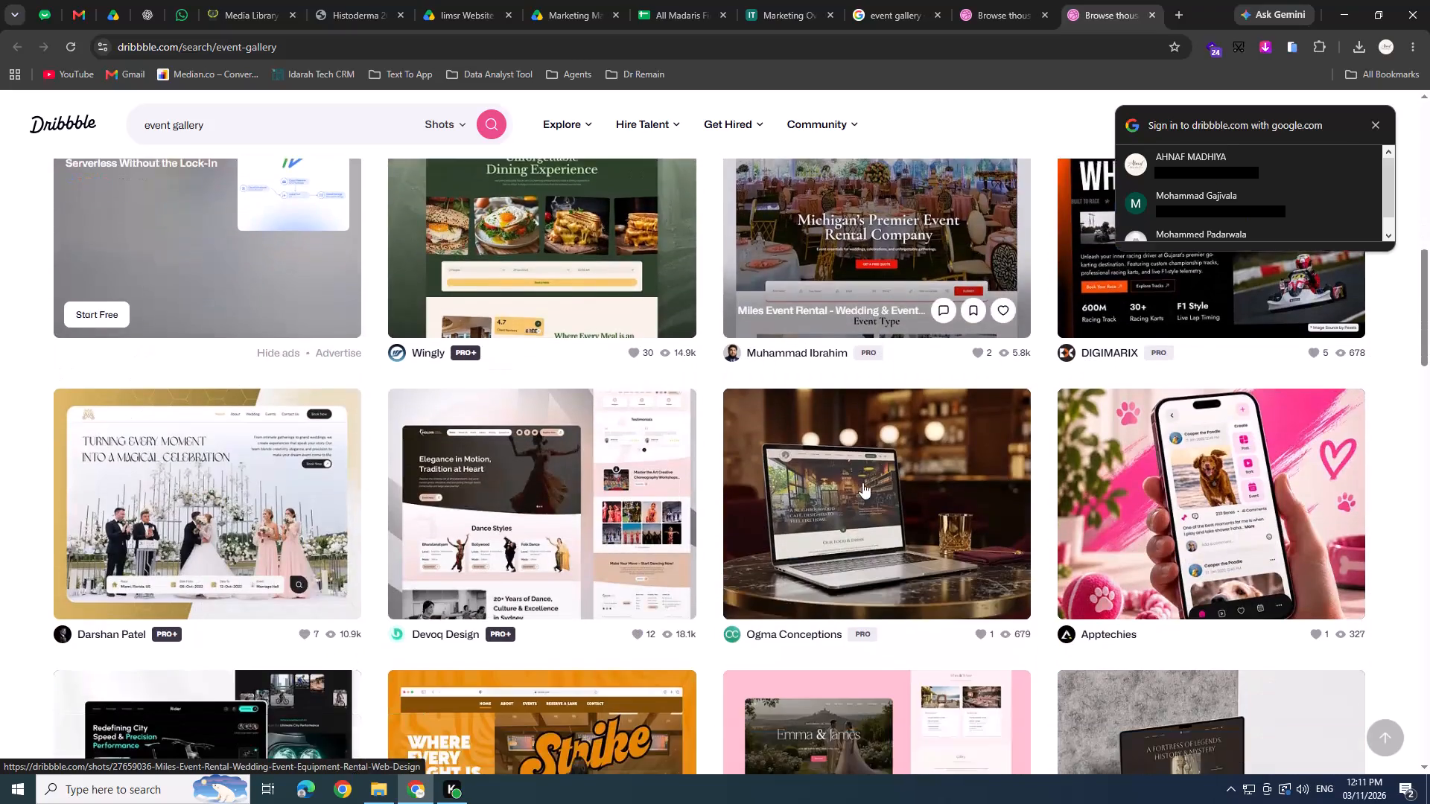
# Examine the Dribbble event gallery results down to the last shots for a layout suited to a many-photo event gallery.
pyautogui.scroll(-5, 825, 462)
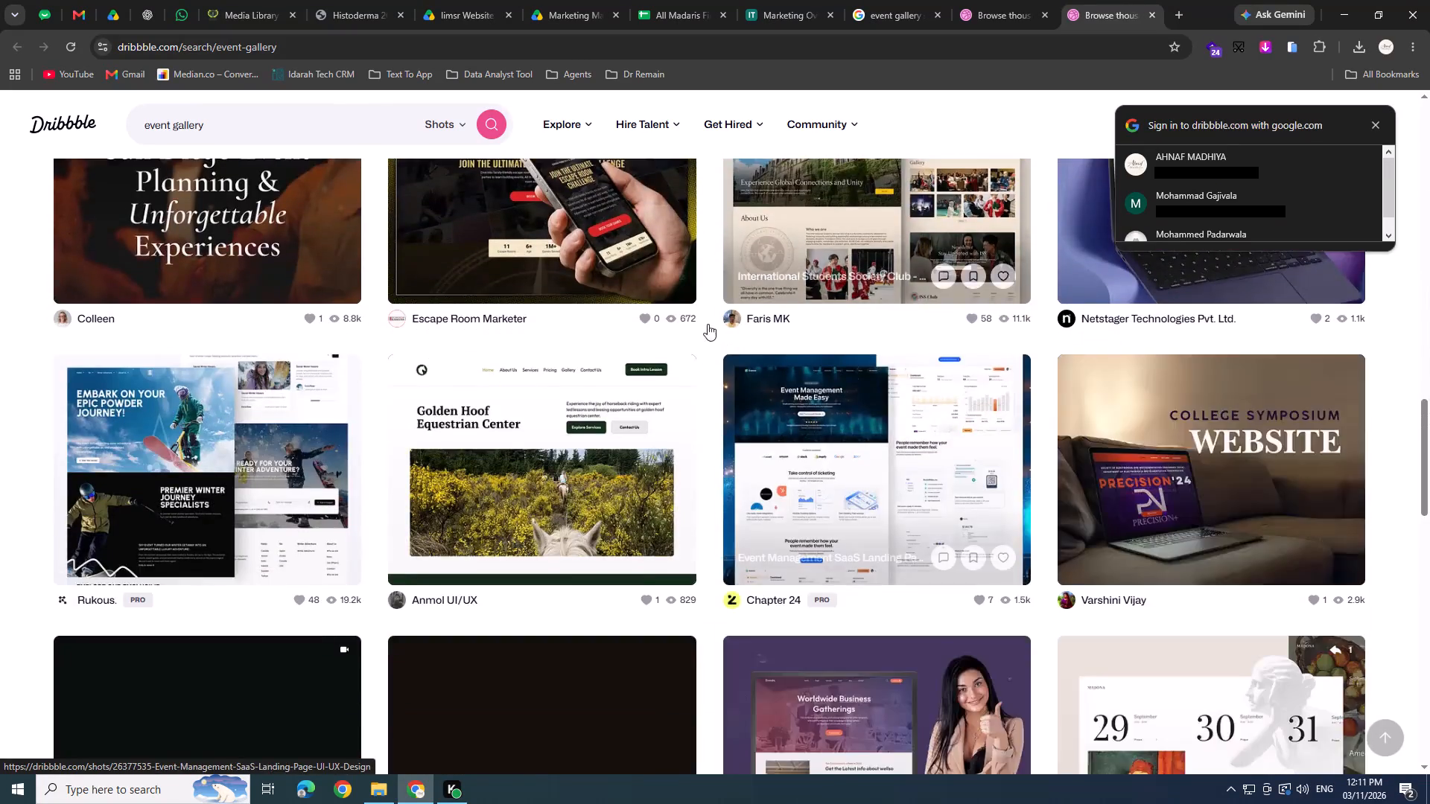
pyautogui.scroll(-2, 708, 324)
pyautogui.scroll(-2, 473, 278)
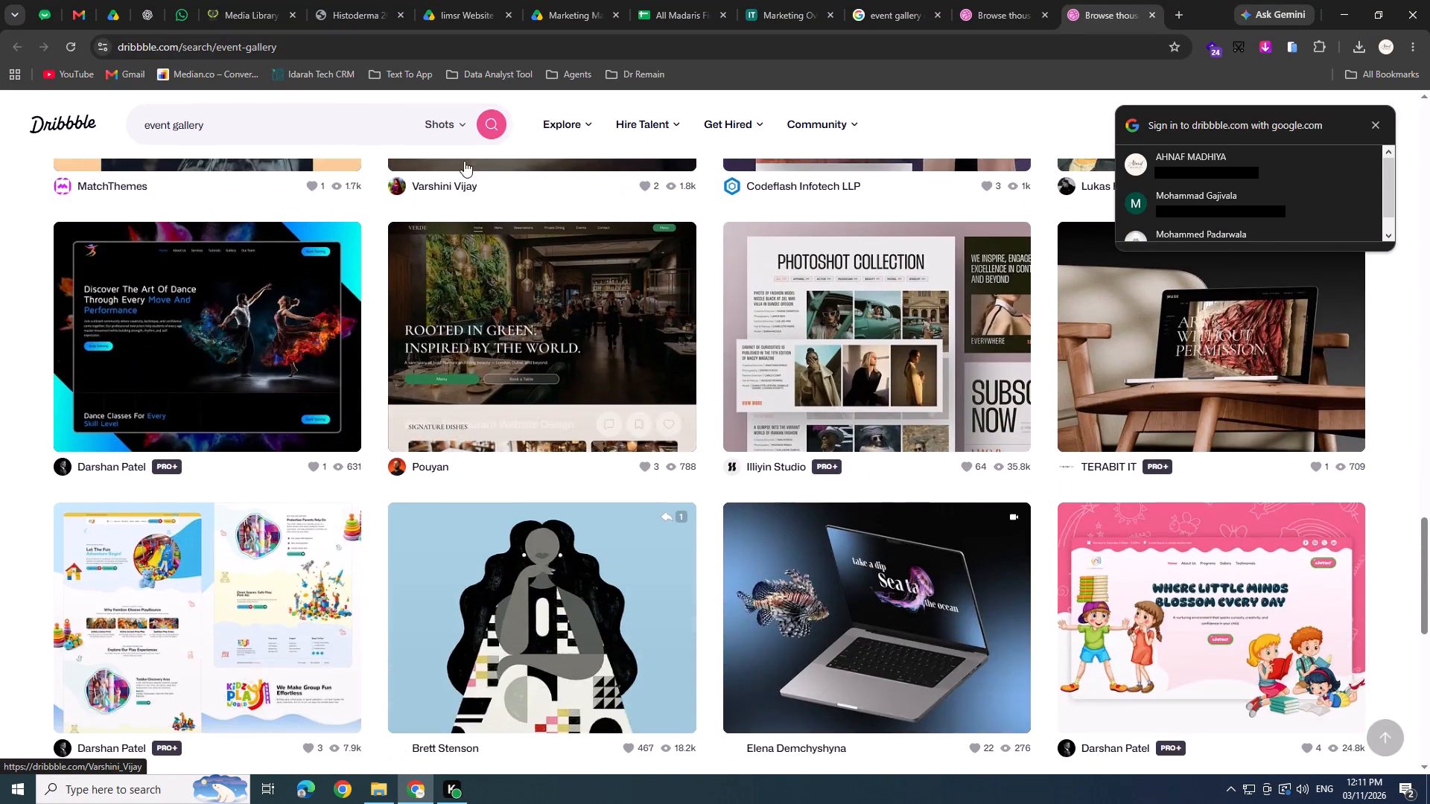
pyautogui.scroll(-4, 423, 299)
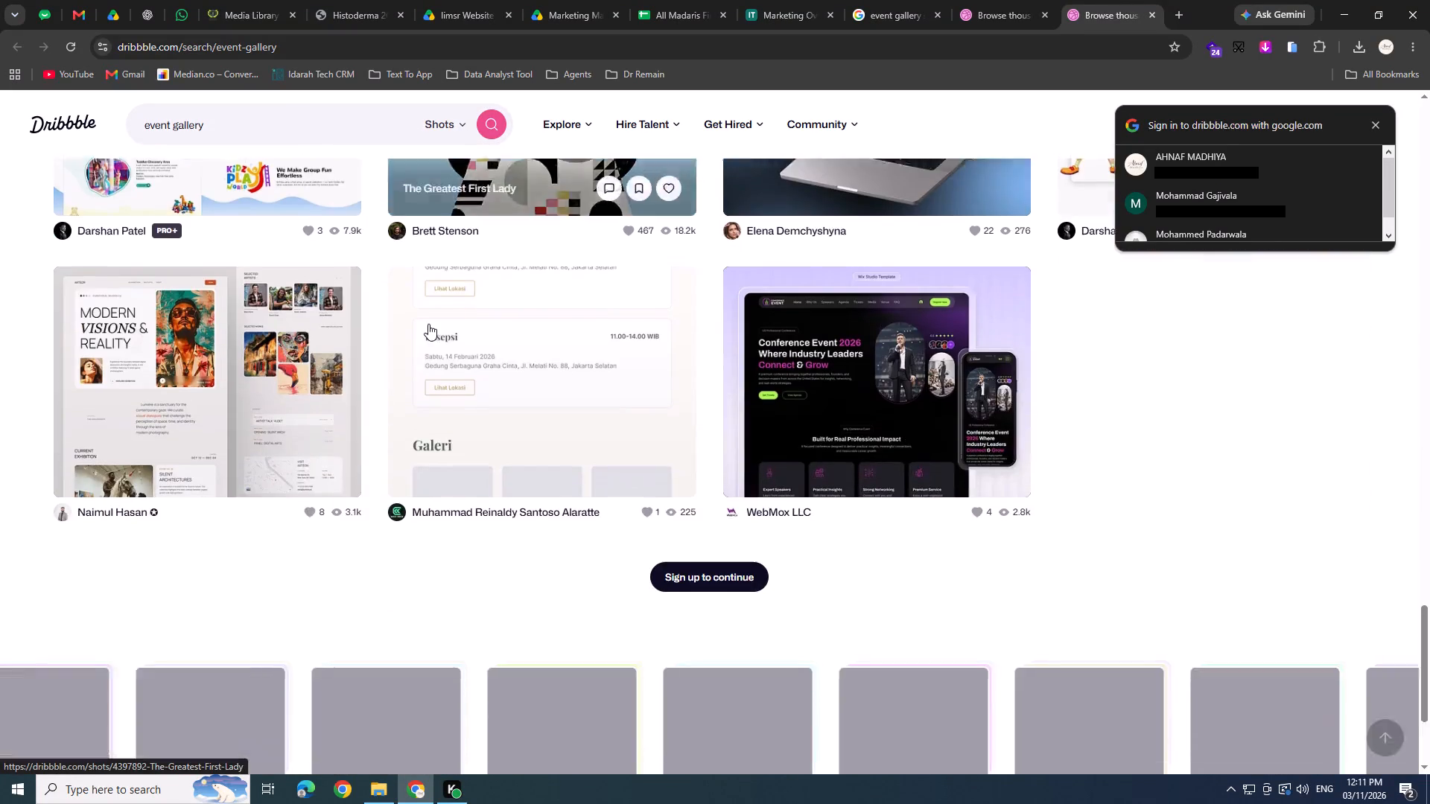
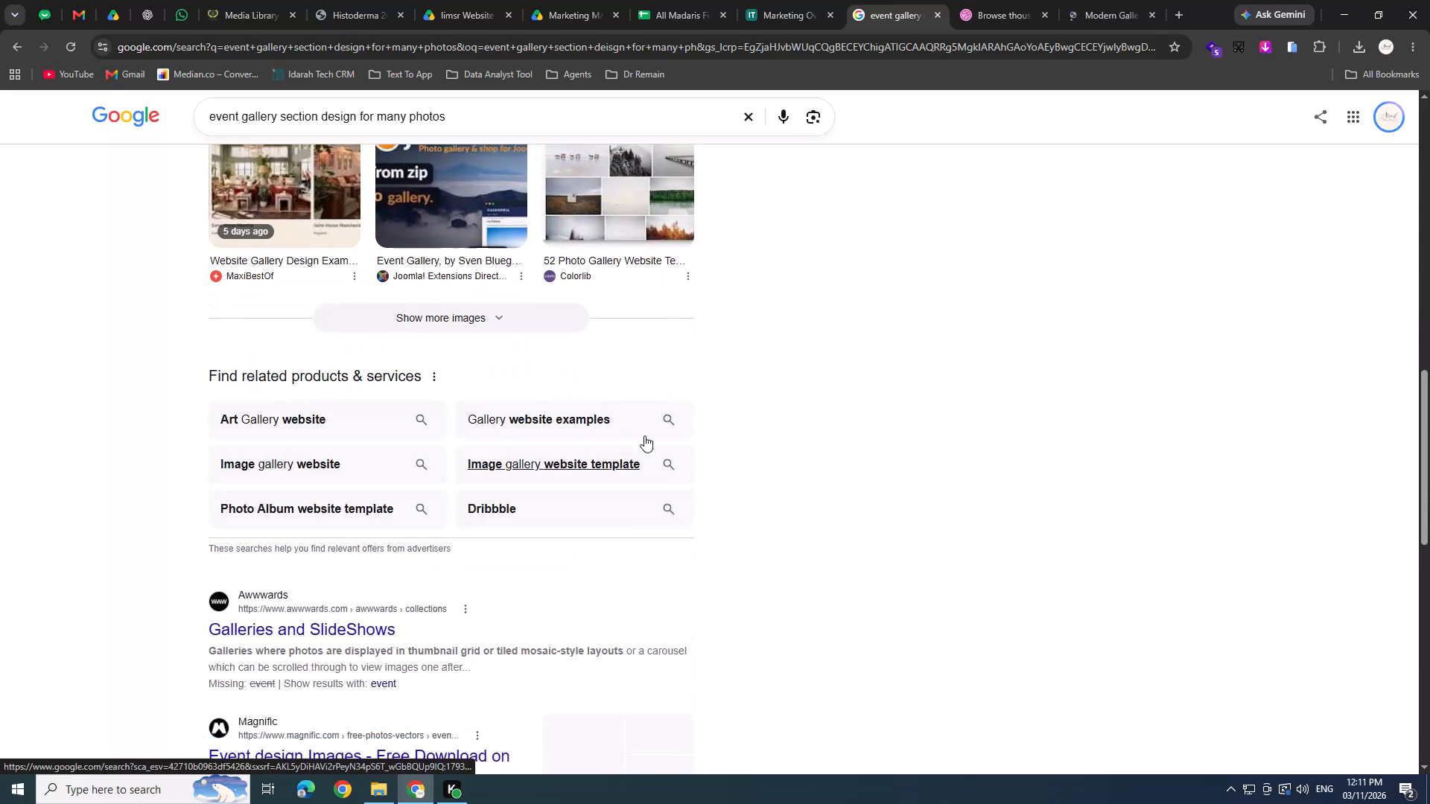
# Open the Awwwards Galleries and SlideShows result in a new tab and close the Pinterest modern gallery event design page.
pyautogui.keyDown('ctrl'); pyautogui.click(255, 615); pyautogui.keyUp('ctrl')
pyautogui.click(988, 0)
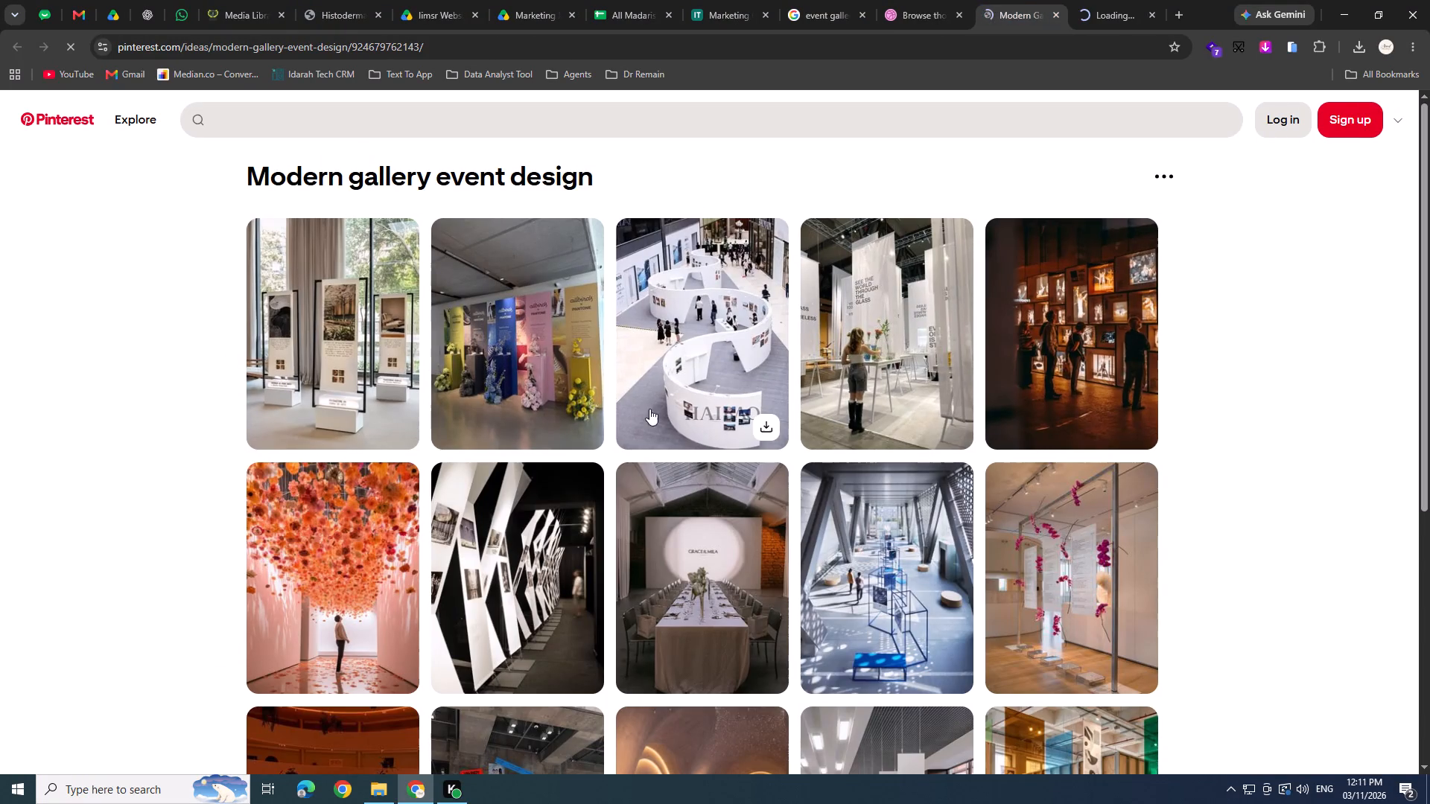
pyautogui.scroll(-2, 661, 406)
pyautogui.hotkey('ctrl', 'w')
# Browse the first entries of the Awwwards collection and open the Project Gallery - Donprod Portfolio entry's live site in a new tab.
pyautogui.scroll(-2, 726, 432)
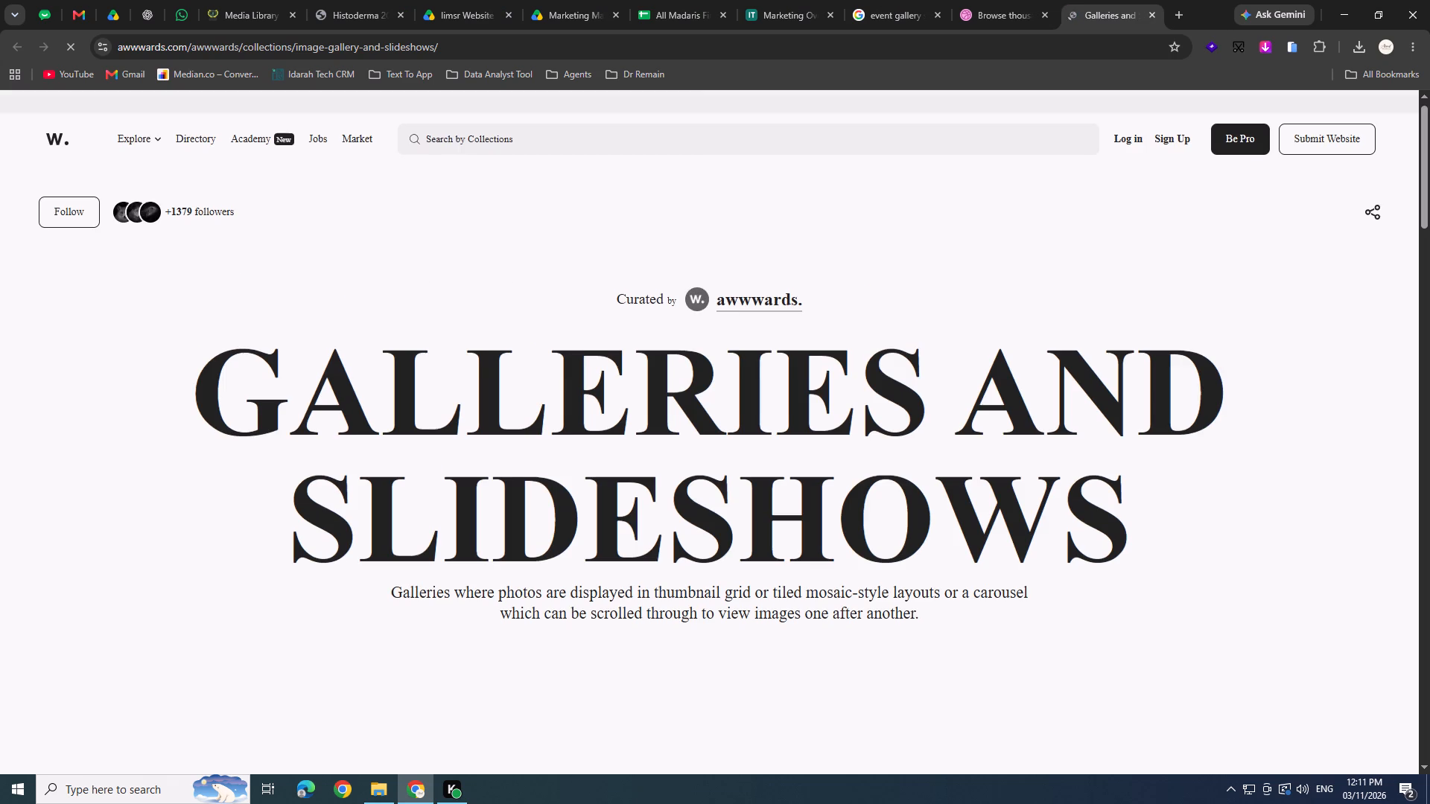
pyautogui.scroll(-4, 726, 433)
pyautogui.scroll(3, 725, 437)
pyautogui.scroll(1, 530, 441)
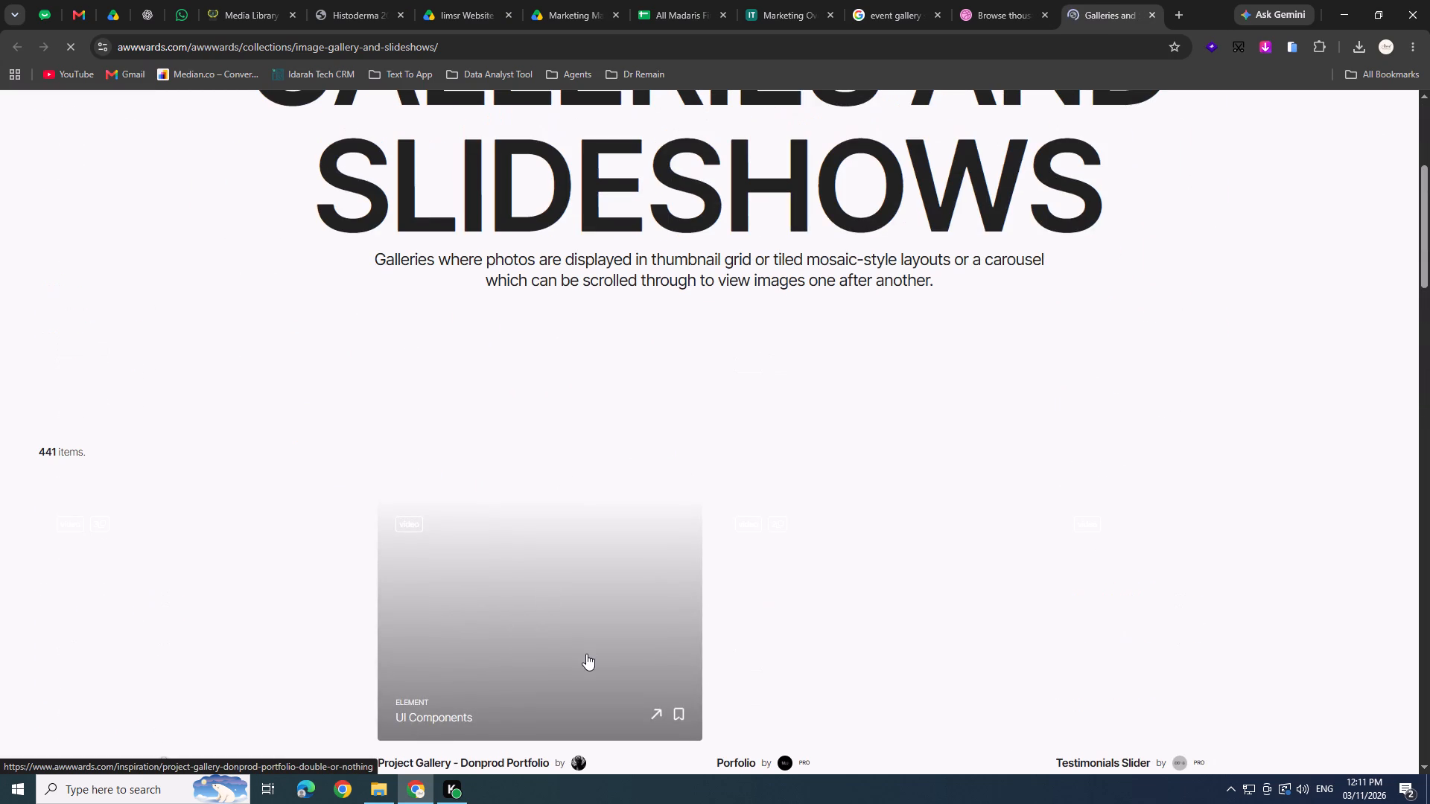
pyautogui.tripleClick(360, 224)
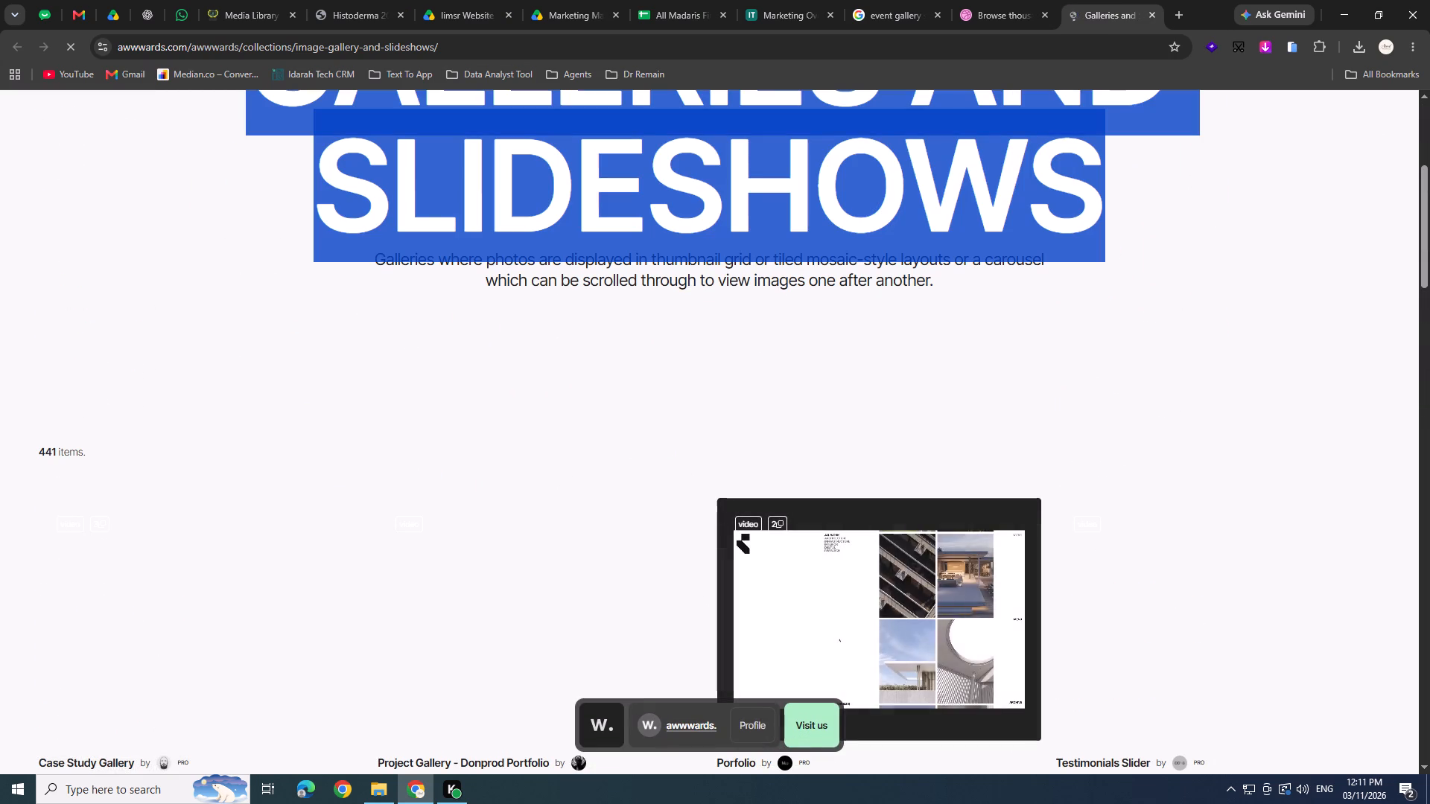
pyautogui.click(450, 218)
pyautogui.scroll(-3, 452, 218)
pyautogui.scroll(1, 897, 439)
pyautogui.click(1160, 721)
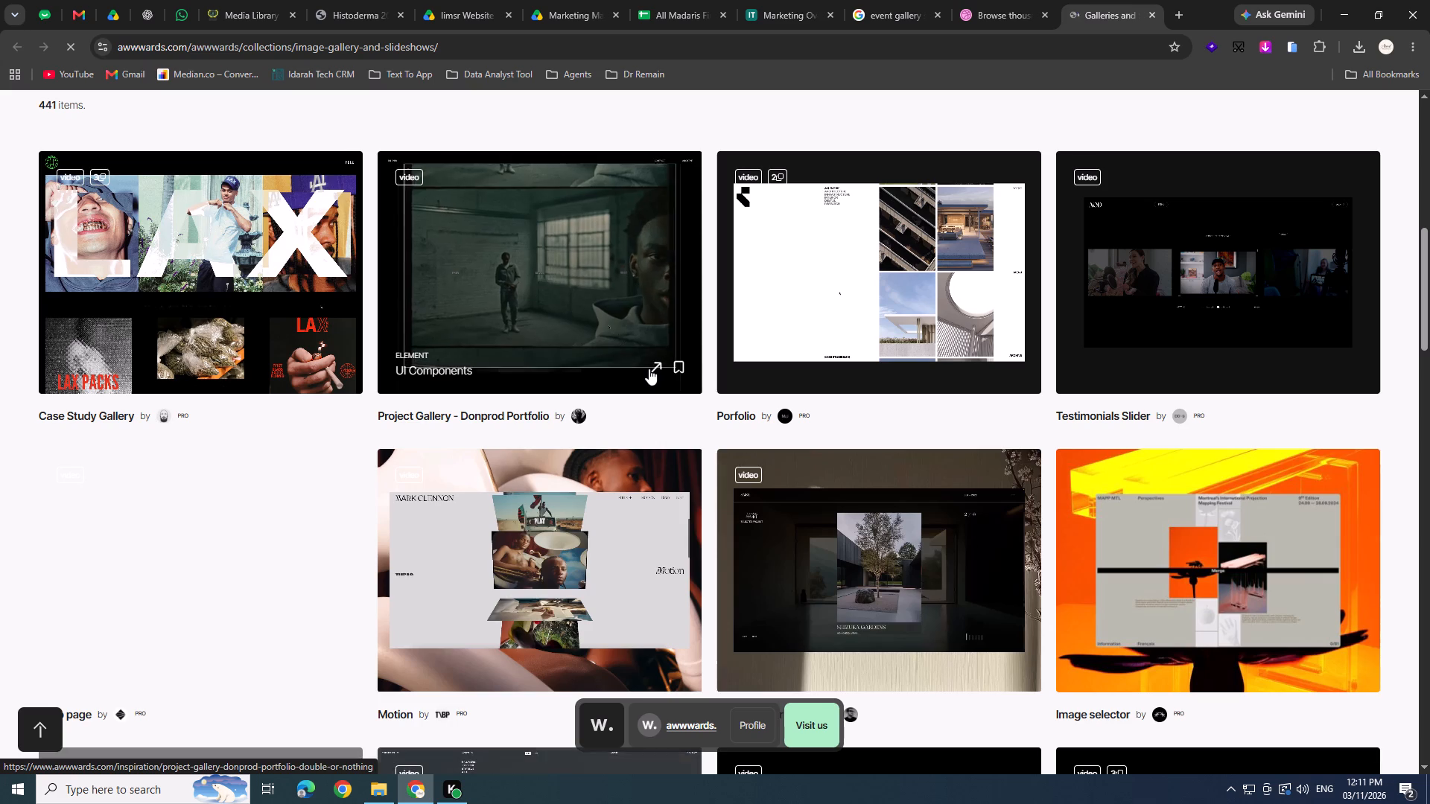
pyautogui.middleClick(651, 367)
pyautogui.scroll(1, 651, 367)
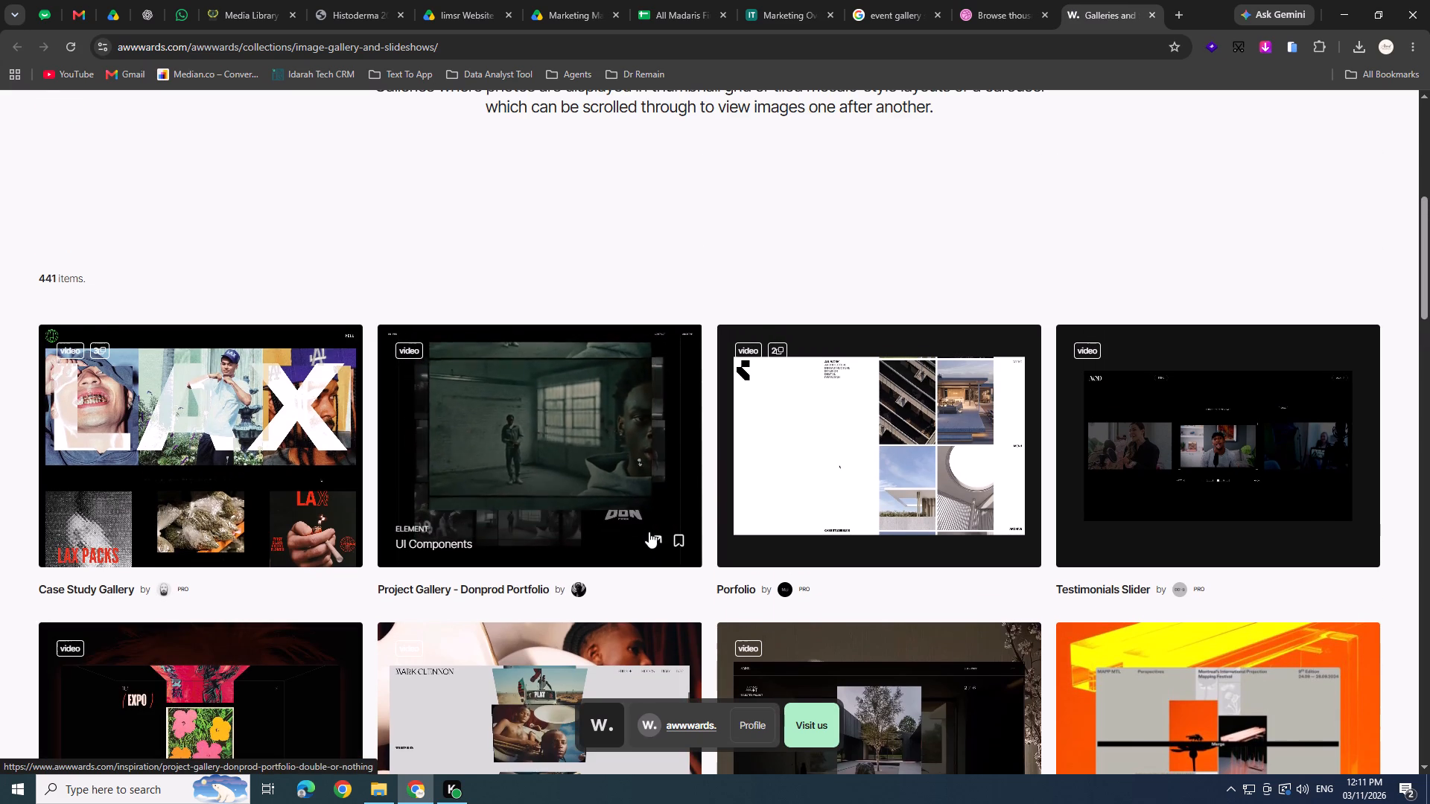
pyautogui.middleClick(653, 537)
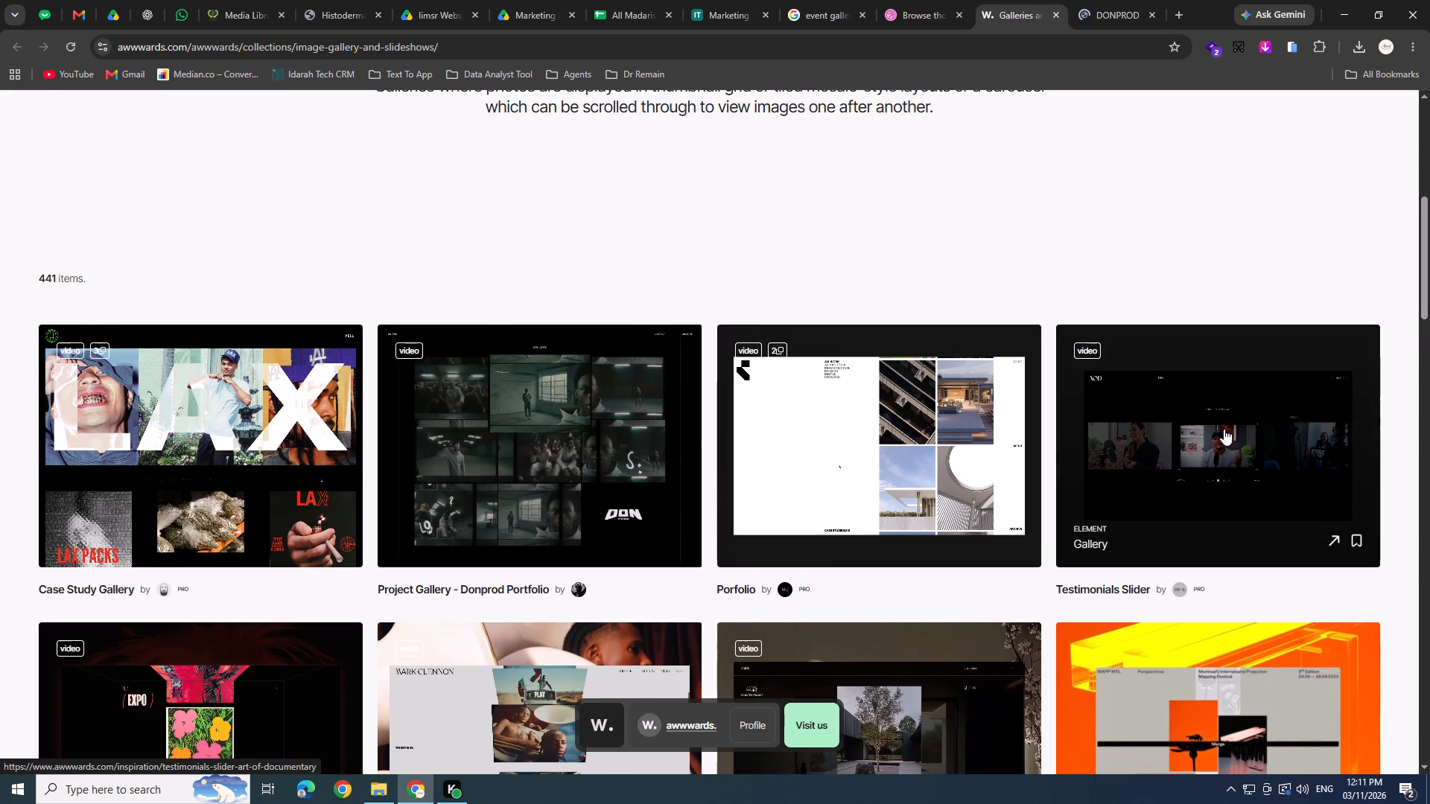
# Examine the further gallery and slider entries in the Awwwards collection for a layout suited to many event photos.
pyautogui.scroll(-1, 866, 430)
pyautogui.scroll(-1, 232, 312)
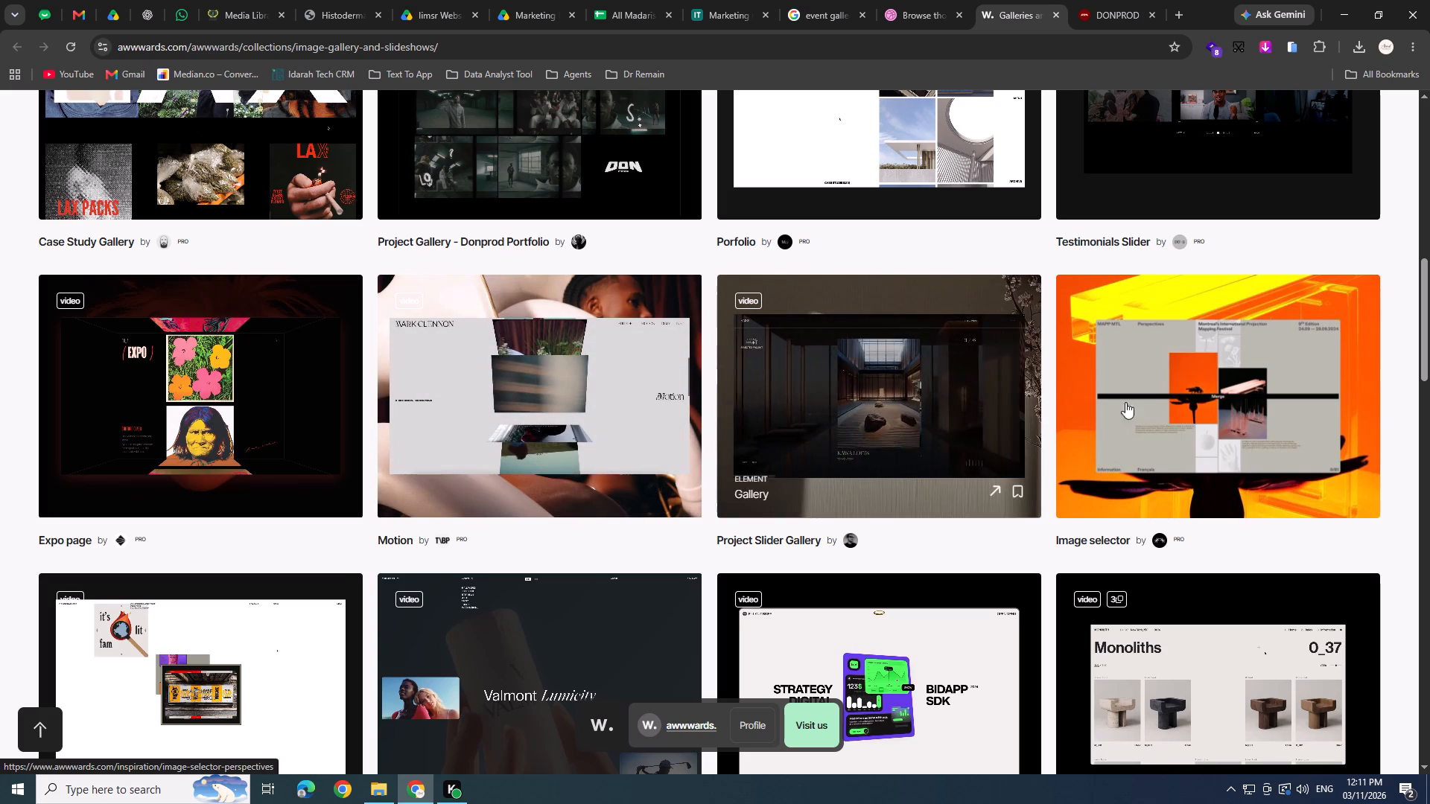
pyautogui.scroll(-2, 1165, 399)
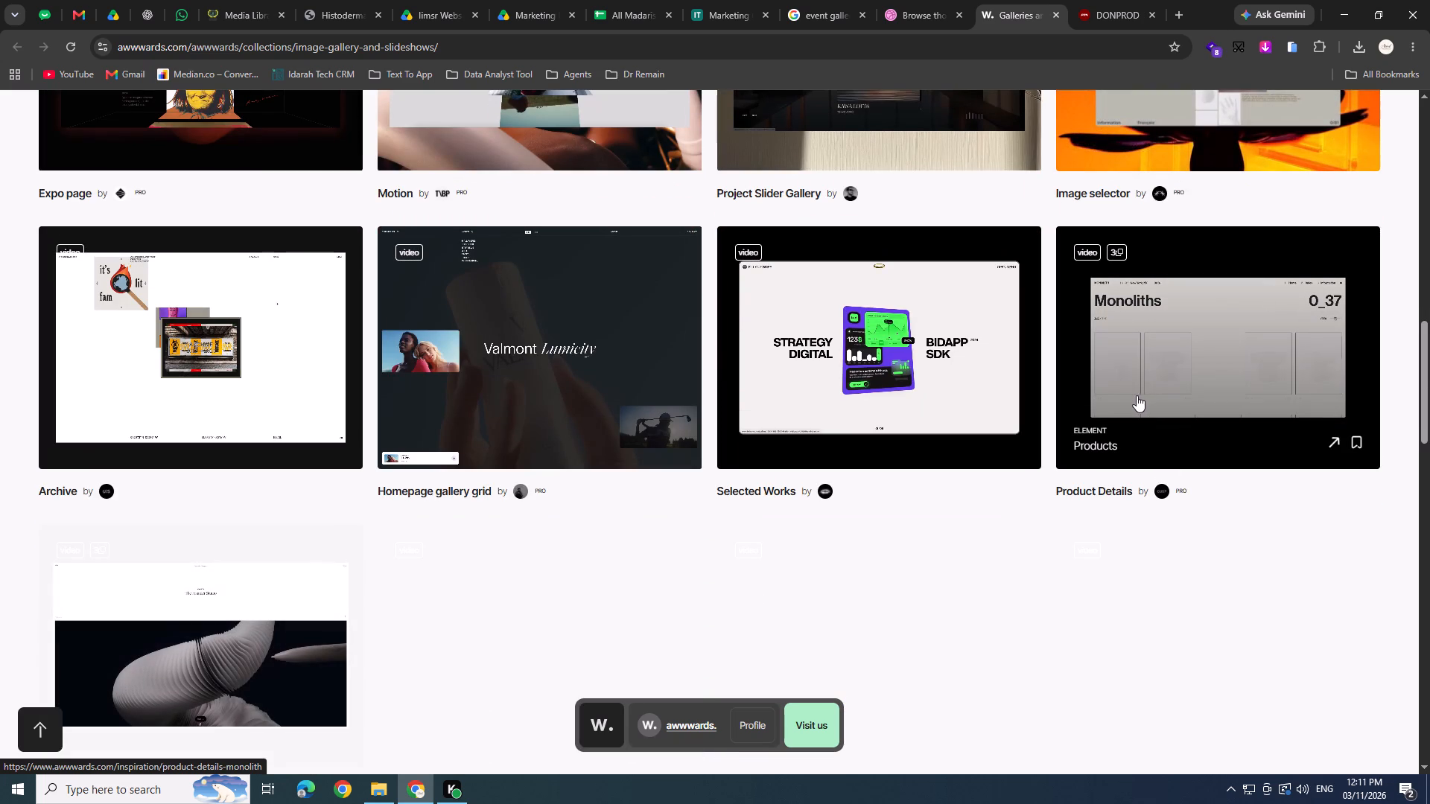
pyautogui.scroll(-1, 917, 387)
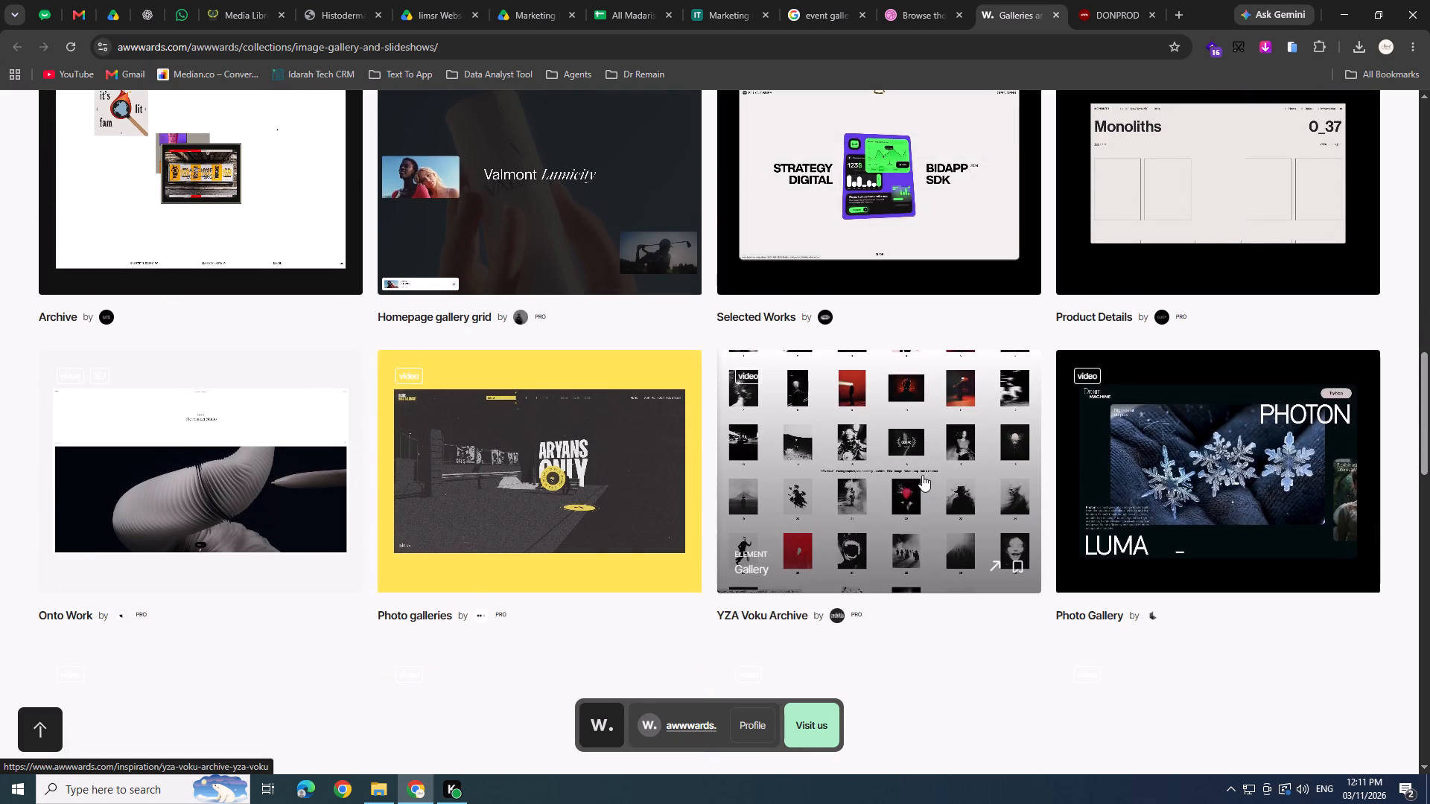
pyautogui.scroll(1, 912, 460)
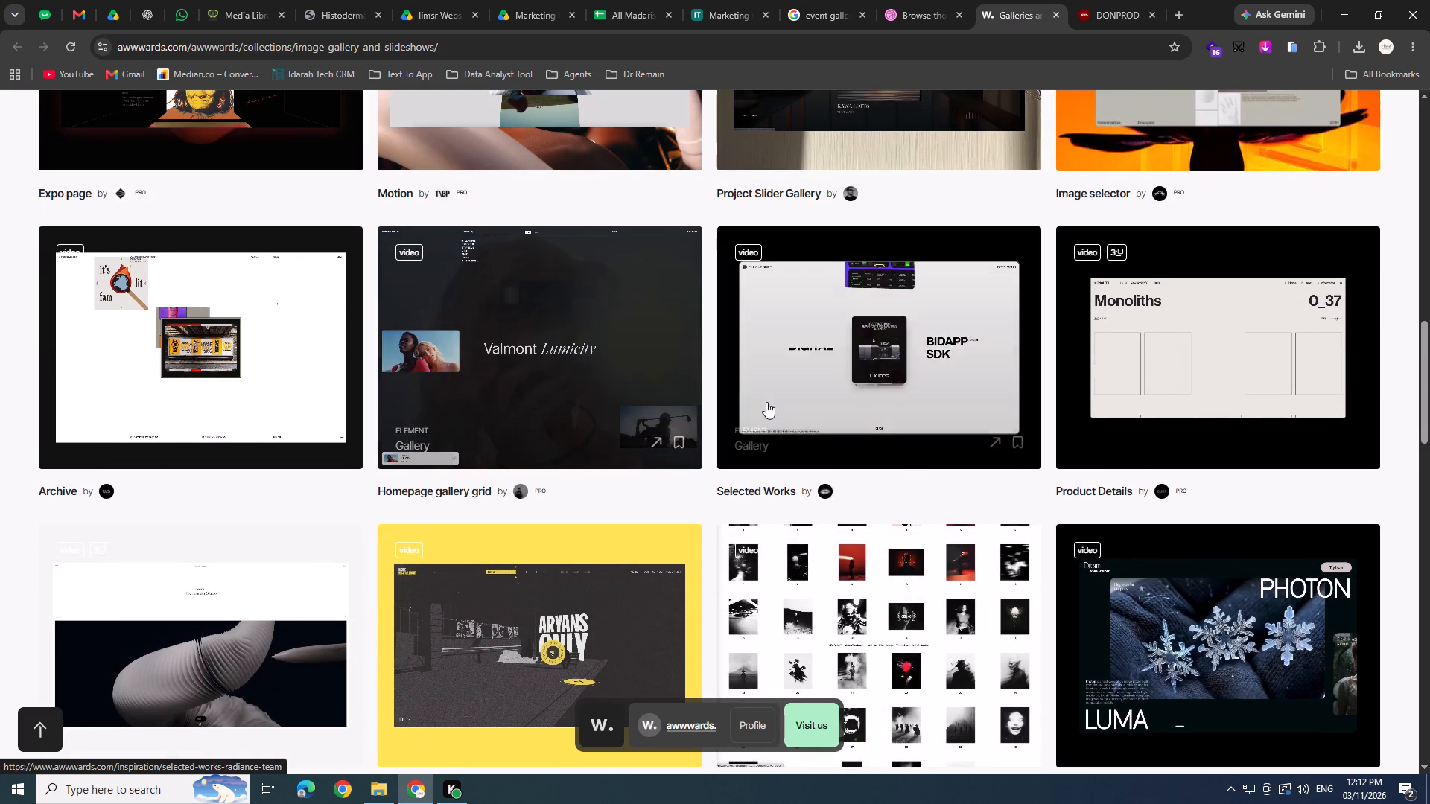
pyautogui.scroll(-1, 275, 377)
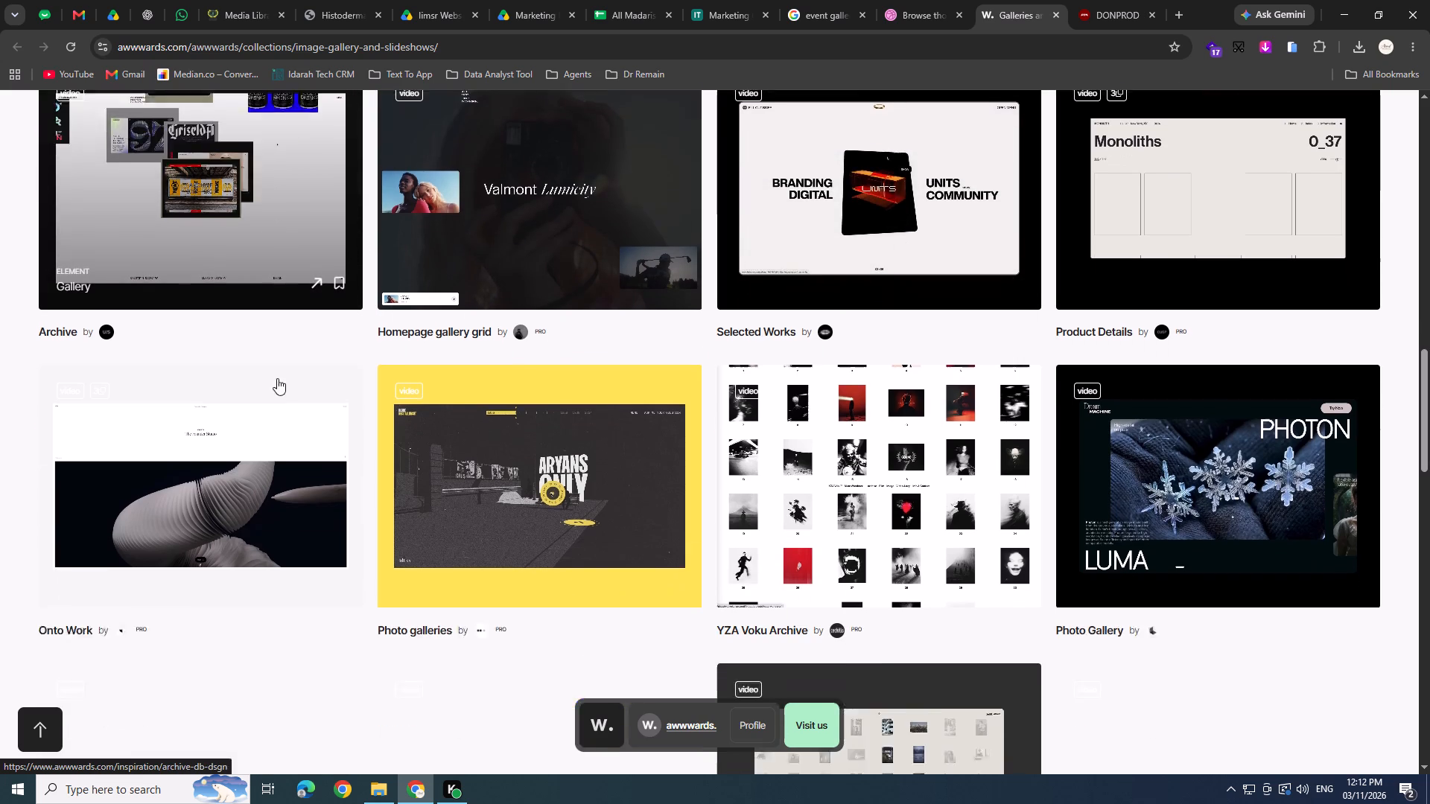
pyautogui.scroll(-2, 517, 424)
pyautogui.scroll(-1, 791, 432)
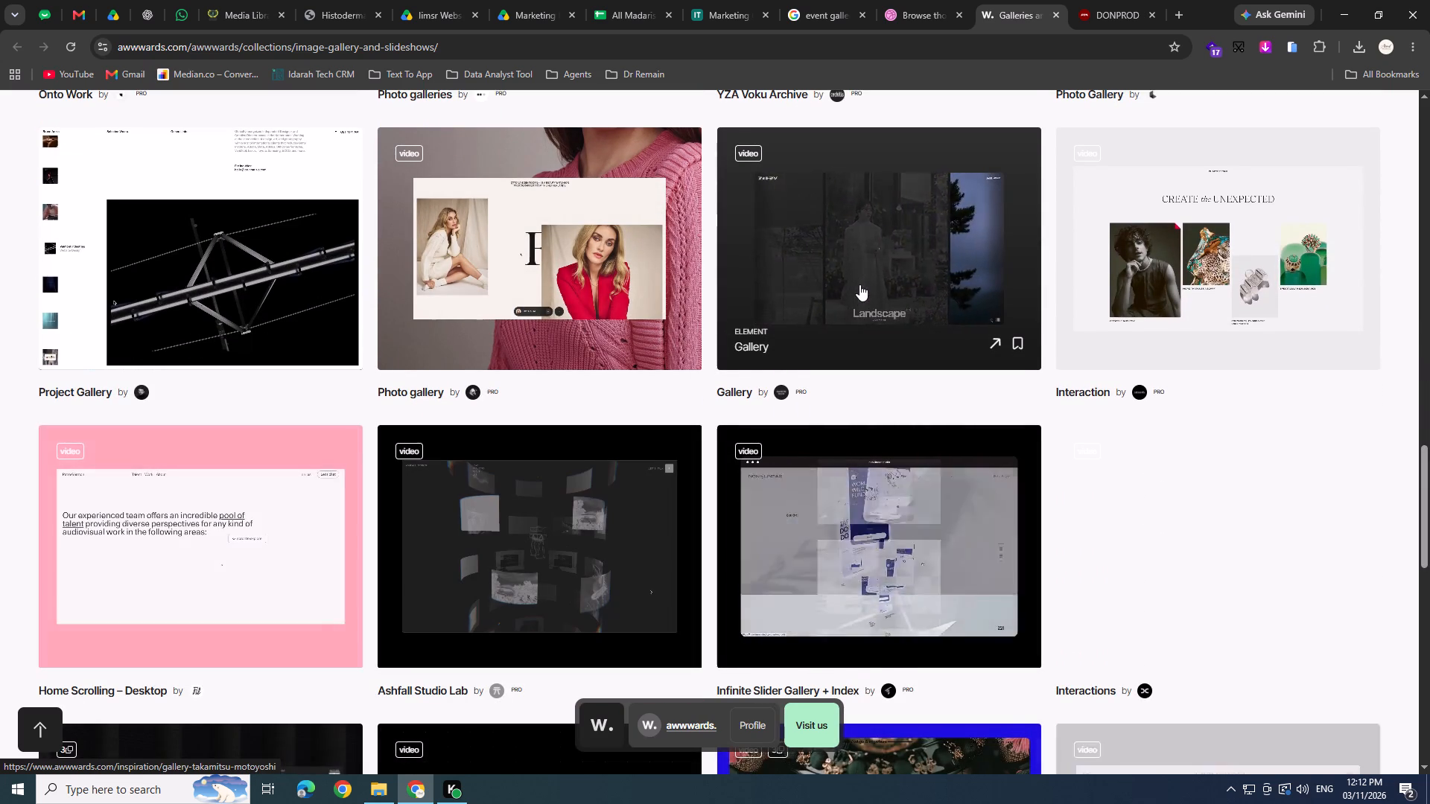
pyautogui.scroll(-3, 859, 284)
pyautogui.scroll(1, 1004, 0)
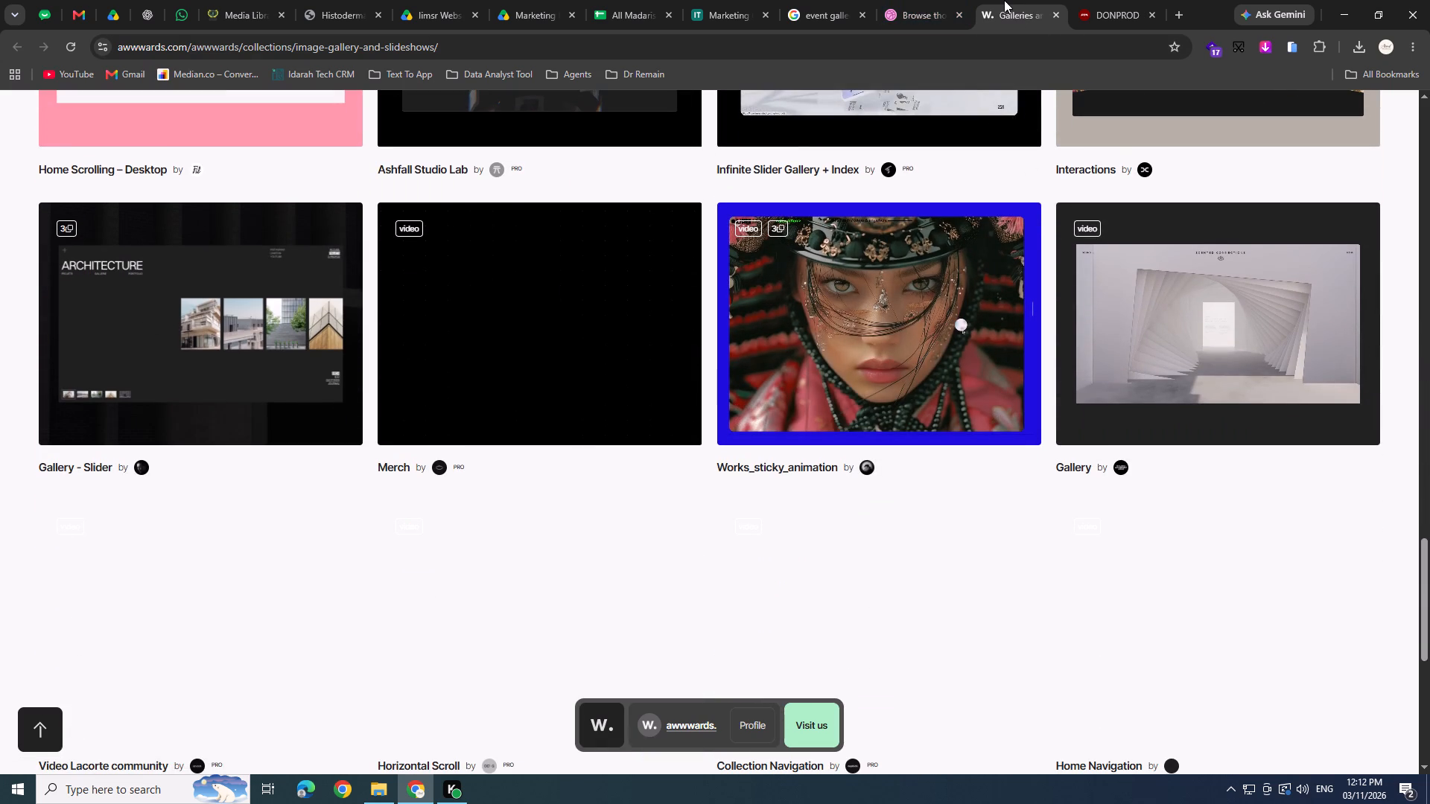
# Close the Awwwards collection and examine the Iceman project page on the DONPROD site, down to its credits.
pyautogui.middleClick(1004, 0)
pyautogui.scroll(-2, 700, 396)
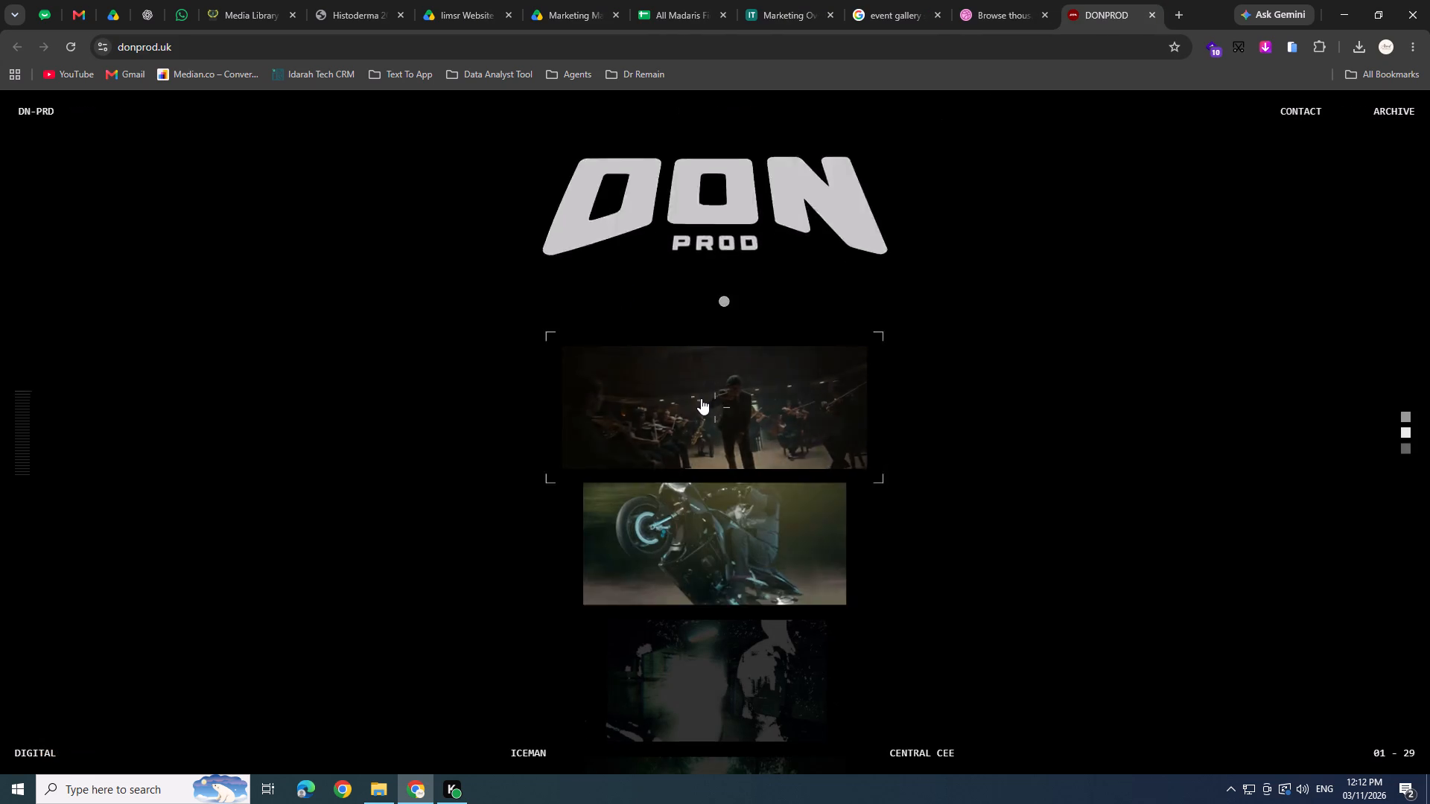
pyautogui.click(709, 334)
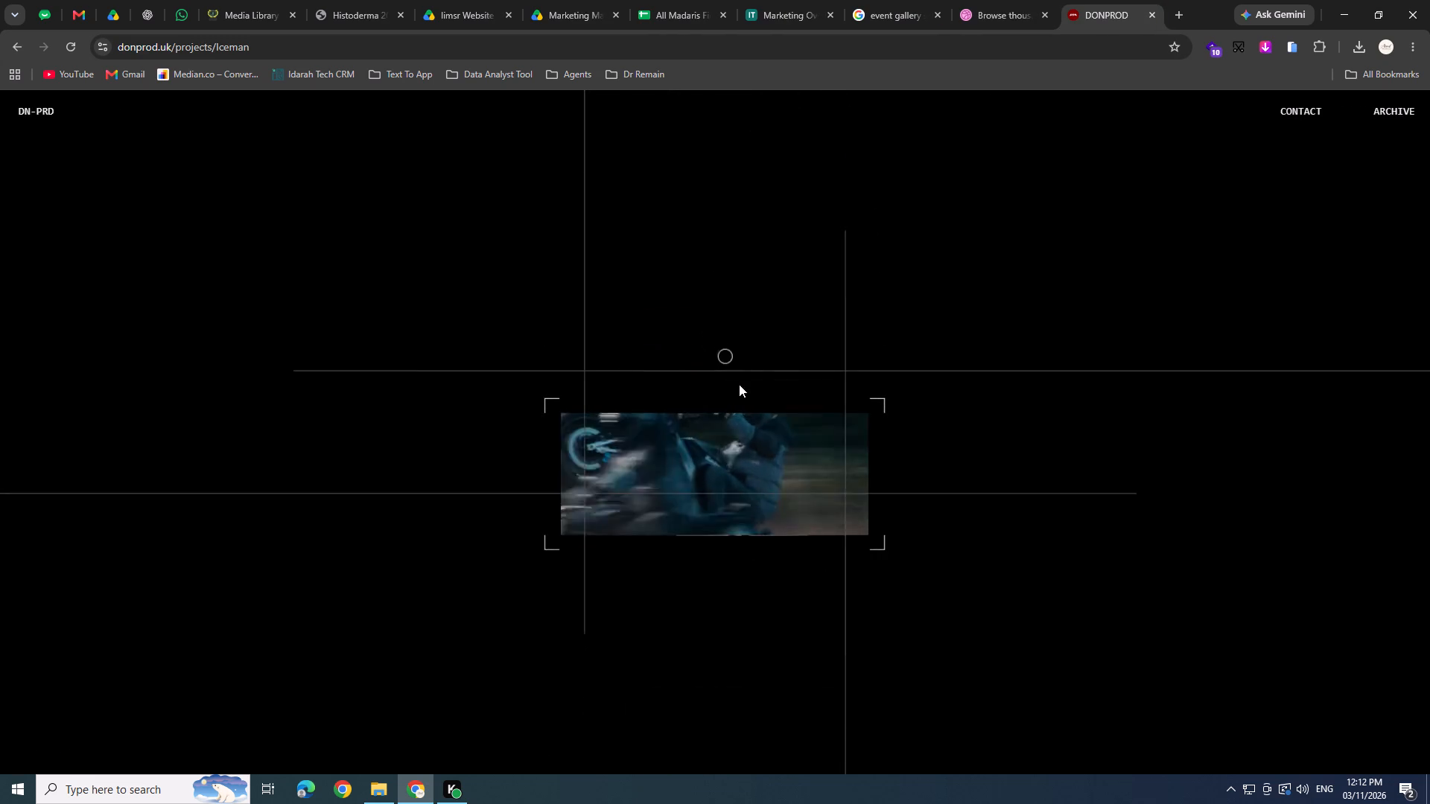
pyautogui.scroll(-13, 751, 427)
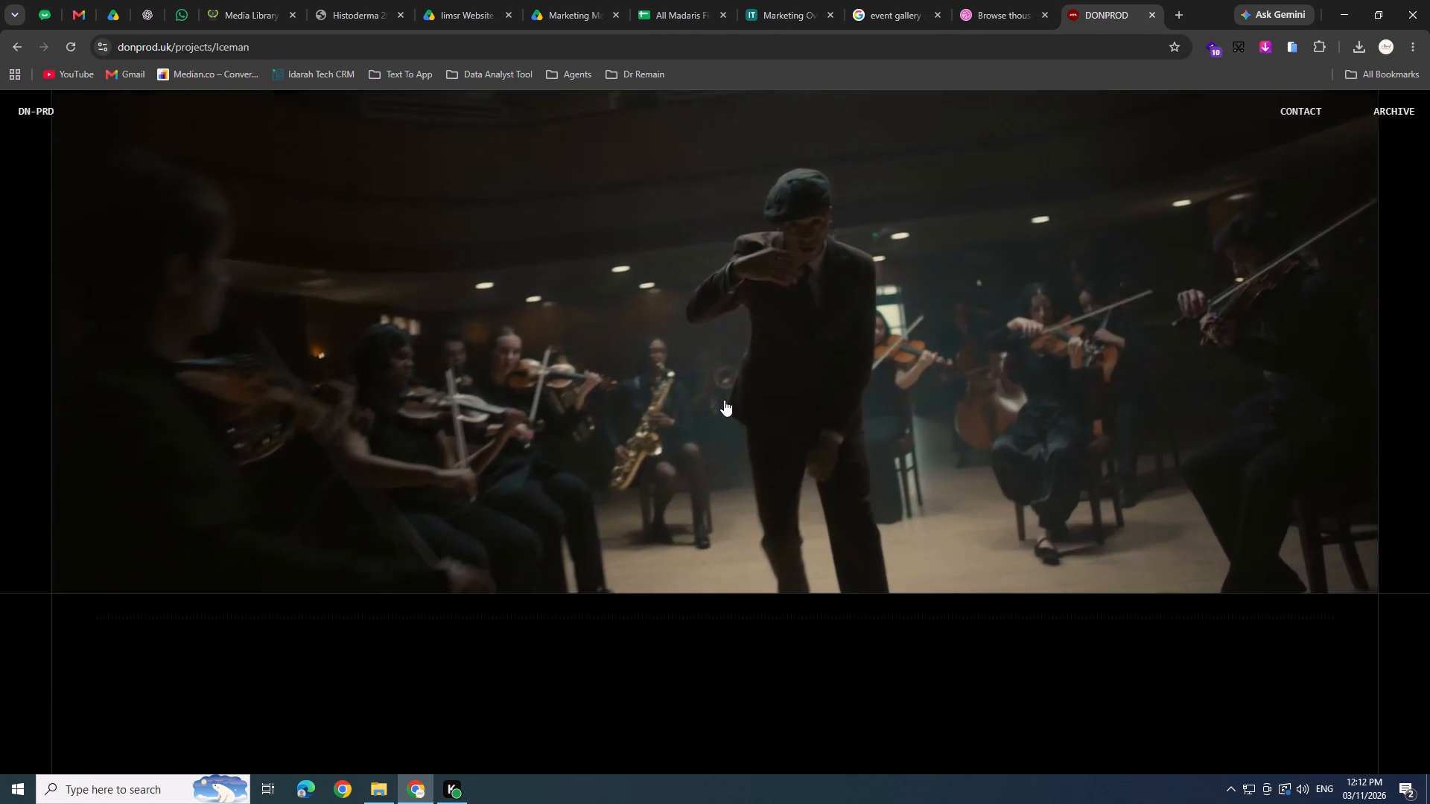
pyautogui.press('Escape')
pyautogui.scroll(-3, 725, 400)
pyautogui.scroll(8, 725, 401)
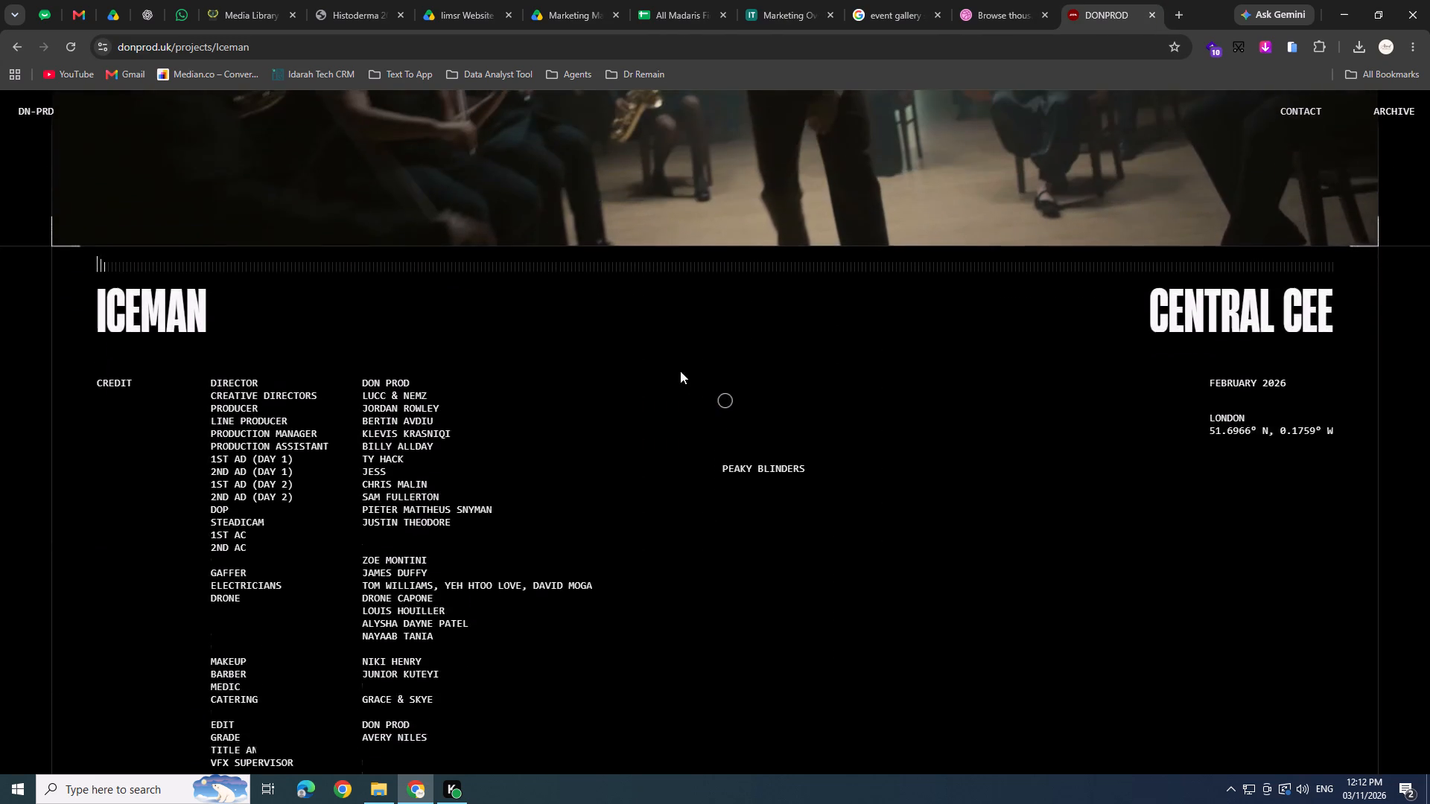
pyautogui.scroll(2, 664, 369)
# Play the Iceman project's video and look over the page layout around it.
pyautogui.click(666, 369)
pyautogui.click(666, 370)
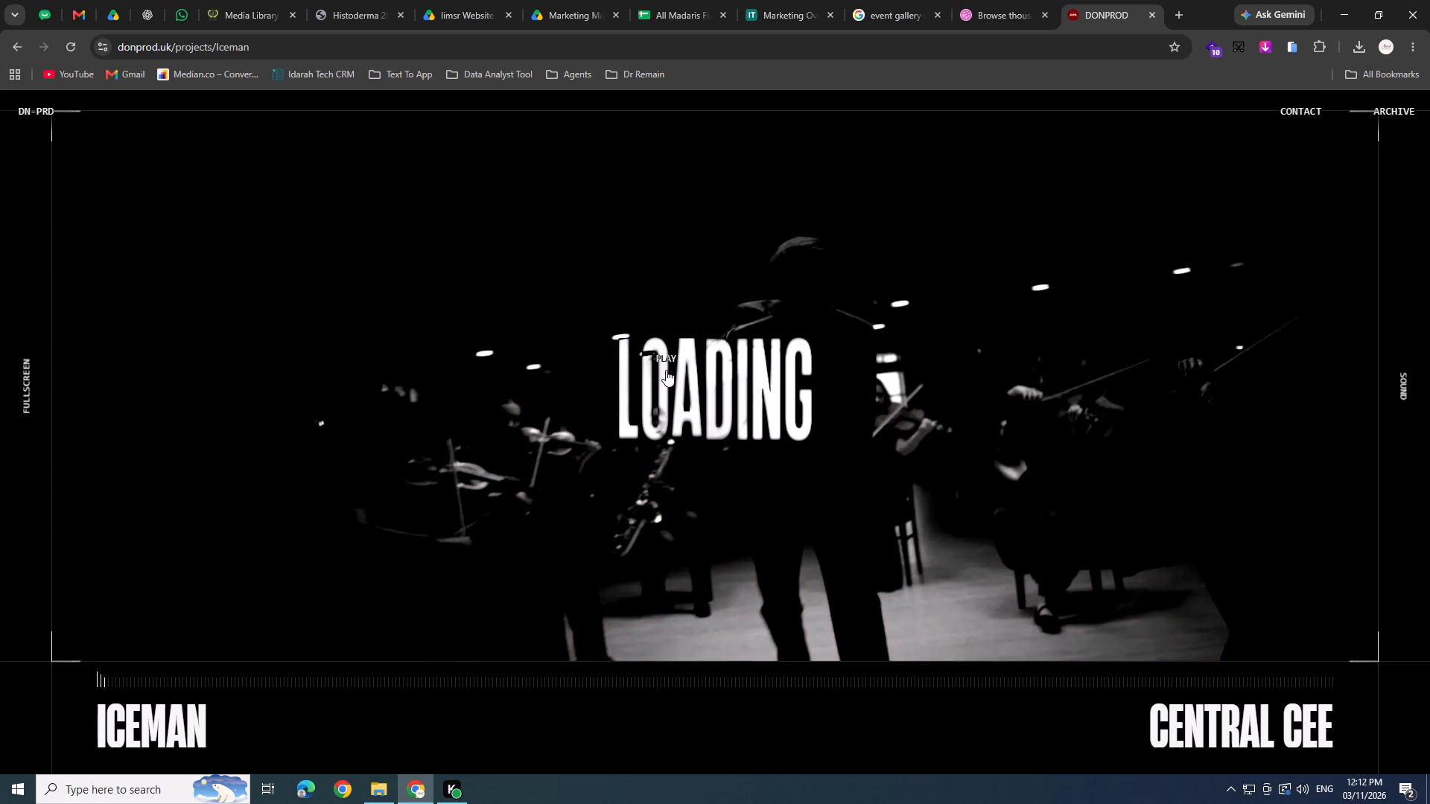
pyautogui.click(666, 370)
pyautogui.scroll(9, 676, 351)
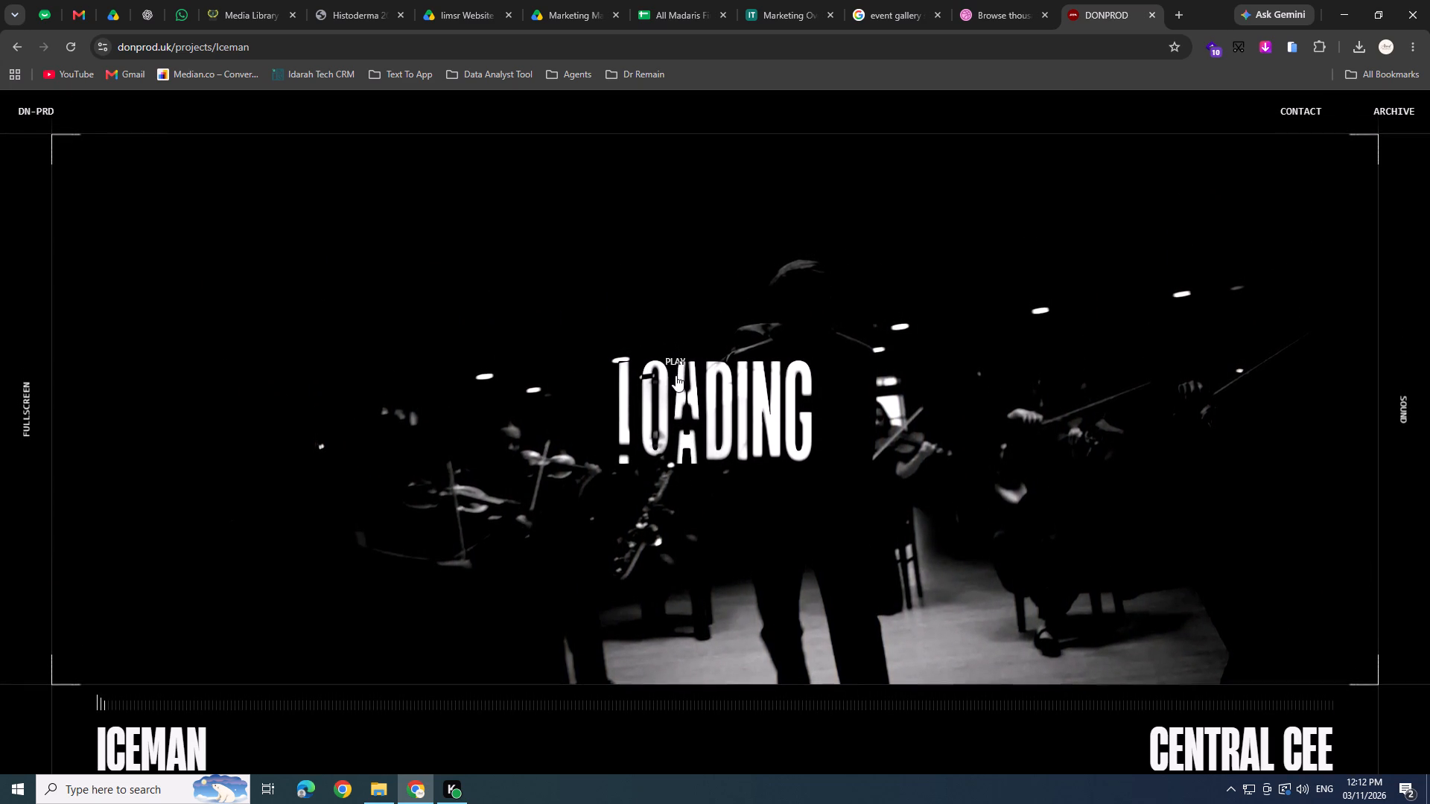
pyautogui.scroll(-1, 681, 368)
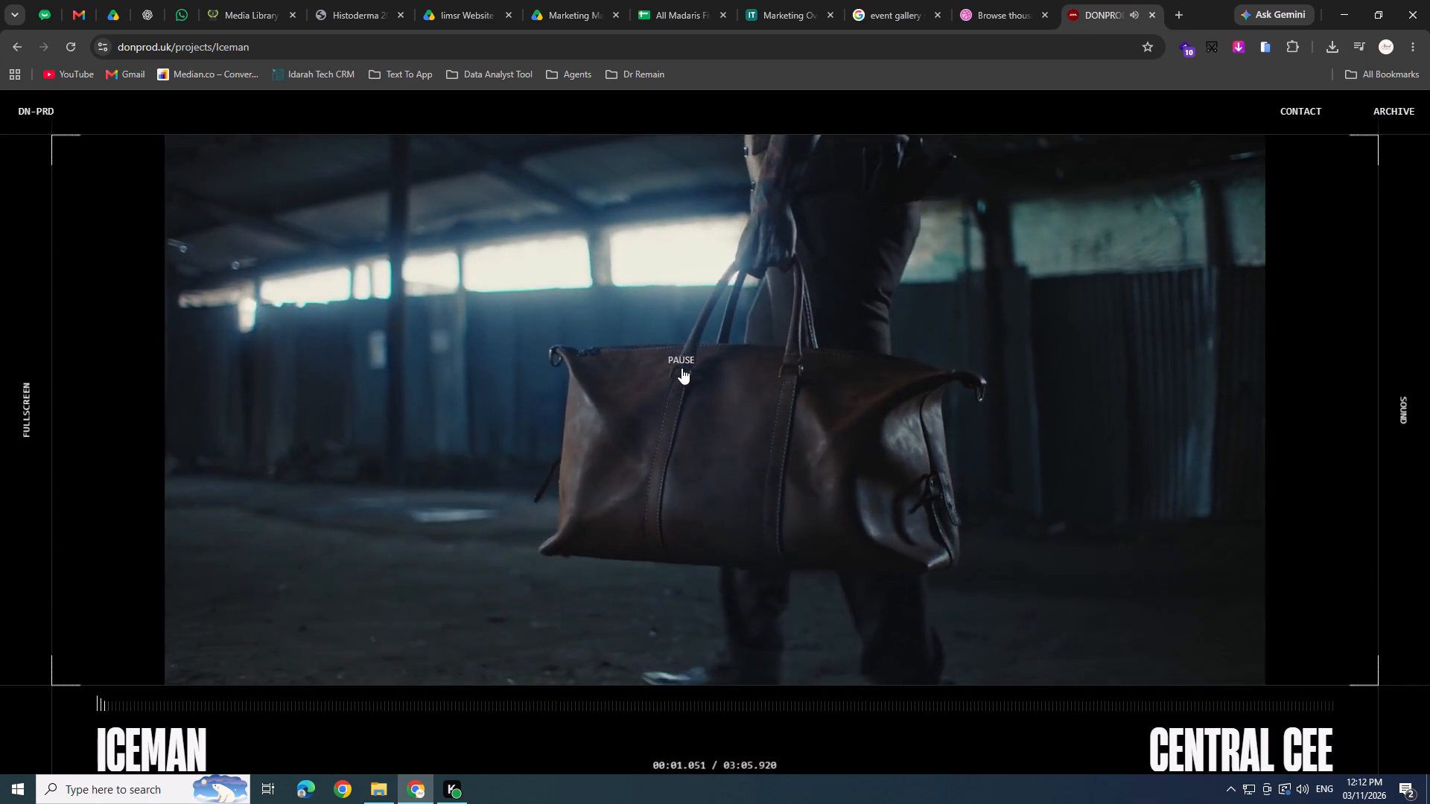
pyautogui.scroll(-3, 681, 368)
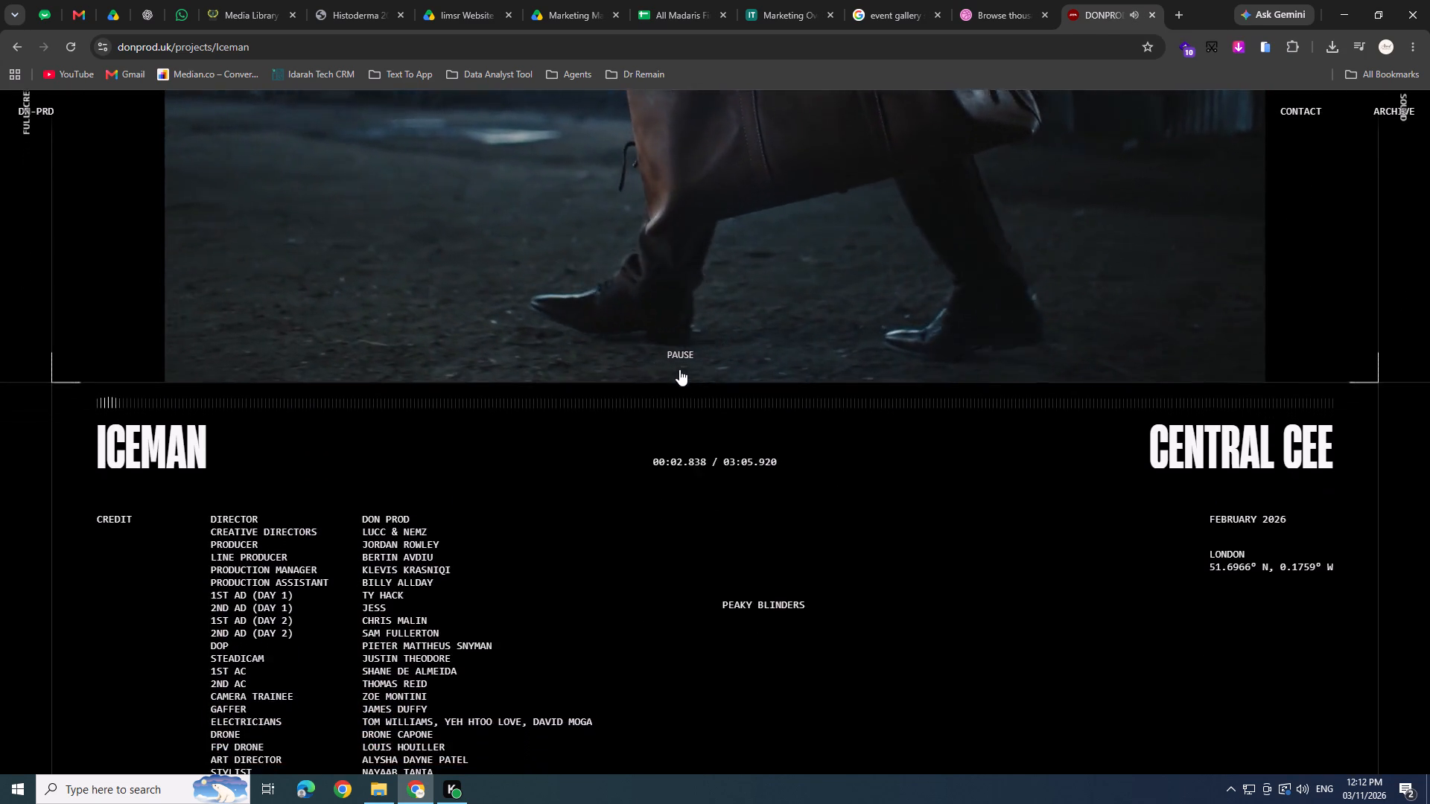
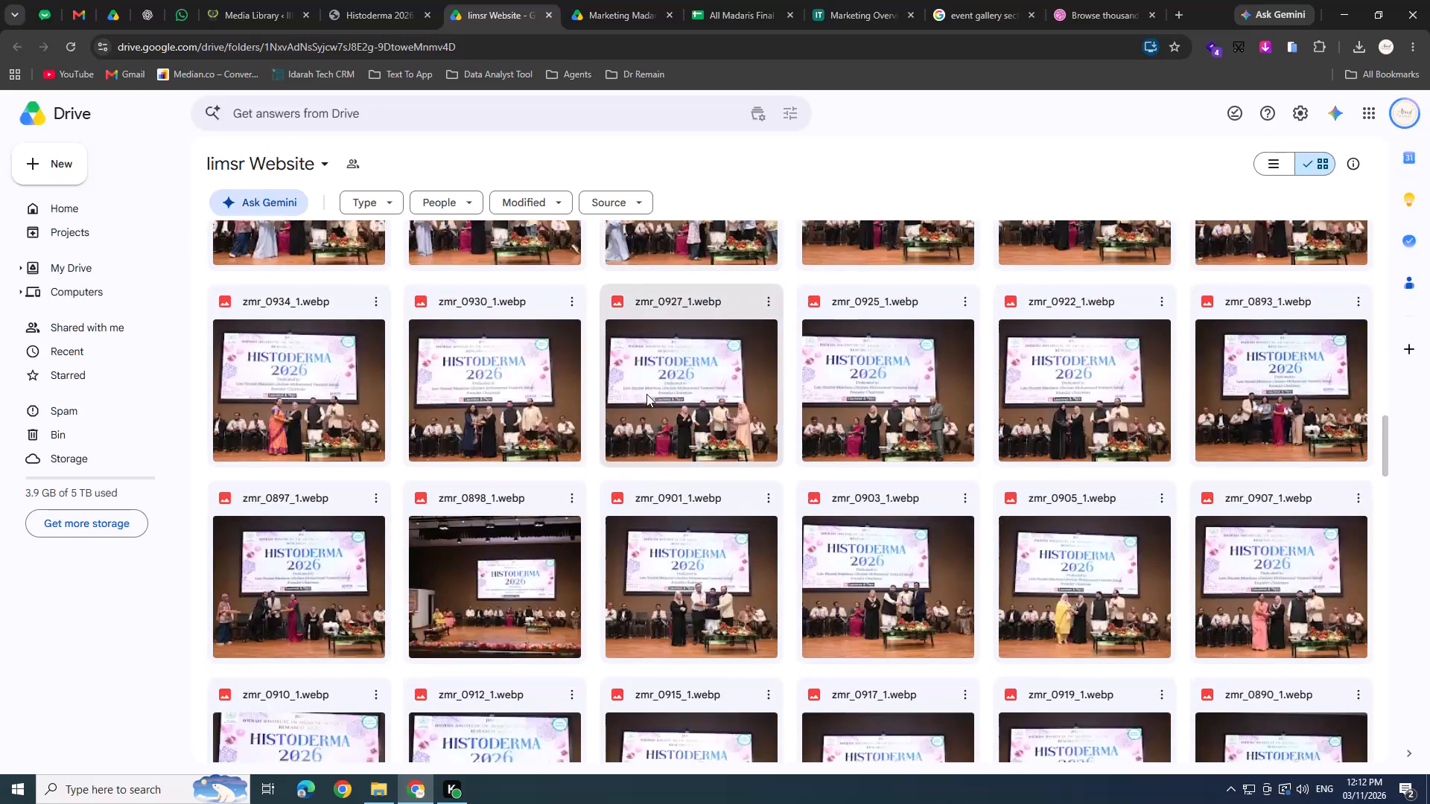
# Look over the Histoderma 2026 event photos in the Iimsr Website Drive folder and switch to the neighbouring Marketing Drive page.
pyautogui.keyDown('ctrl'); pyautogui.scroll(-2, 646, 394); pyautogui.keyUp('ctrl')
pyautogui.keyDown('ctrl'); pyautogui.scroll(5, 672, 380); pyautogui.keyUp('ctrl')
pyautogui.keyDown('ctrl'); pyautogui.click(605, 0); pyautogui.keyUp('ctrl')
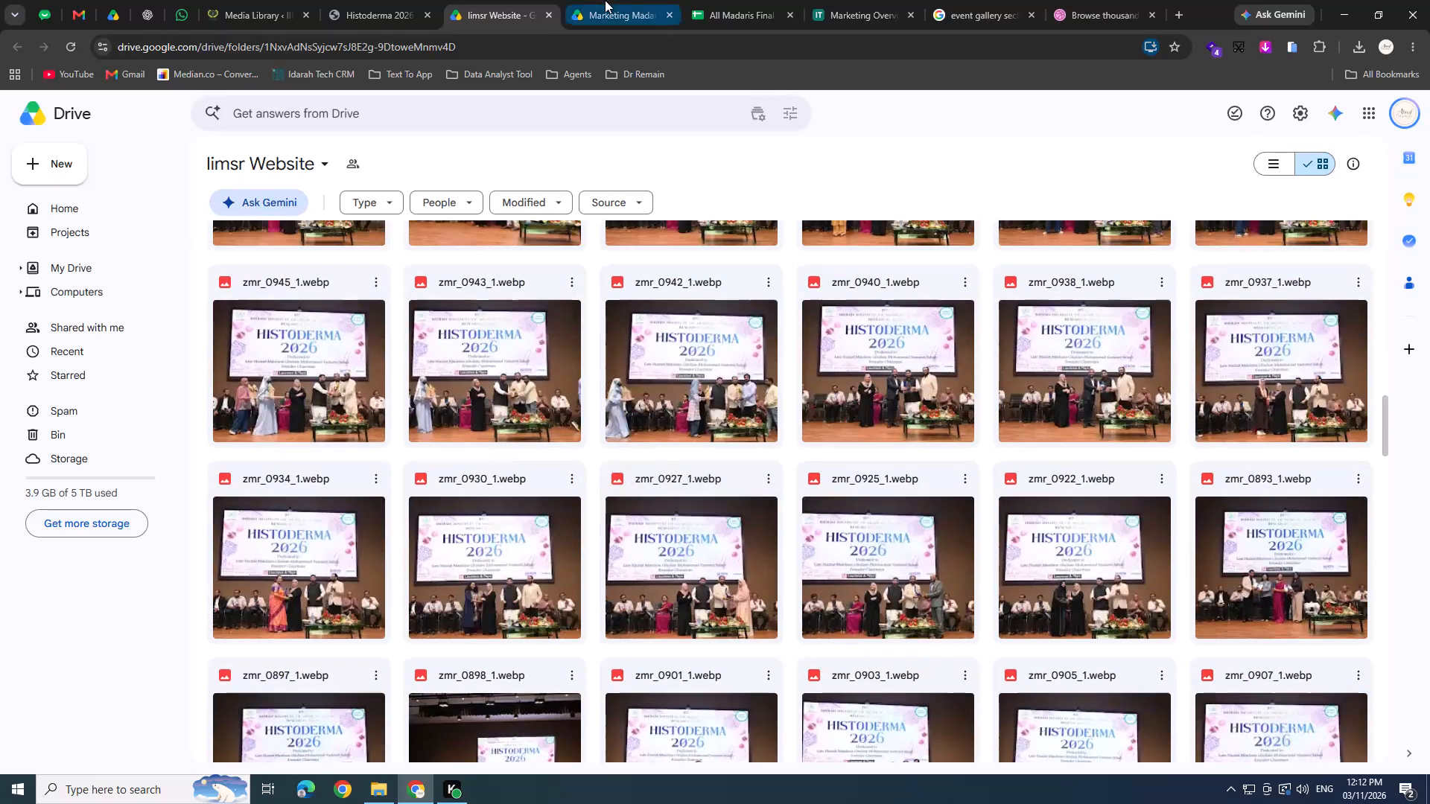
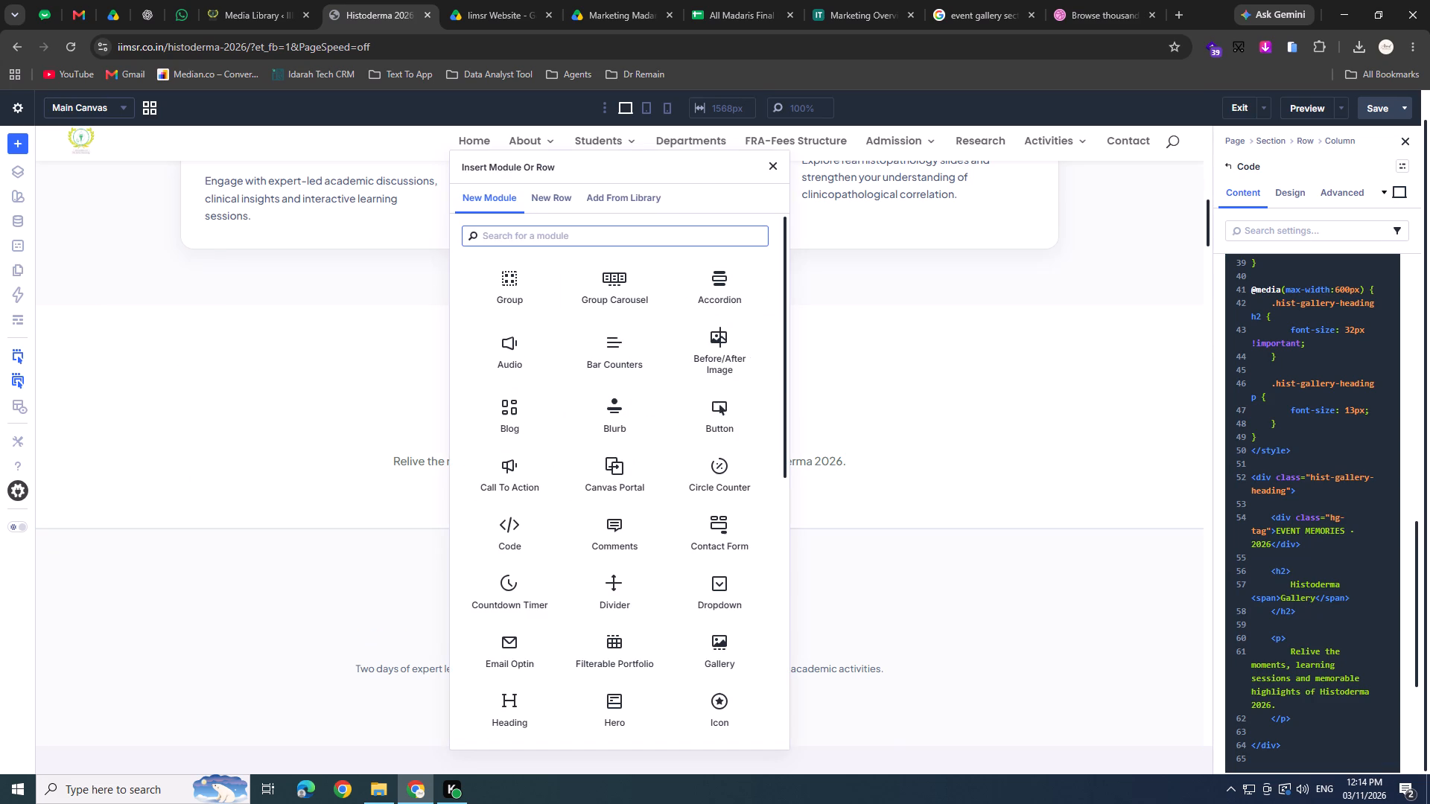
pyautogui.write('gal')
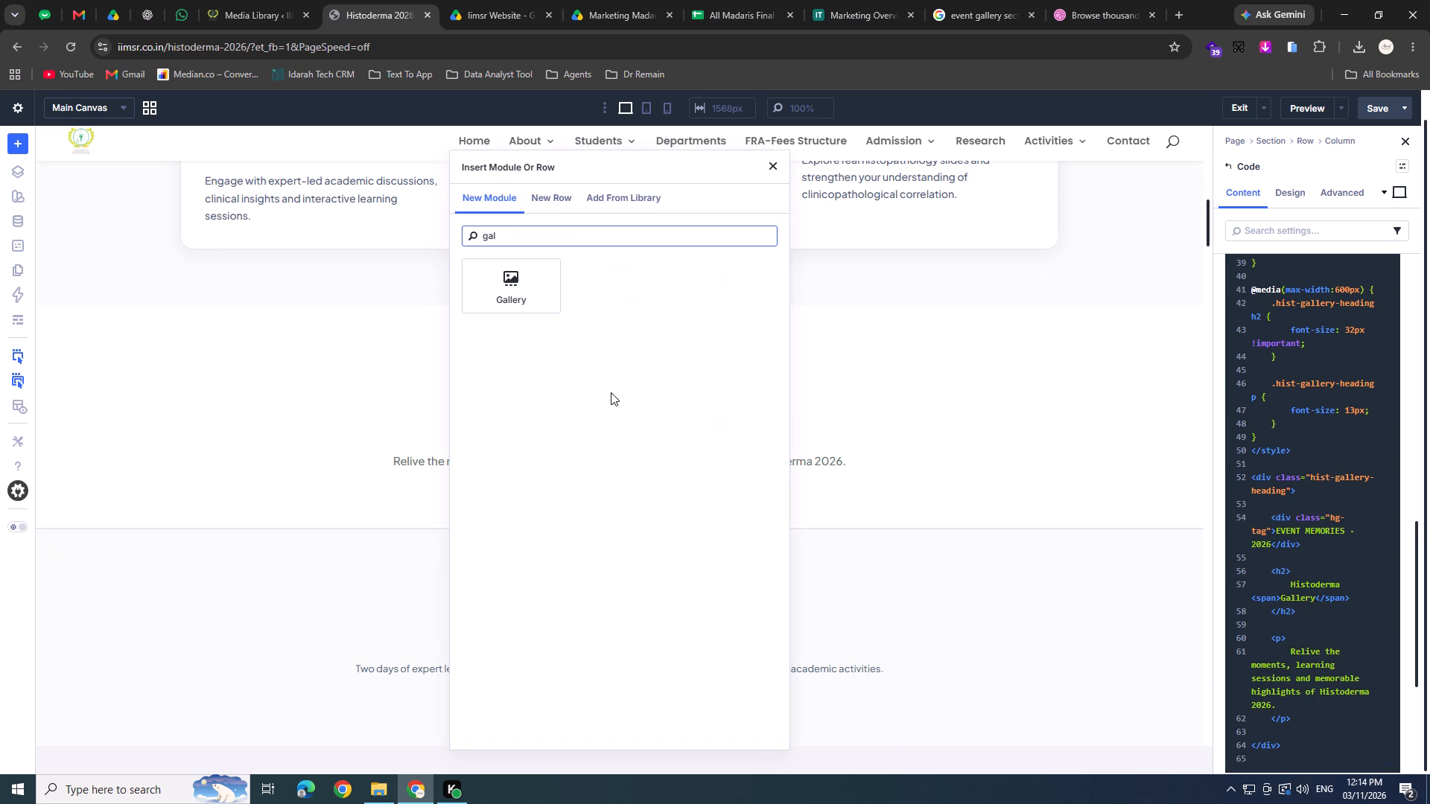
pyautogui.click(518, 293)
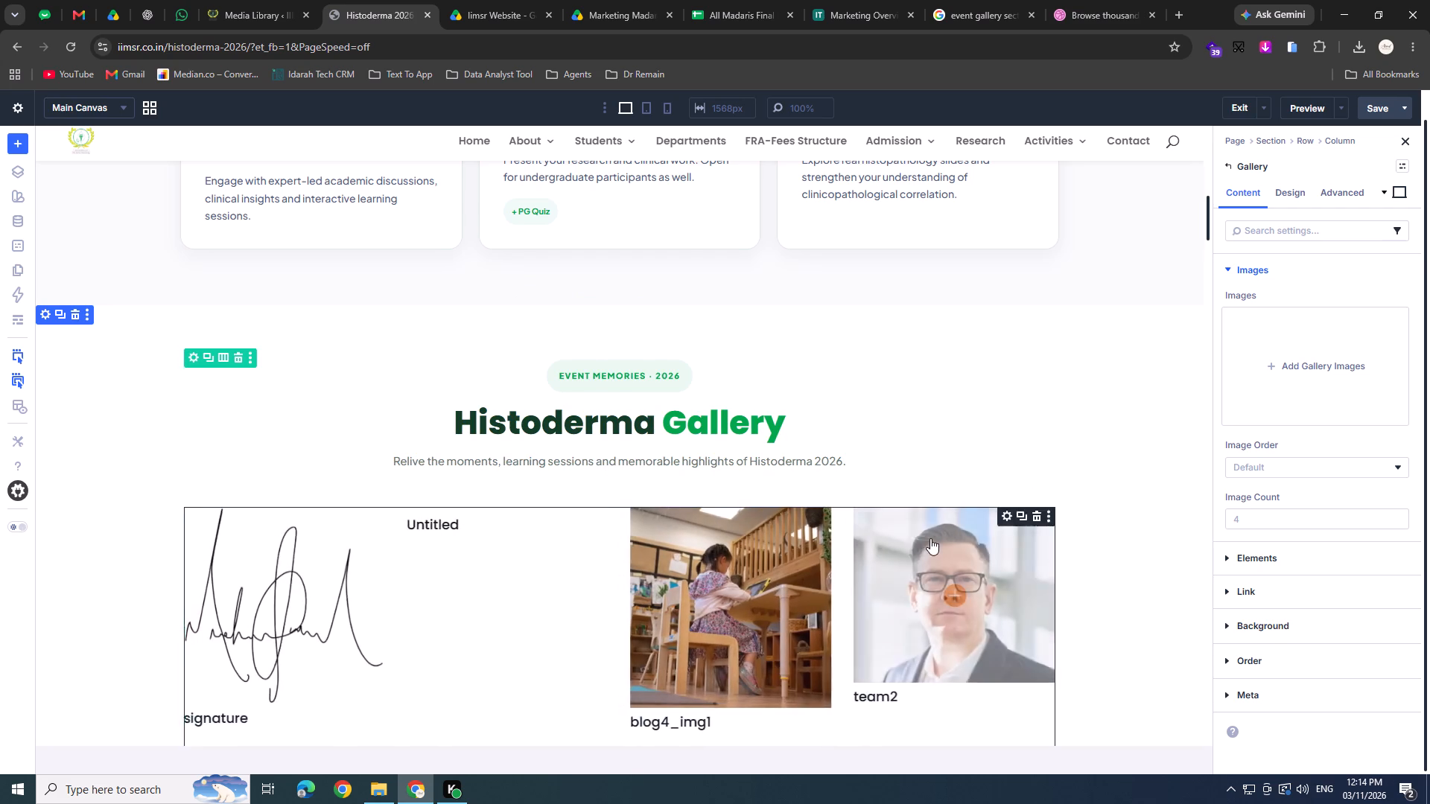
# Add the images Histoderma (1) through Histoderma (142) from the media library to the new Gallery module.
pyautogui.scroll(-1, 929, 539)
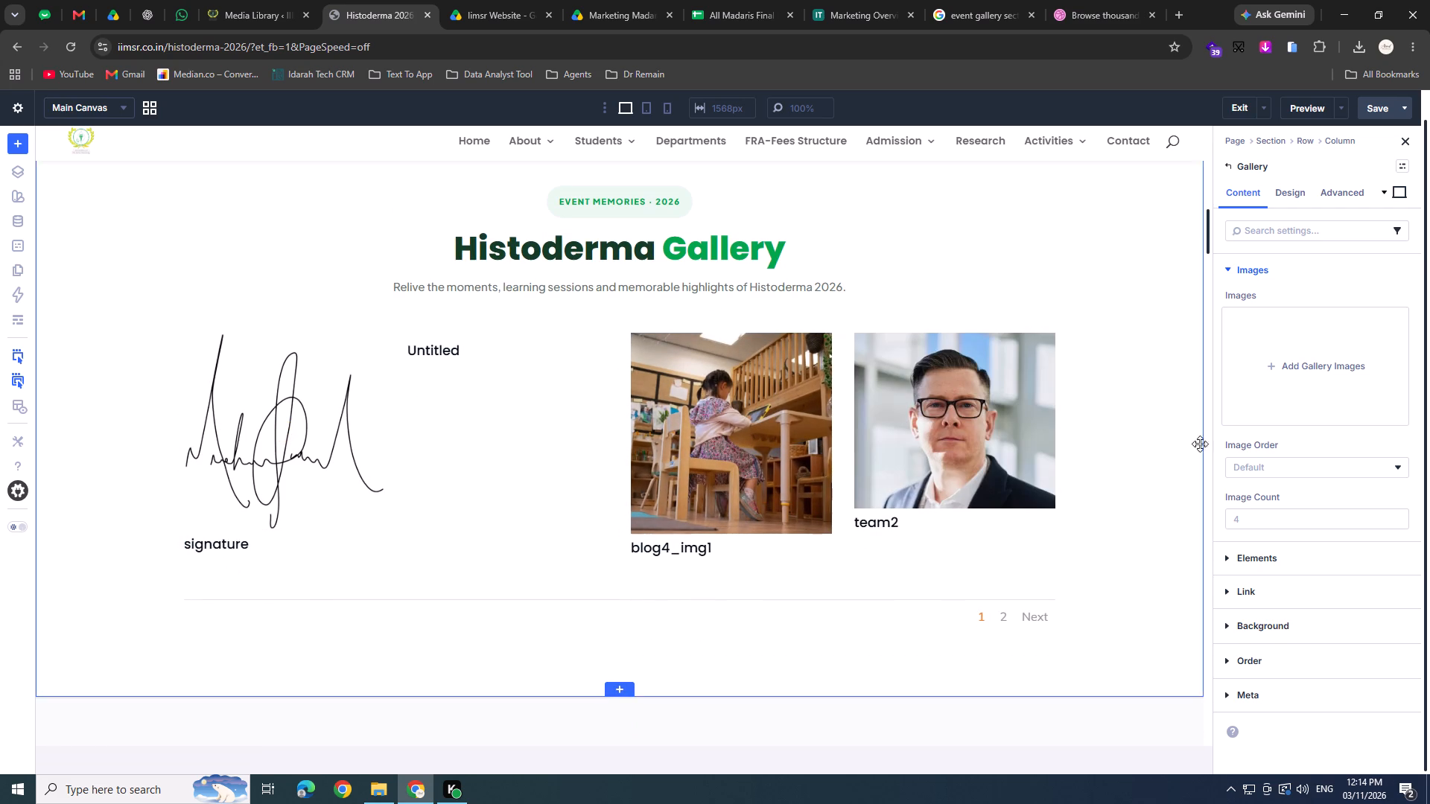
pyautogui.click(1315, 351)
pyautogui.click(1312, 371)
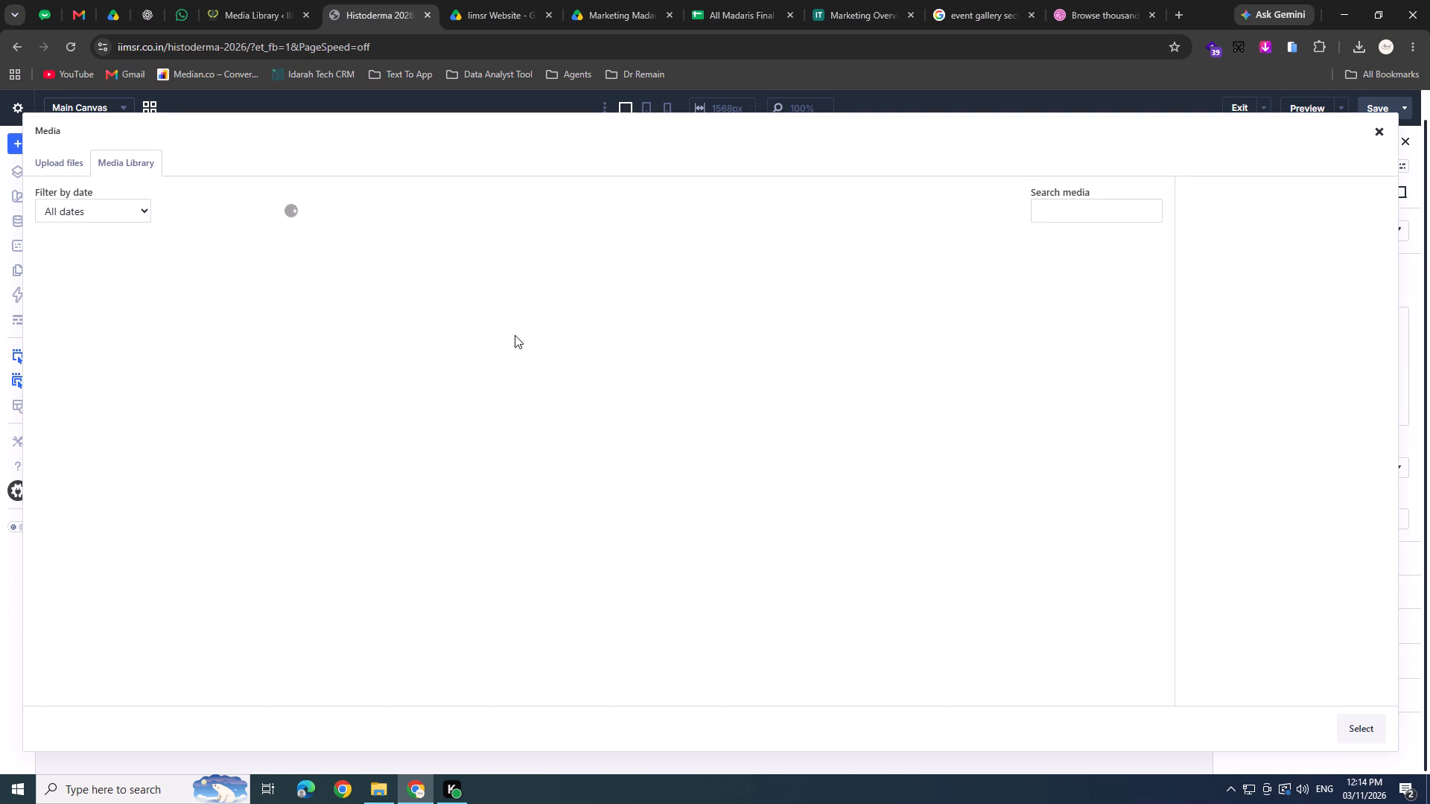
pyautogui.scroll(-4, 685, 410)
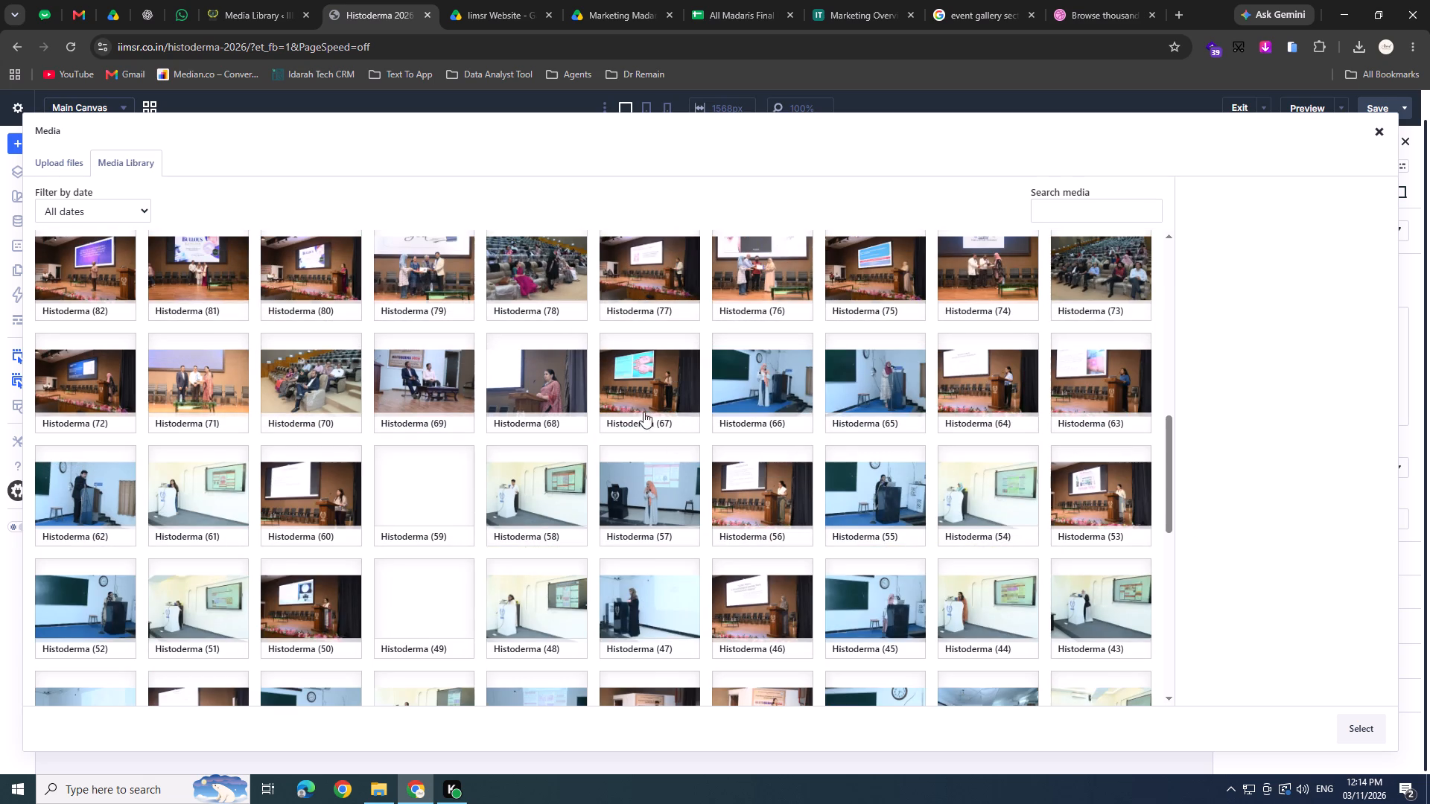
pyautogui.scroll(-1, 1071, 508)
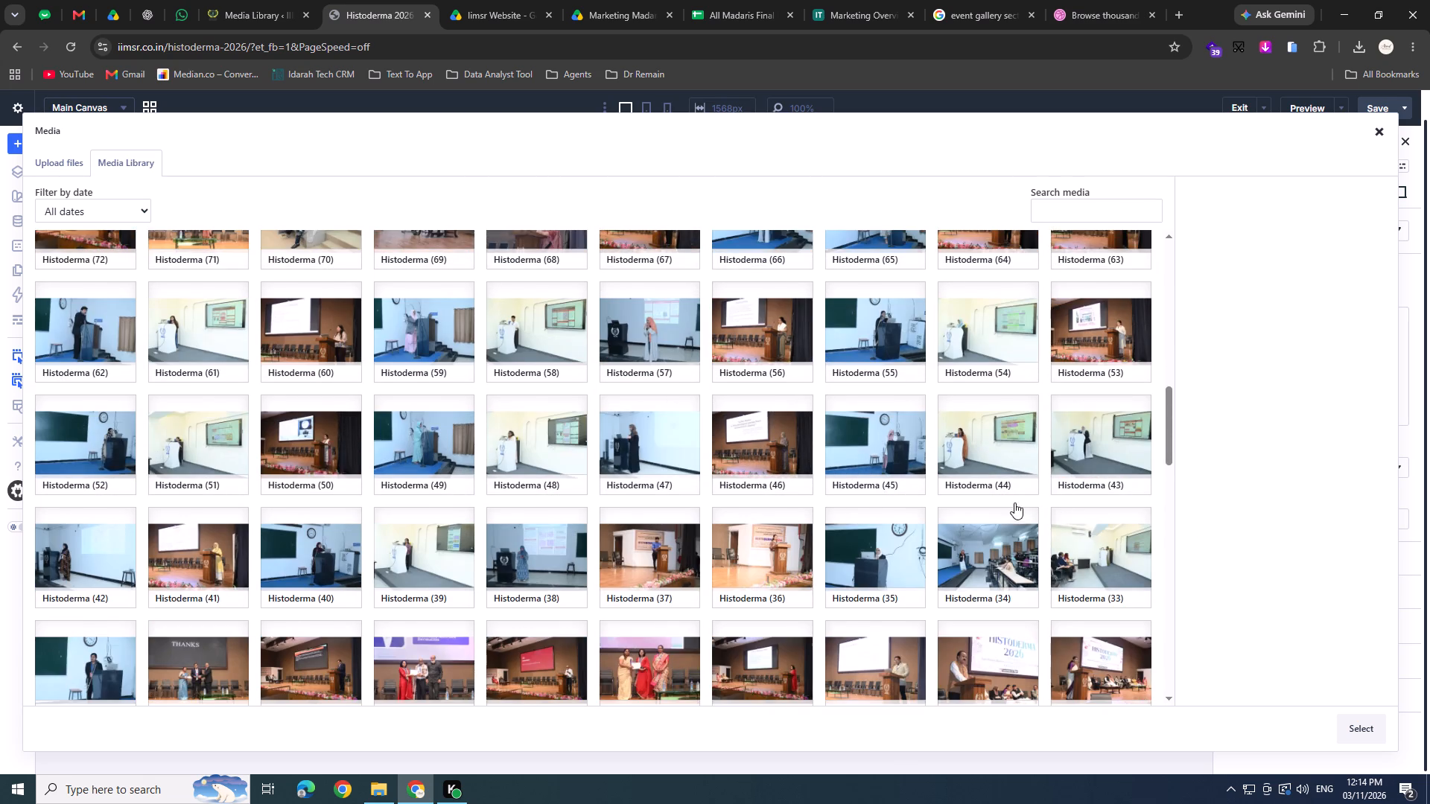
pyautogui.scroll(-2, 975, 552)
pyautogui.scroll(-1, 1070, 546)
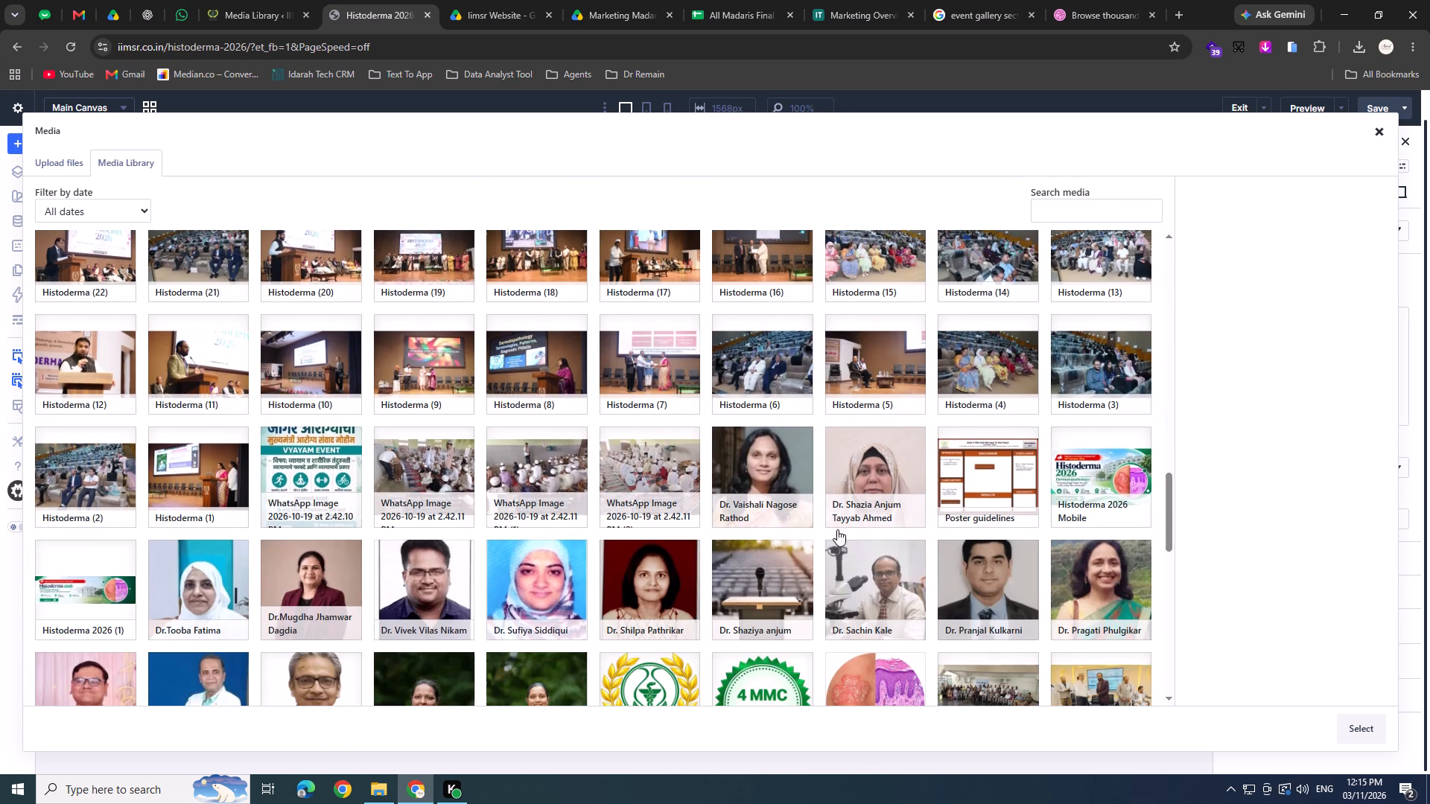
pyautogui.click(181, 449)
pyautogui.scroll(9, 182, 447)
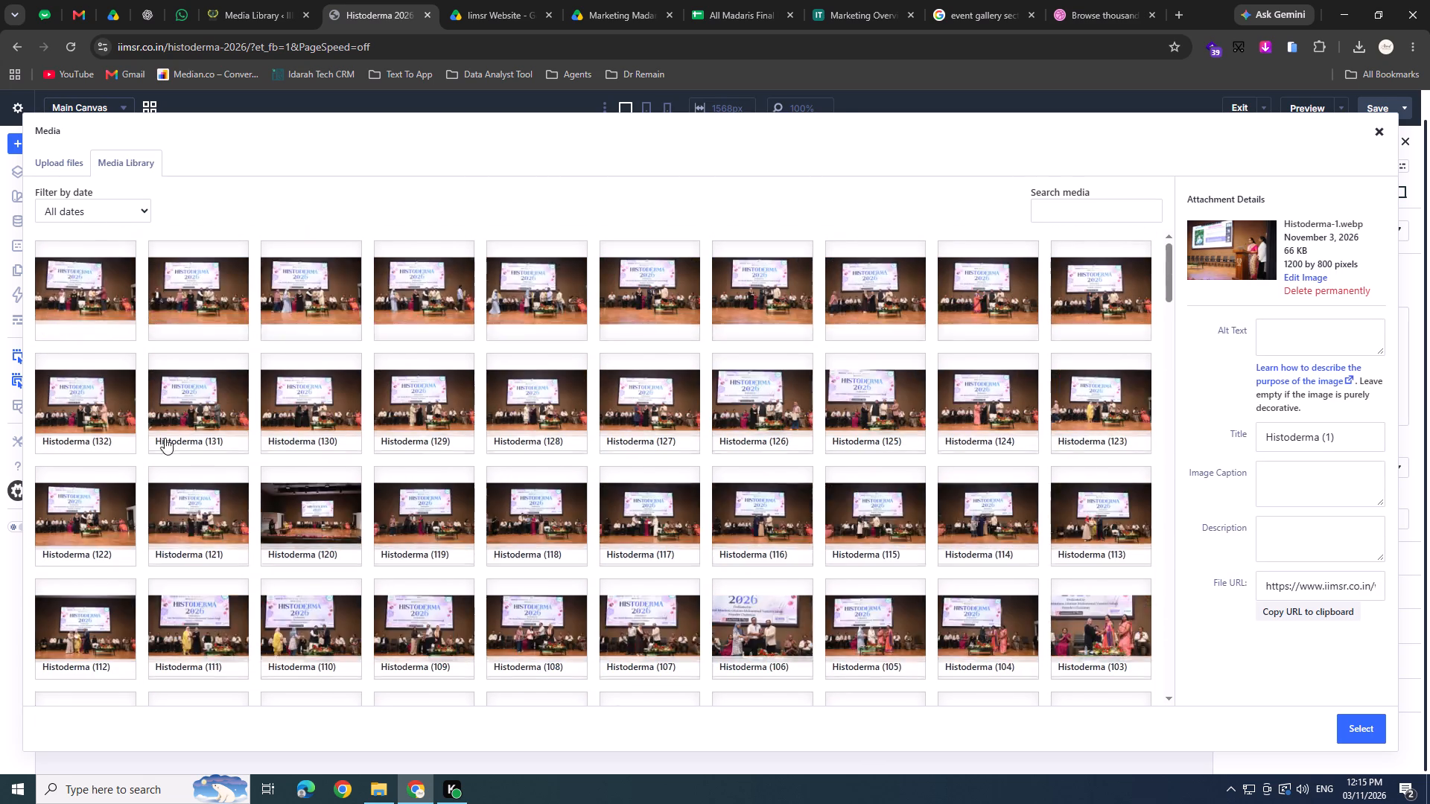
pyautogui.scroll(7, 146, 418)
pyautogui.keyDown('shift'); pyautogui.click(98, 312); pyautogui.keyUp('shift')
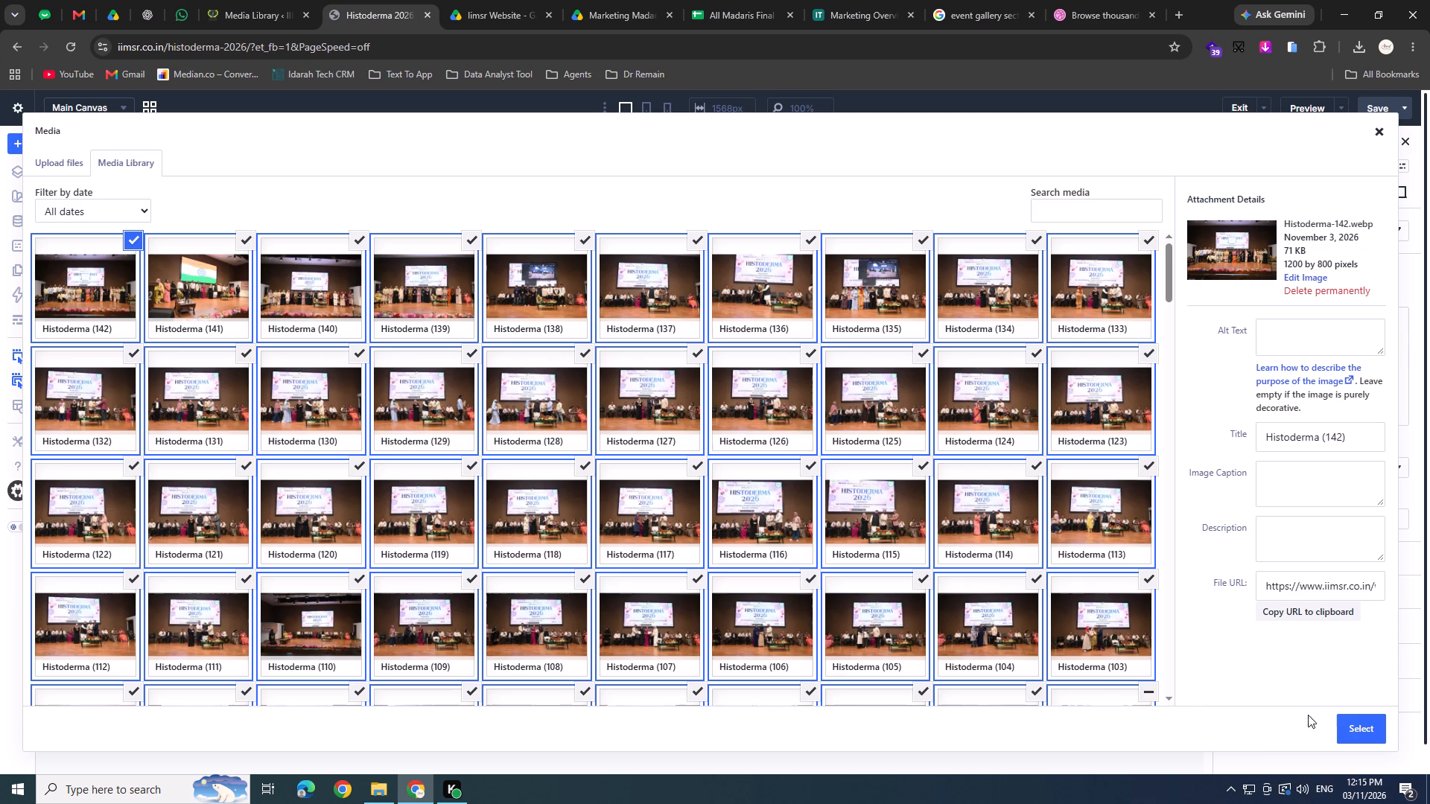
pyautogui.click(1350, 725)
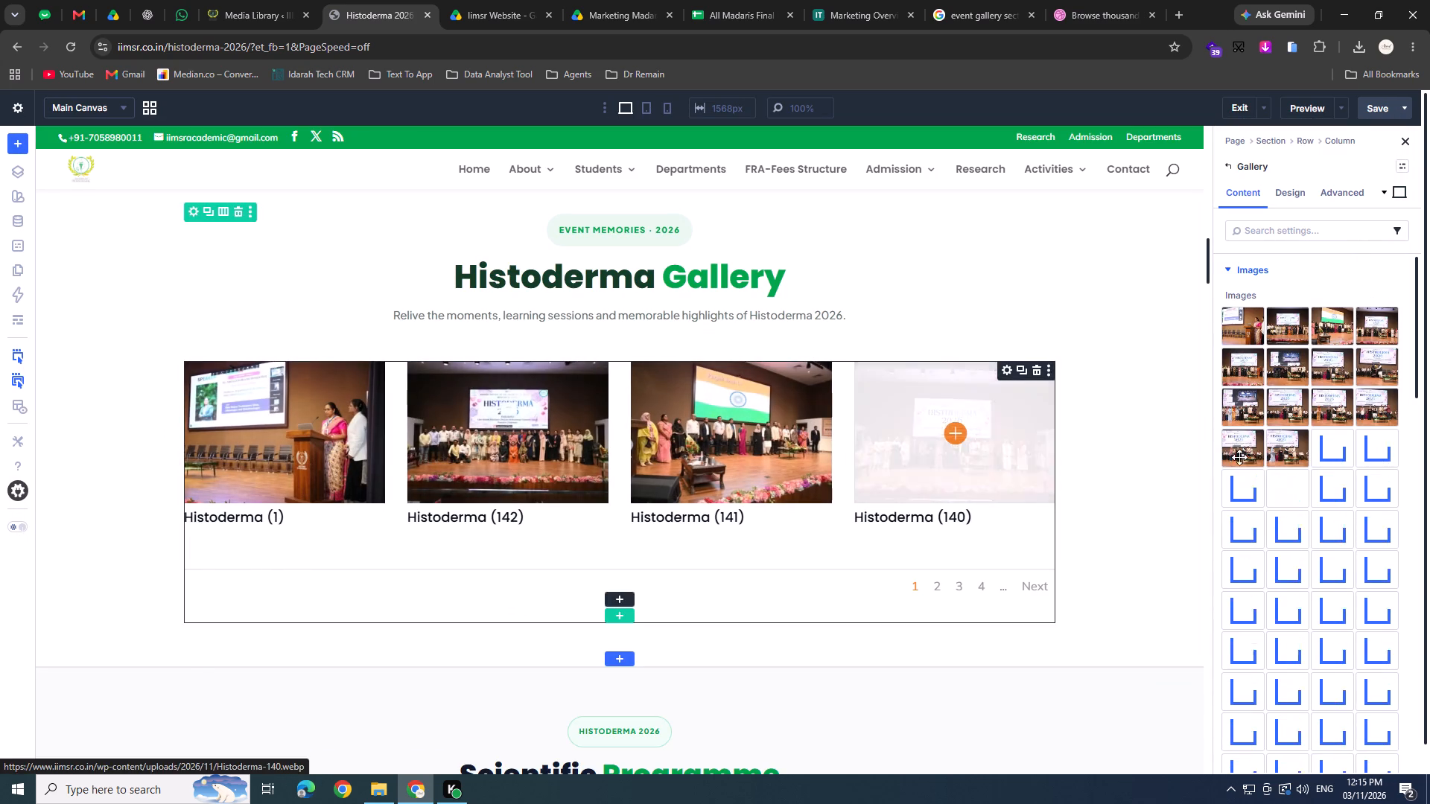
# Turn off Show Title And Caption for the gallery images.
pyautogui.click(1264, 265)
pyautogui.click(1272, 307)
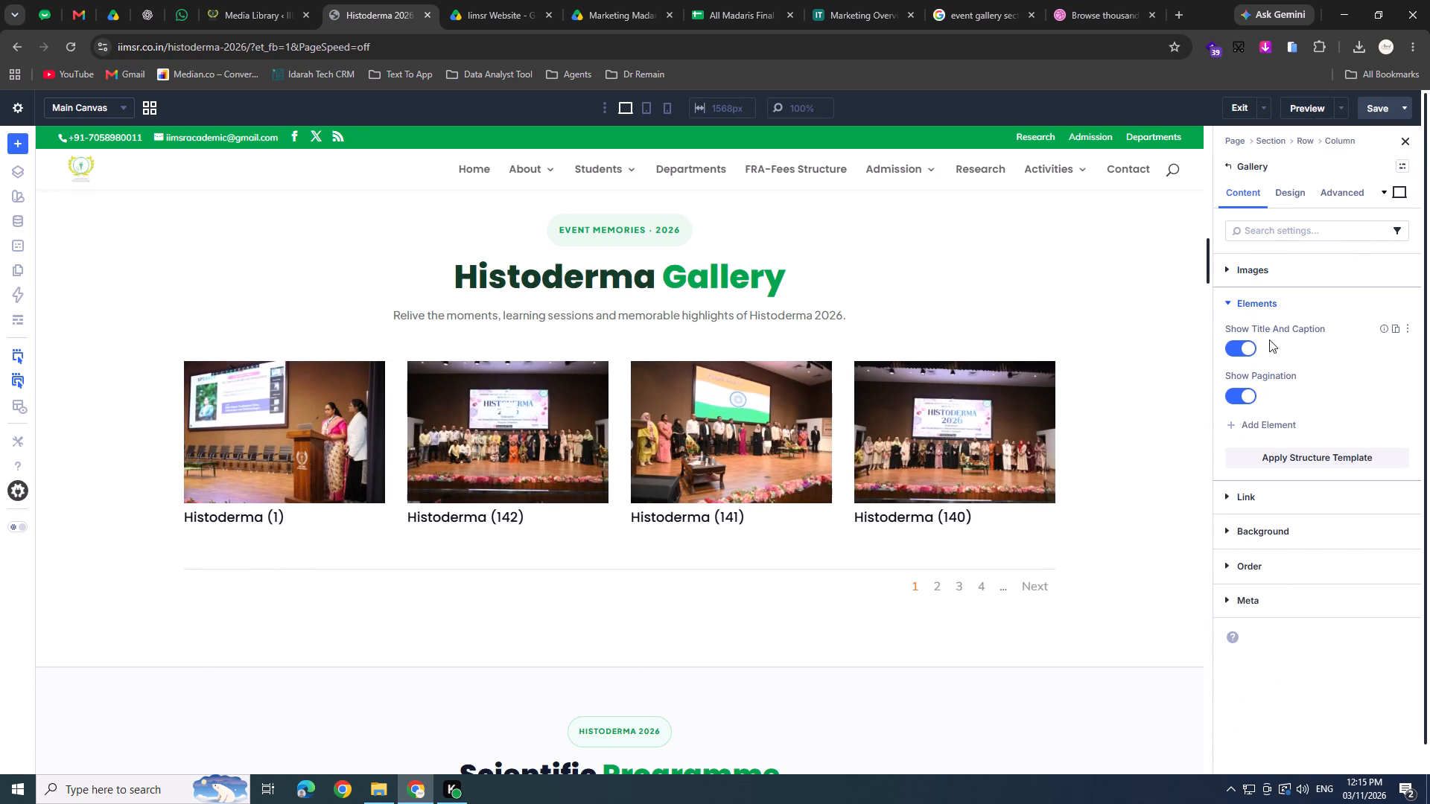
pyautogui.click(1250, 353)
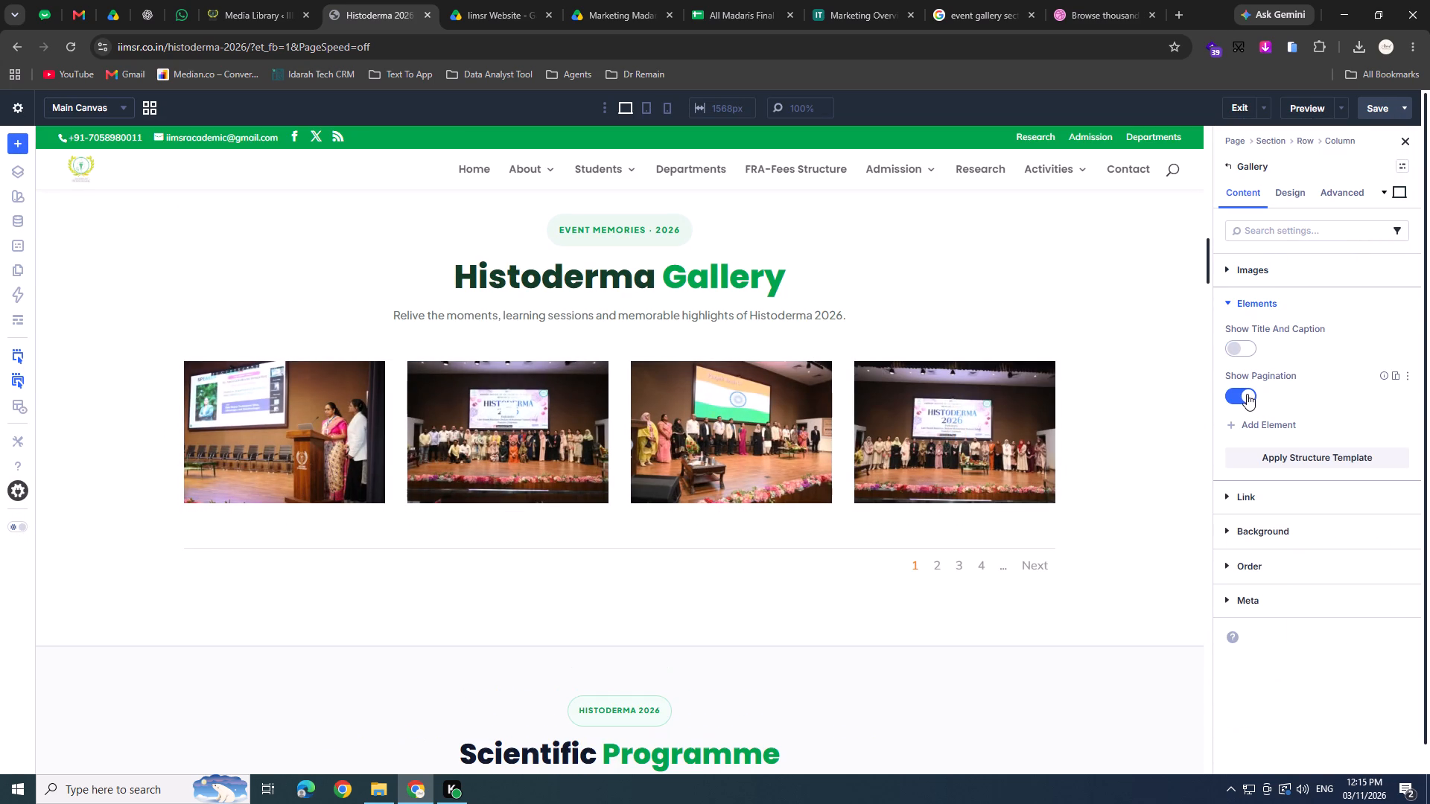
# Try a Multi-Row grid structure template and the first Masonry grid structure template on the Gallery module.
pyautogui.click(1274, 453)
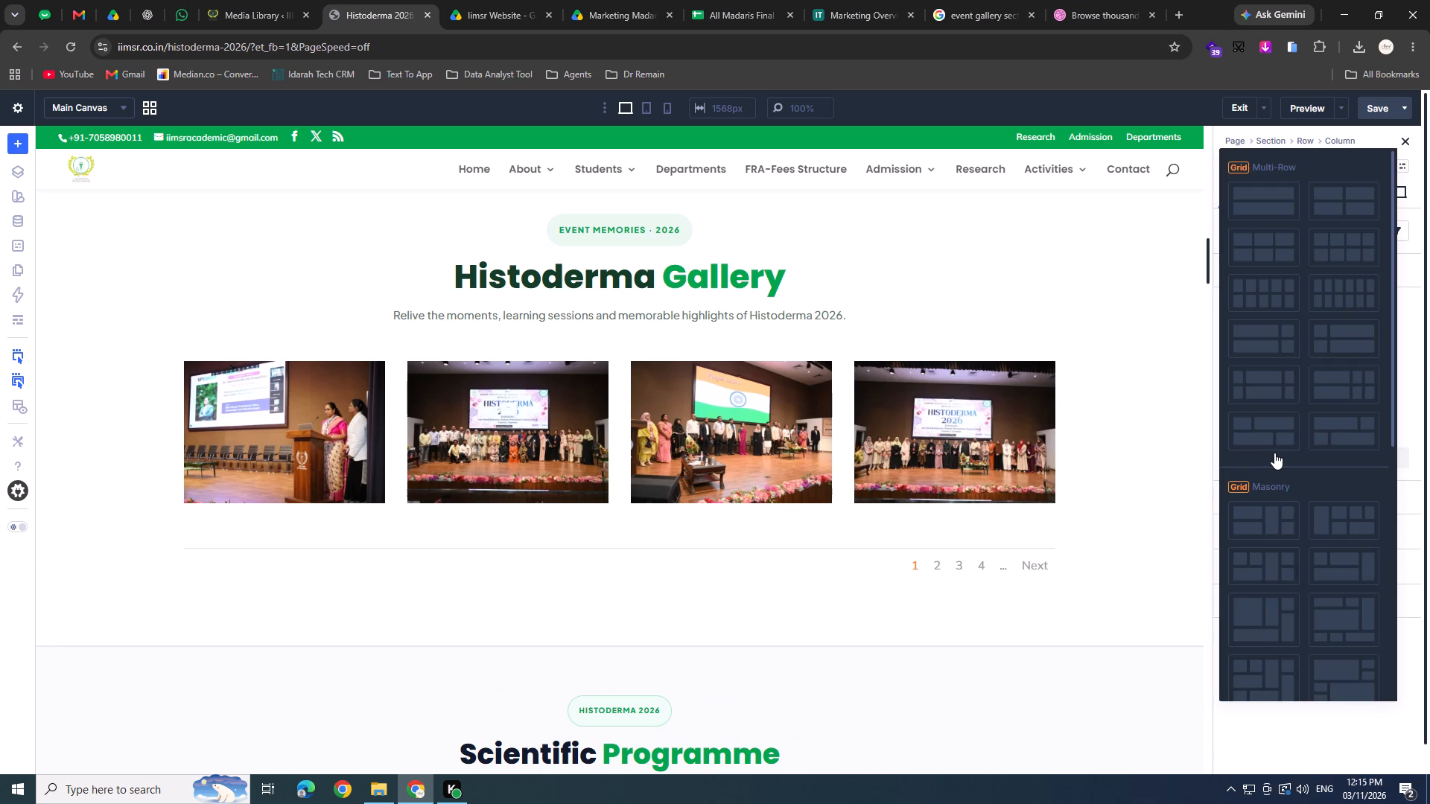
pyautogui.click(1261, 429)
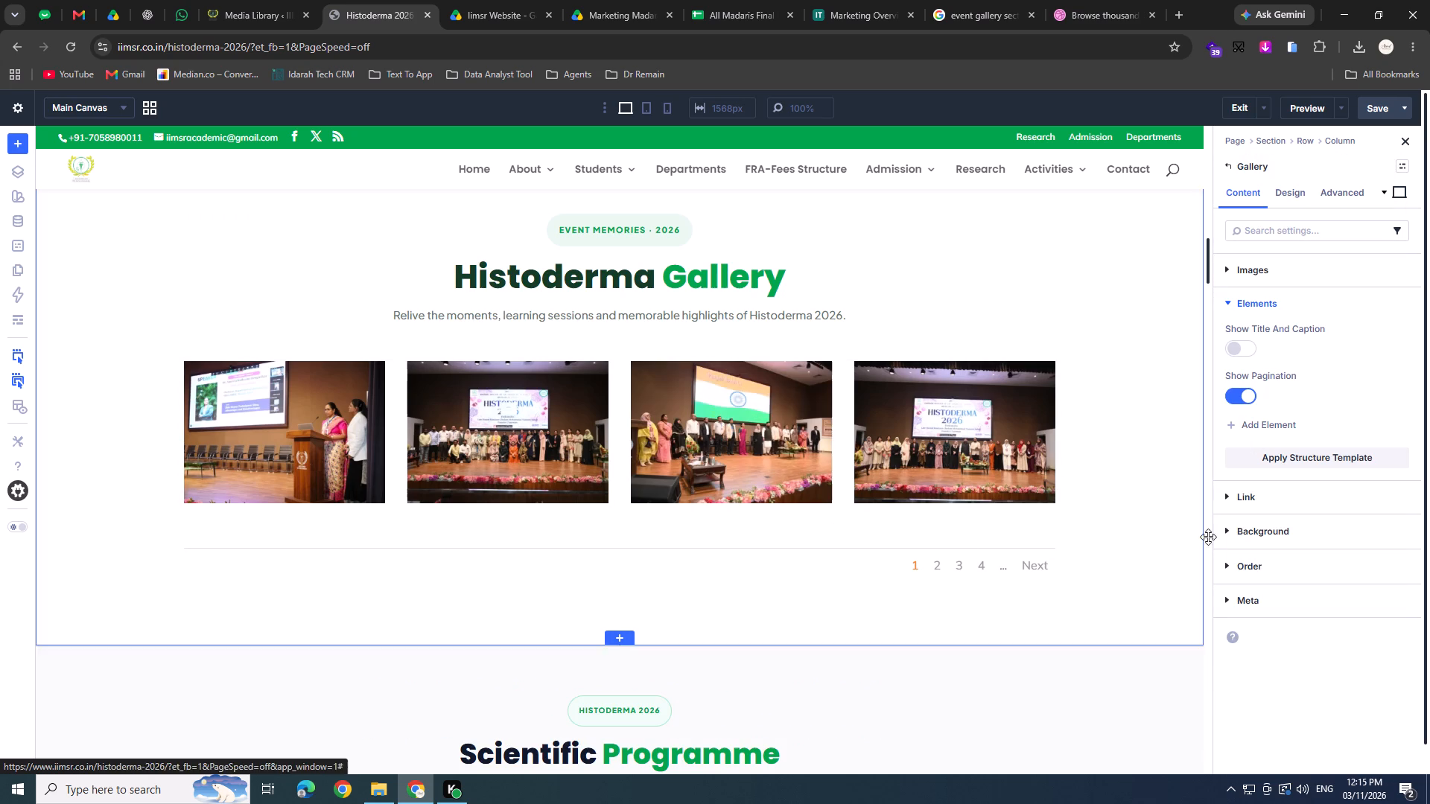
pyautogui.click(1275, 465)
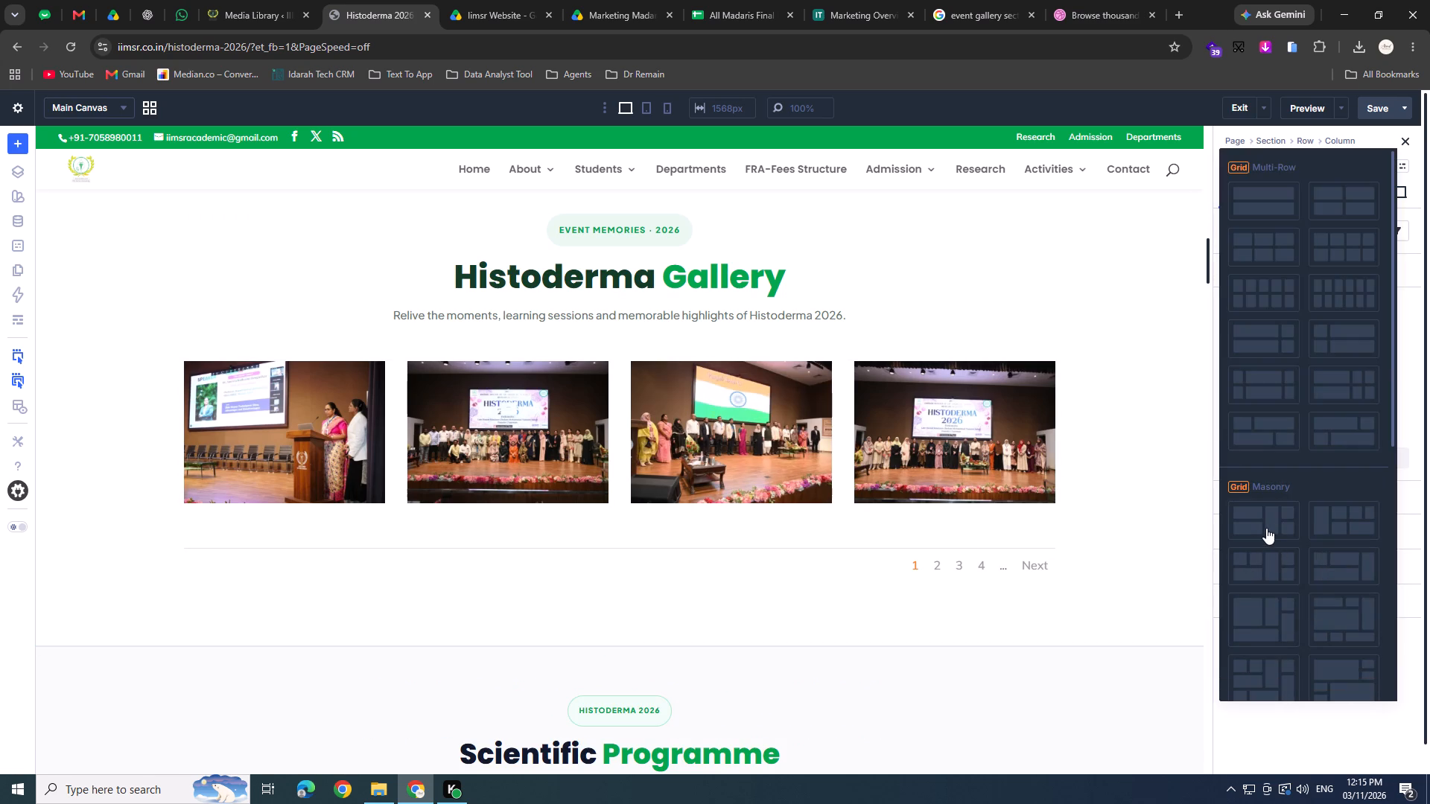
pyautogui.click(1266, 528)
# Add another Gallery module as a nested element inside the existing Gallery module.
pyautogui.click(1255, 432)
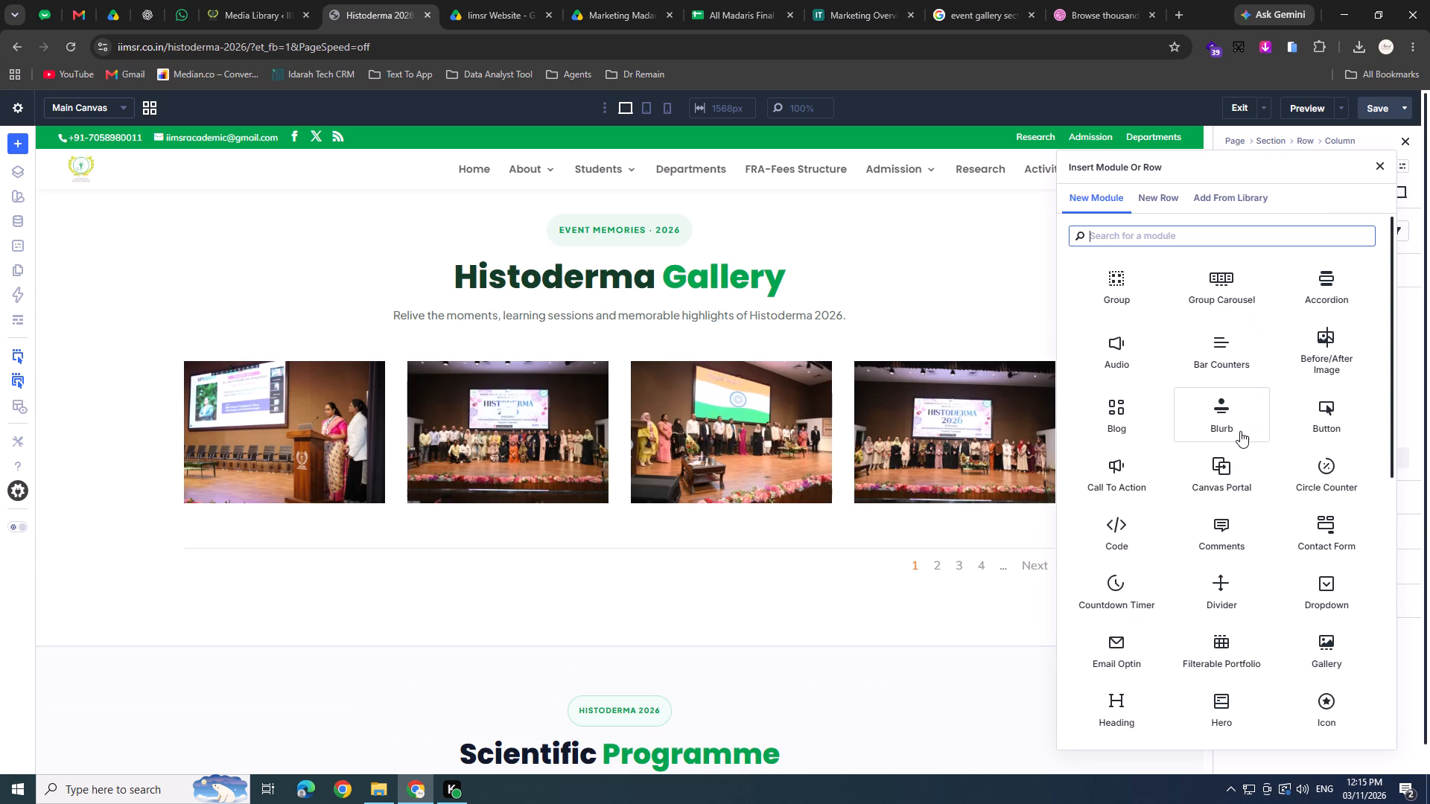
pyautogui.press('g')
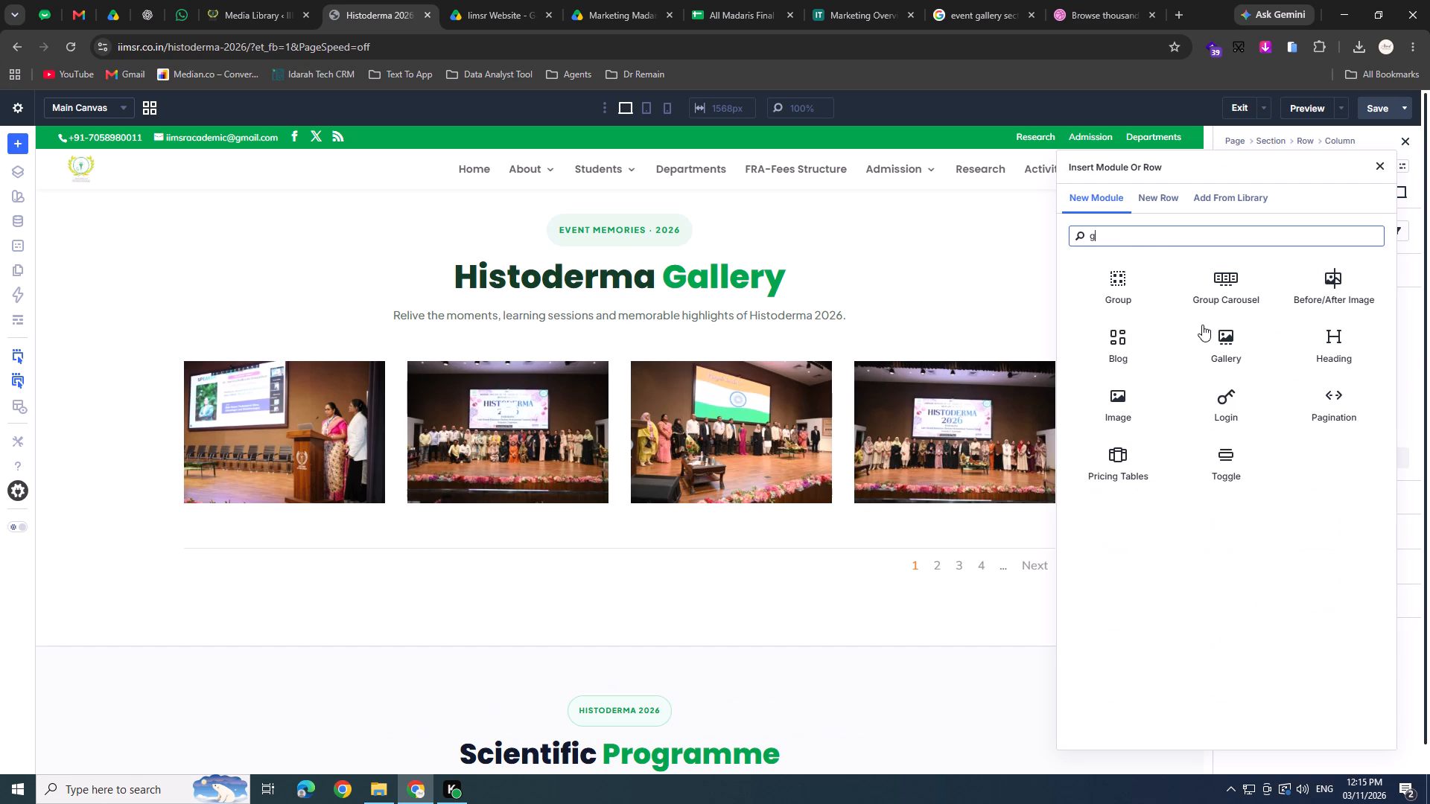
pyautogui.click(1203, 363)
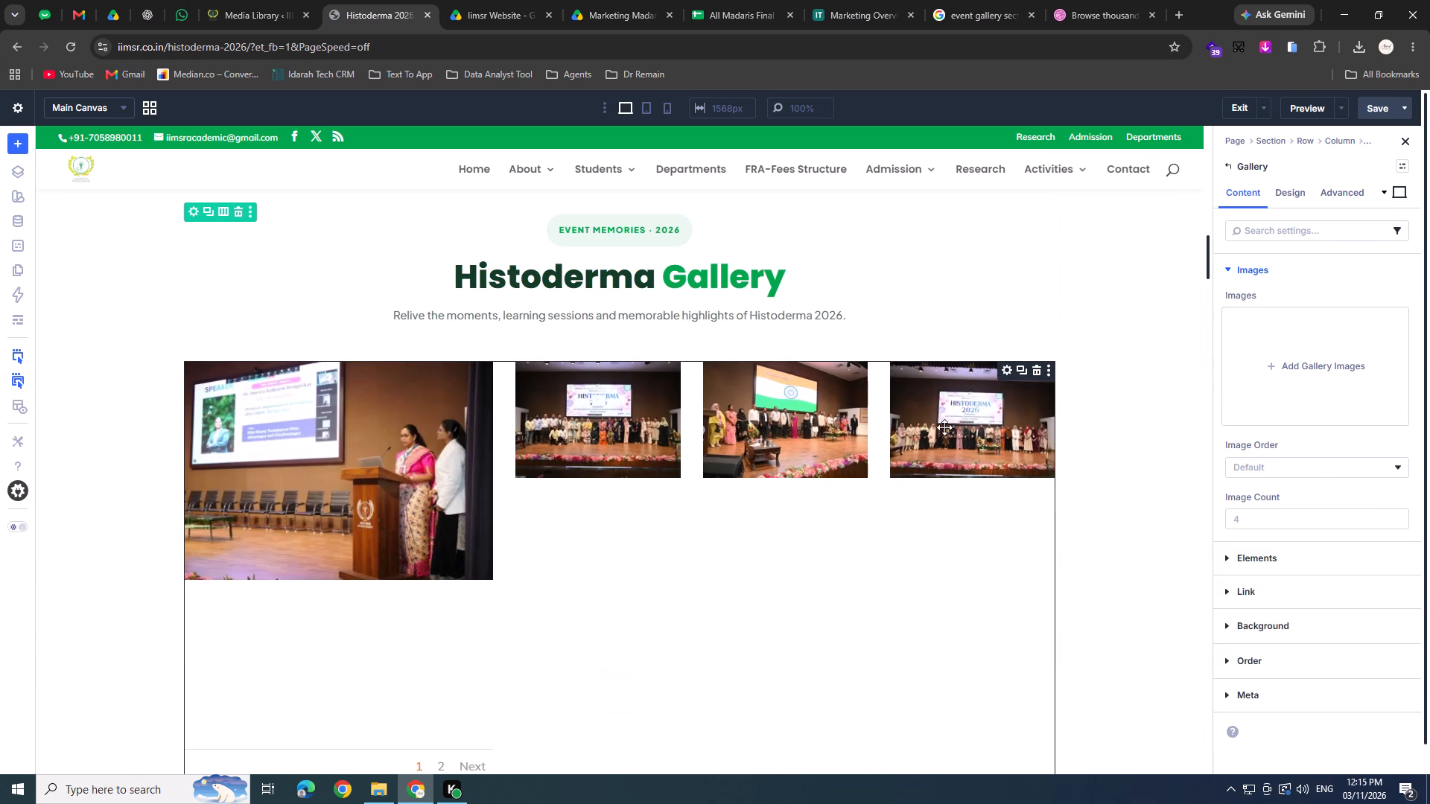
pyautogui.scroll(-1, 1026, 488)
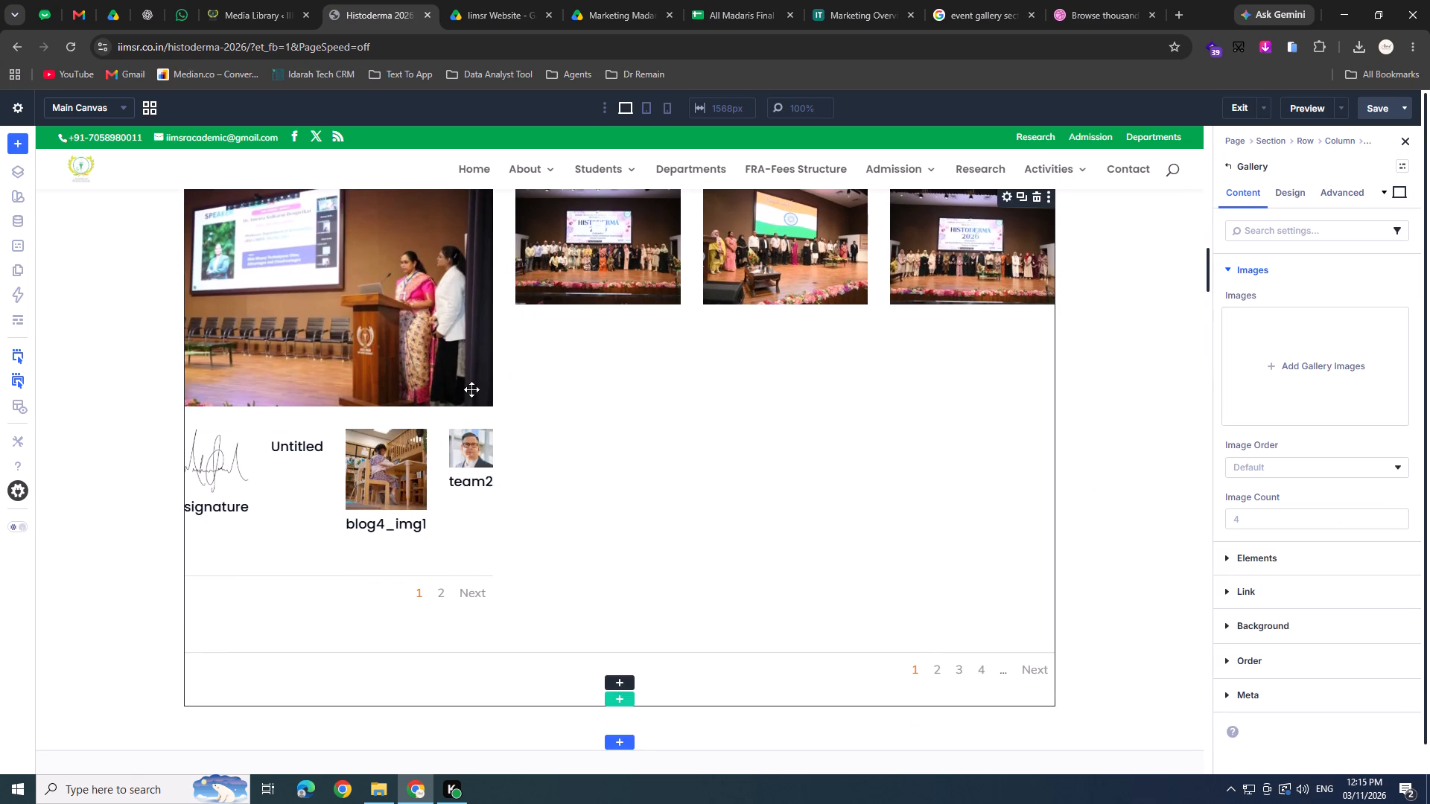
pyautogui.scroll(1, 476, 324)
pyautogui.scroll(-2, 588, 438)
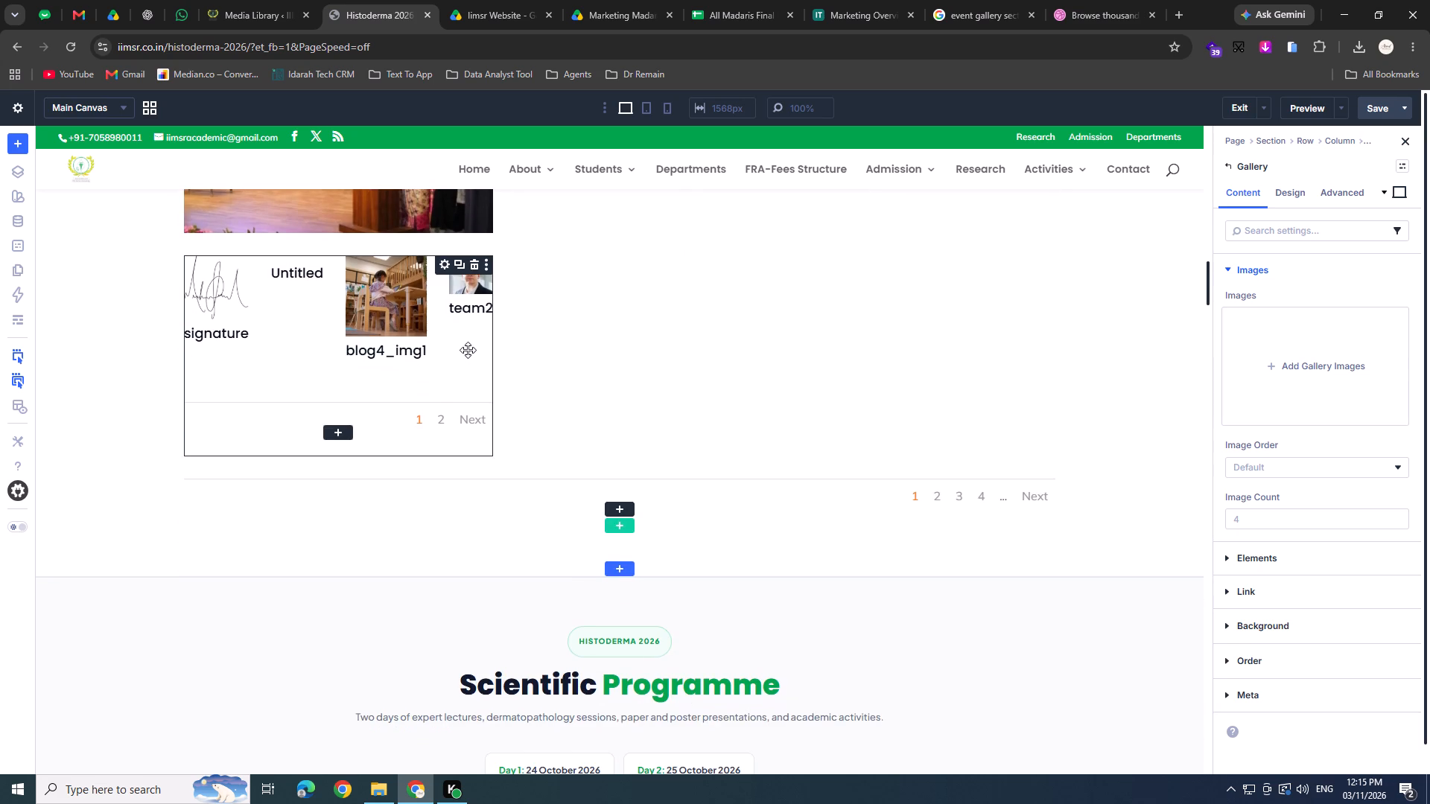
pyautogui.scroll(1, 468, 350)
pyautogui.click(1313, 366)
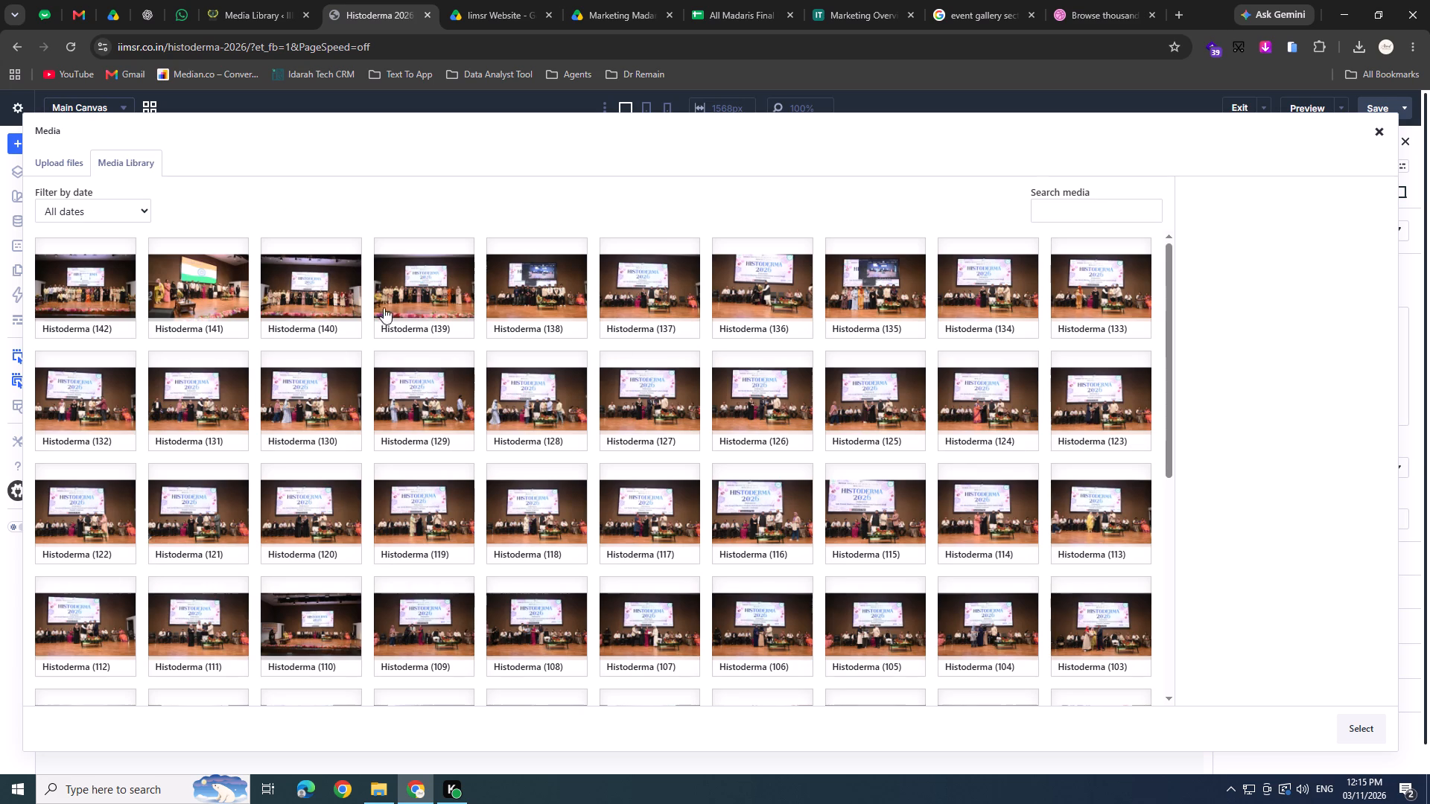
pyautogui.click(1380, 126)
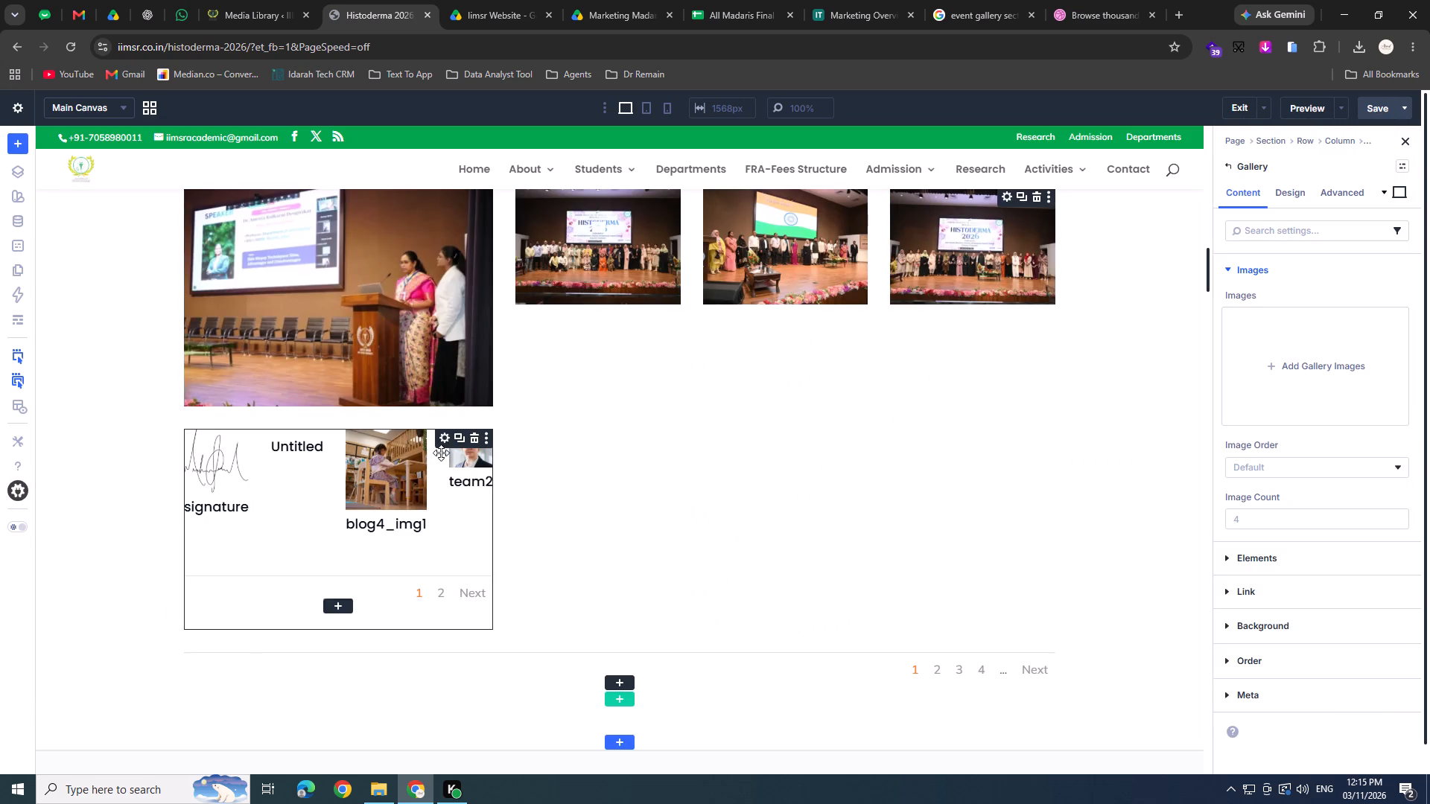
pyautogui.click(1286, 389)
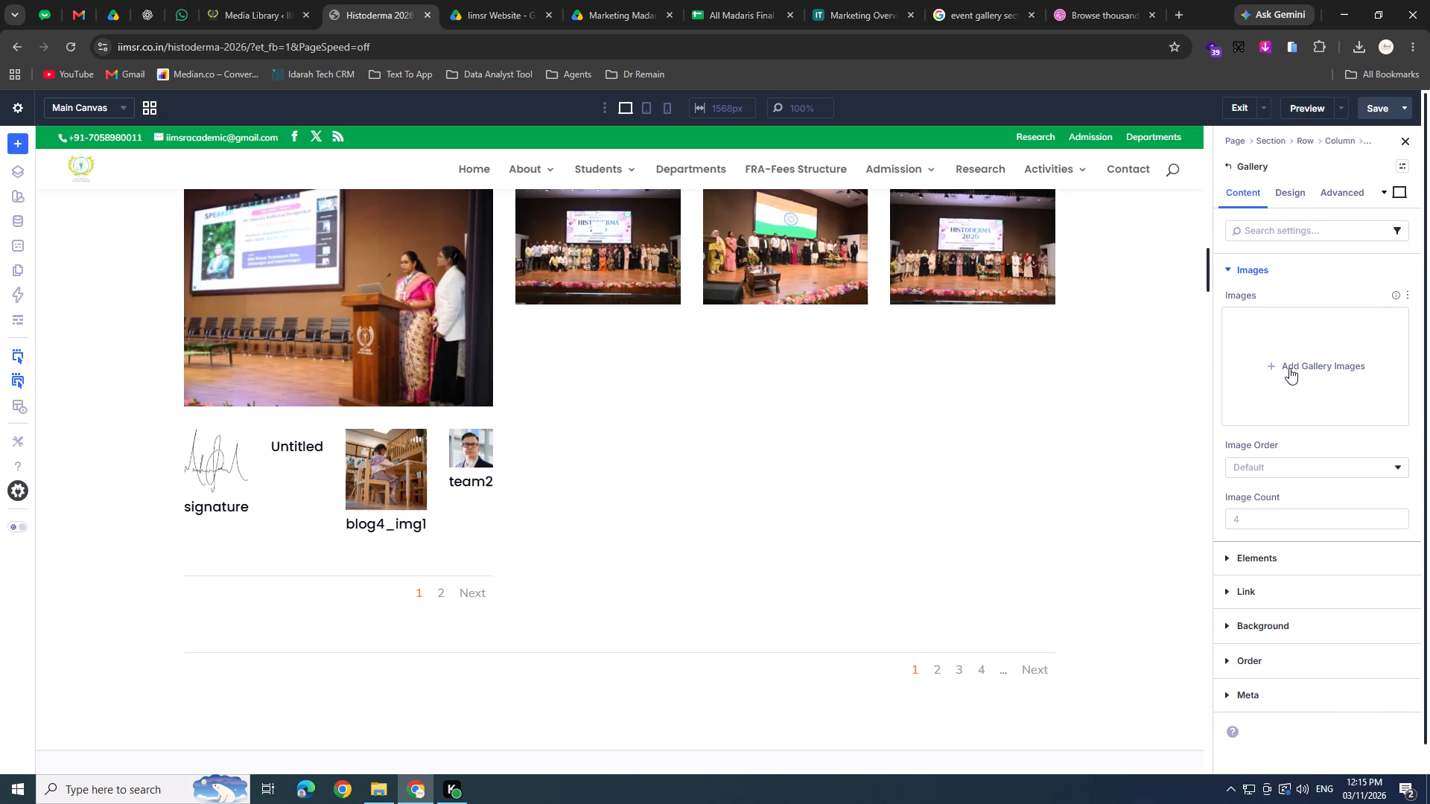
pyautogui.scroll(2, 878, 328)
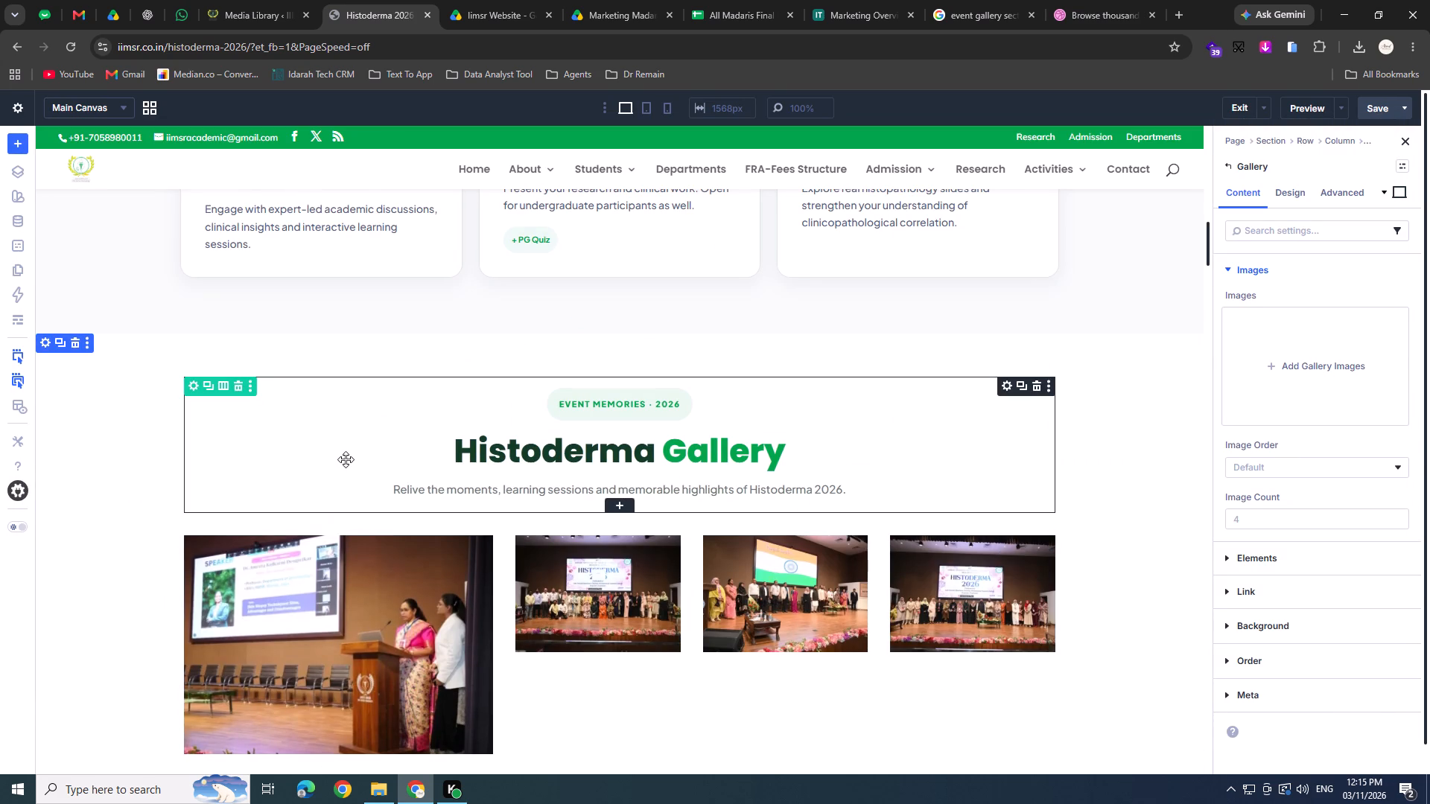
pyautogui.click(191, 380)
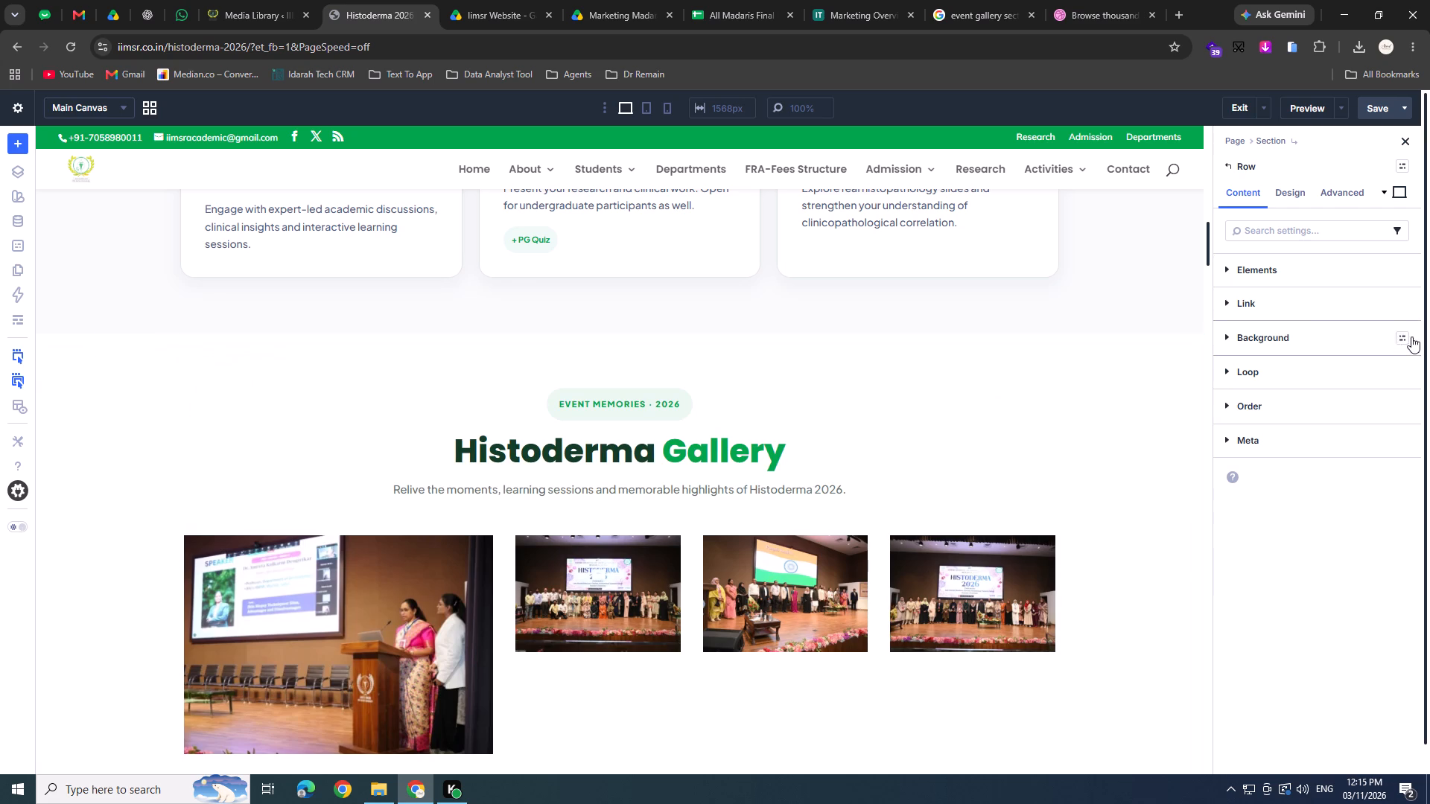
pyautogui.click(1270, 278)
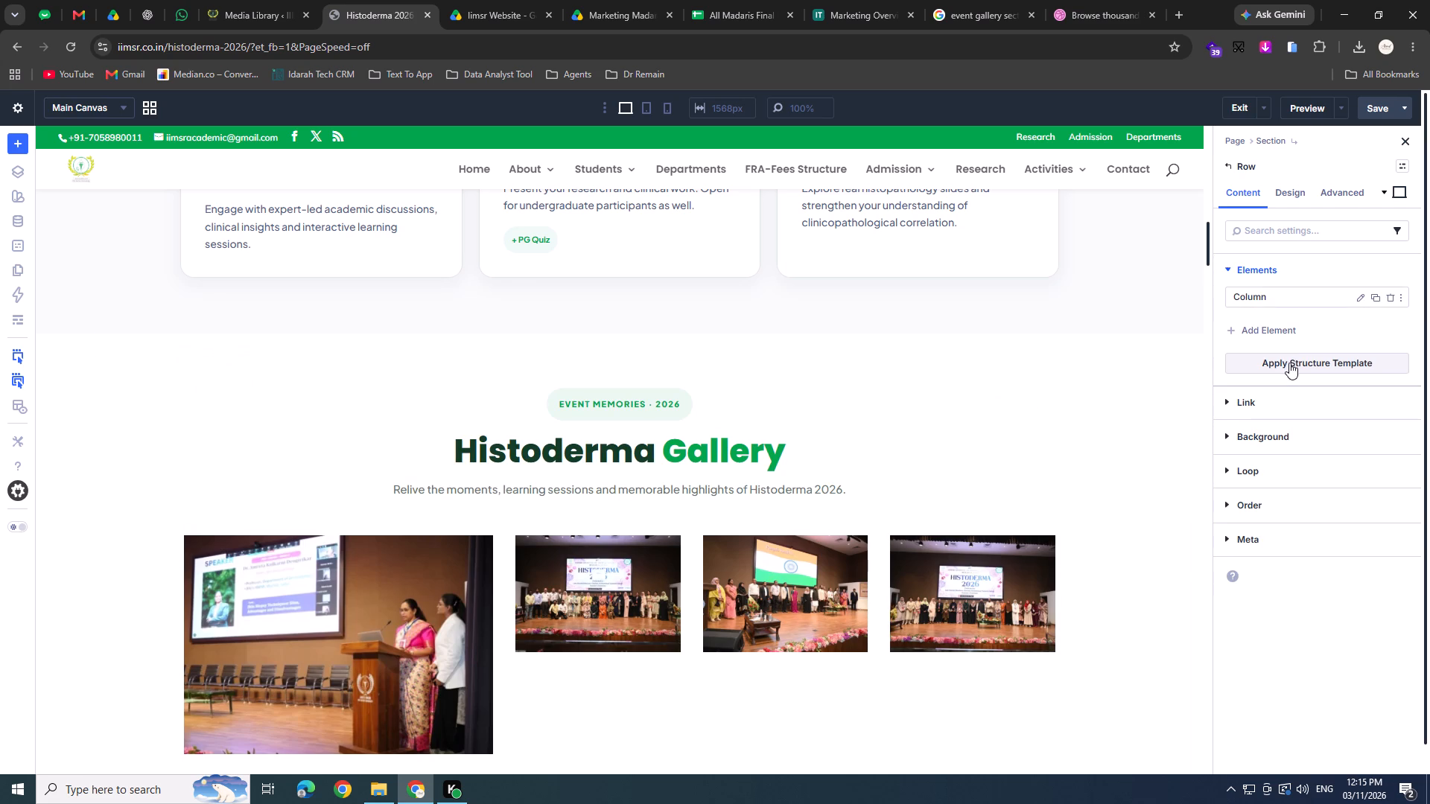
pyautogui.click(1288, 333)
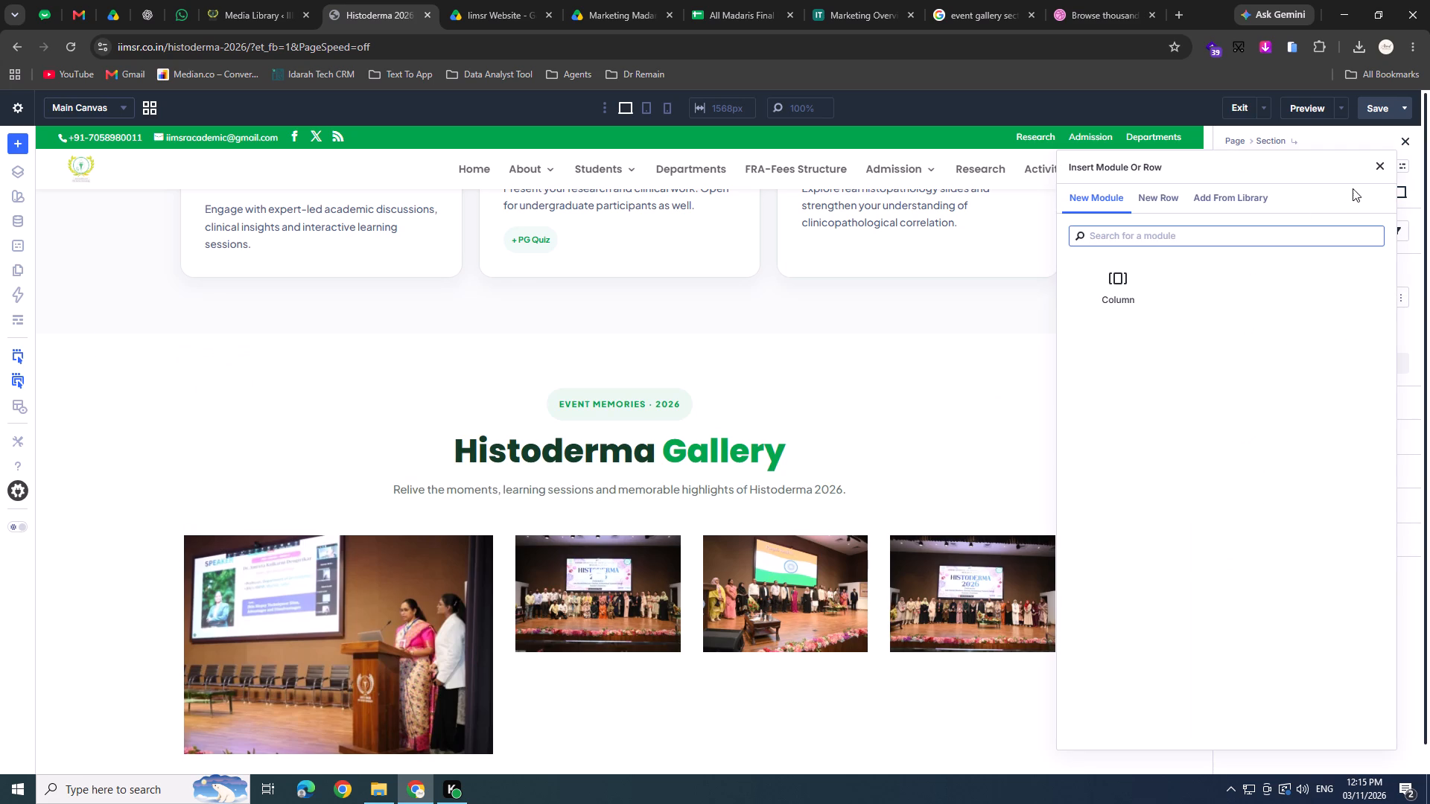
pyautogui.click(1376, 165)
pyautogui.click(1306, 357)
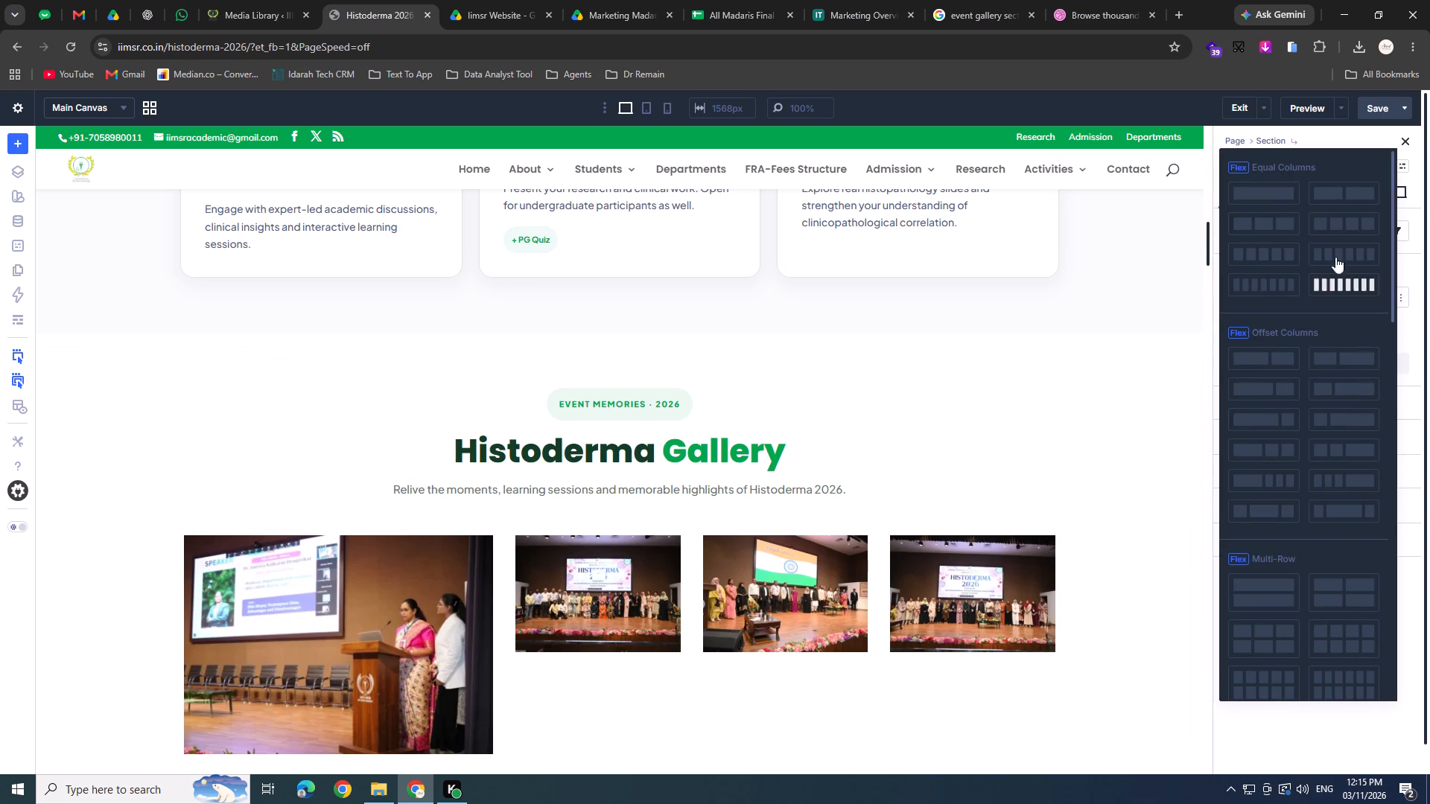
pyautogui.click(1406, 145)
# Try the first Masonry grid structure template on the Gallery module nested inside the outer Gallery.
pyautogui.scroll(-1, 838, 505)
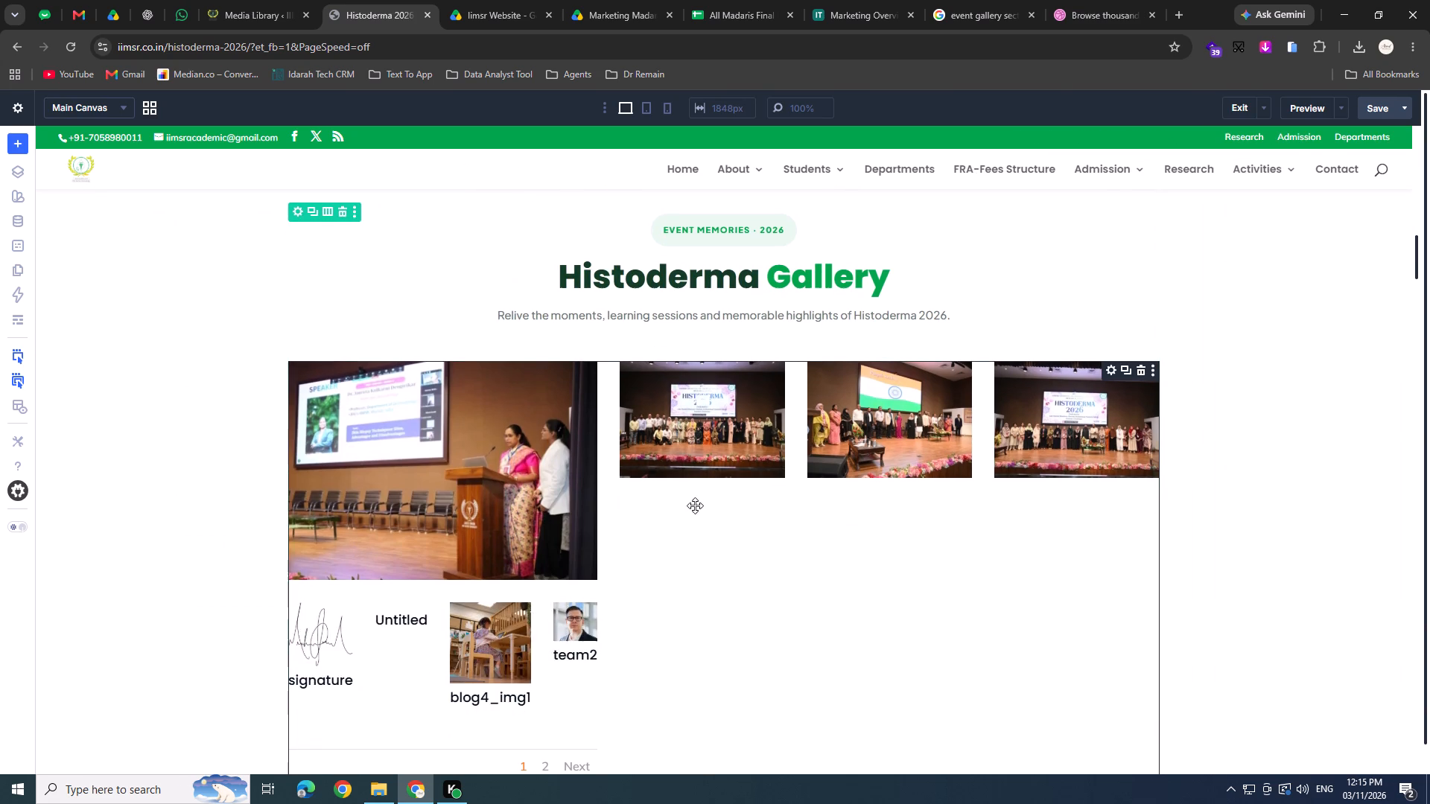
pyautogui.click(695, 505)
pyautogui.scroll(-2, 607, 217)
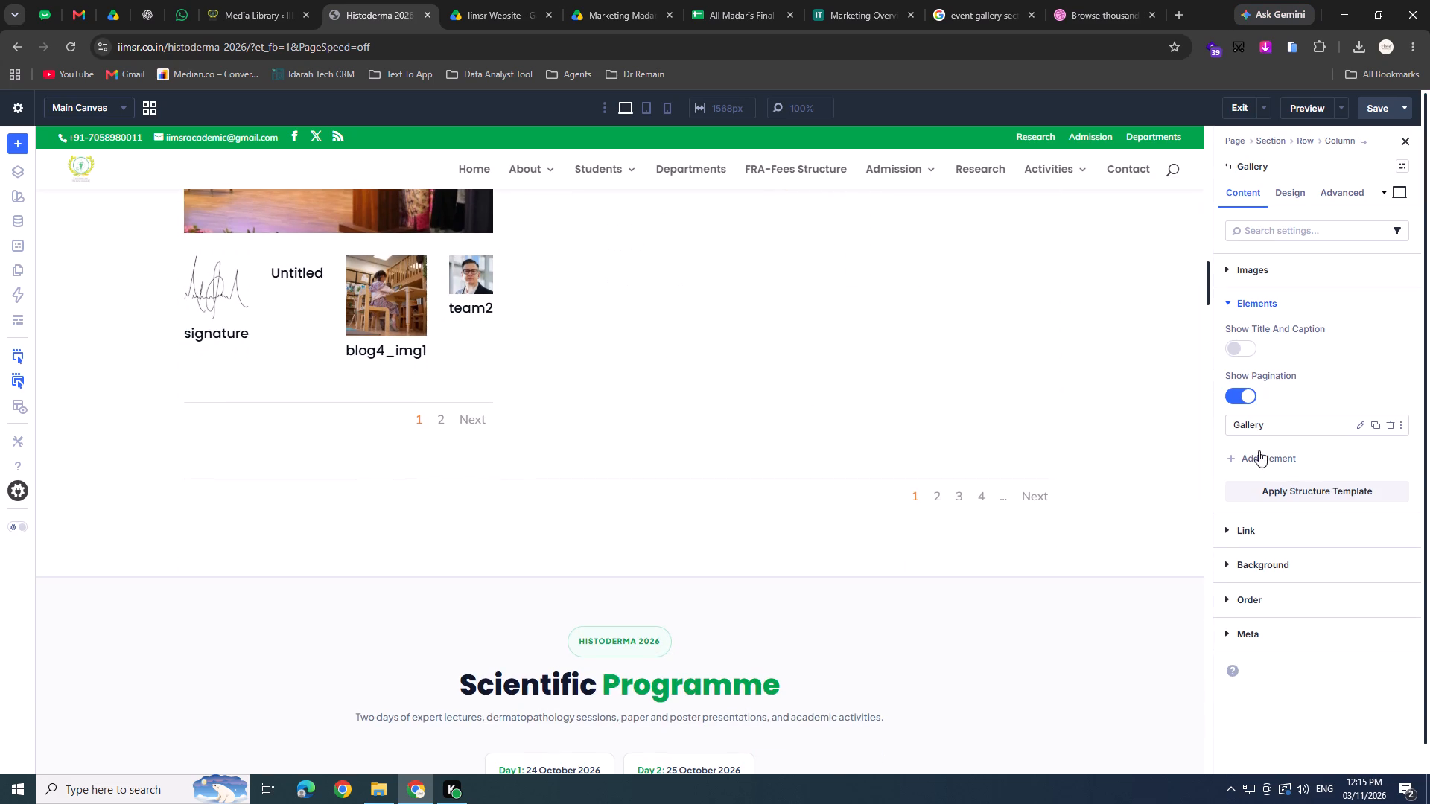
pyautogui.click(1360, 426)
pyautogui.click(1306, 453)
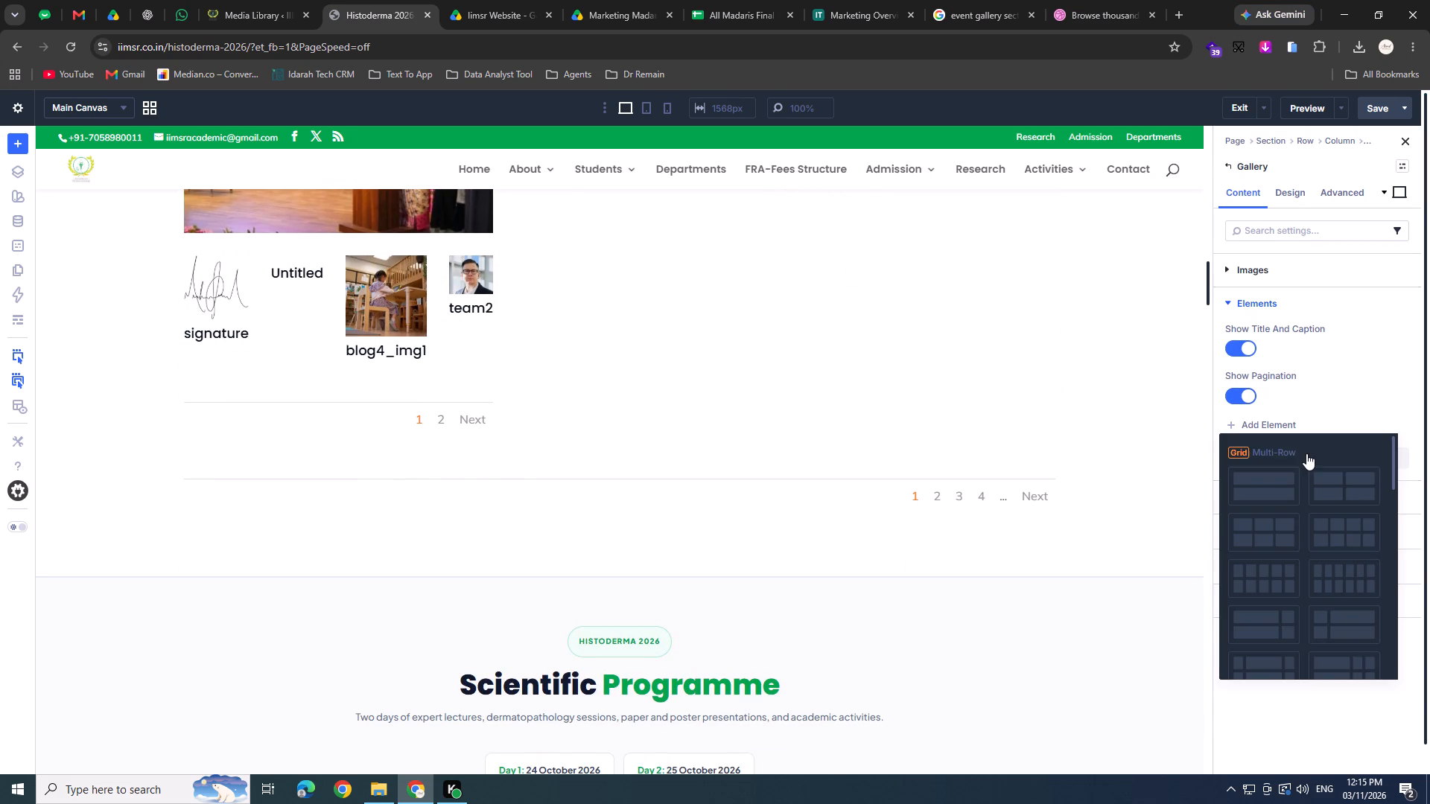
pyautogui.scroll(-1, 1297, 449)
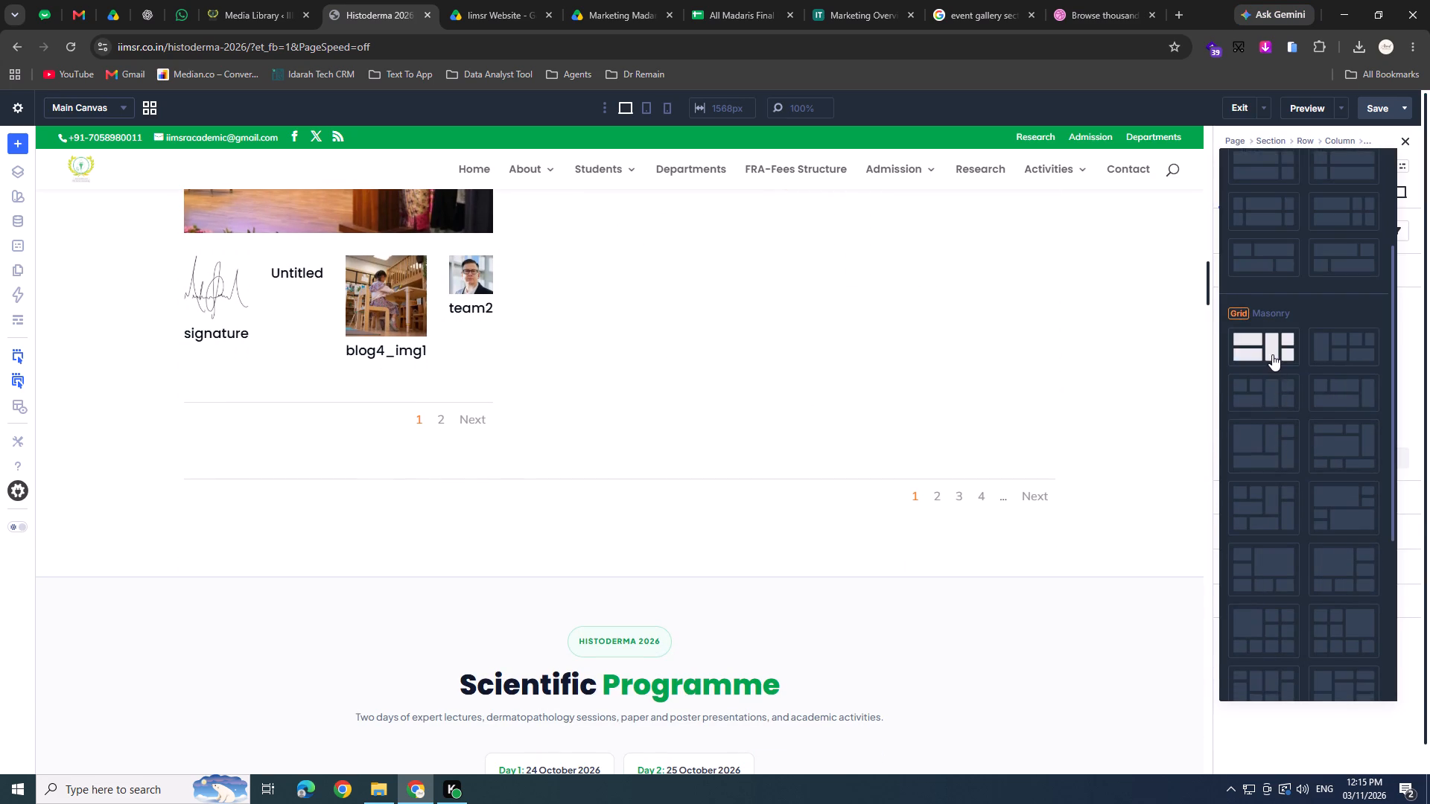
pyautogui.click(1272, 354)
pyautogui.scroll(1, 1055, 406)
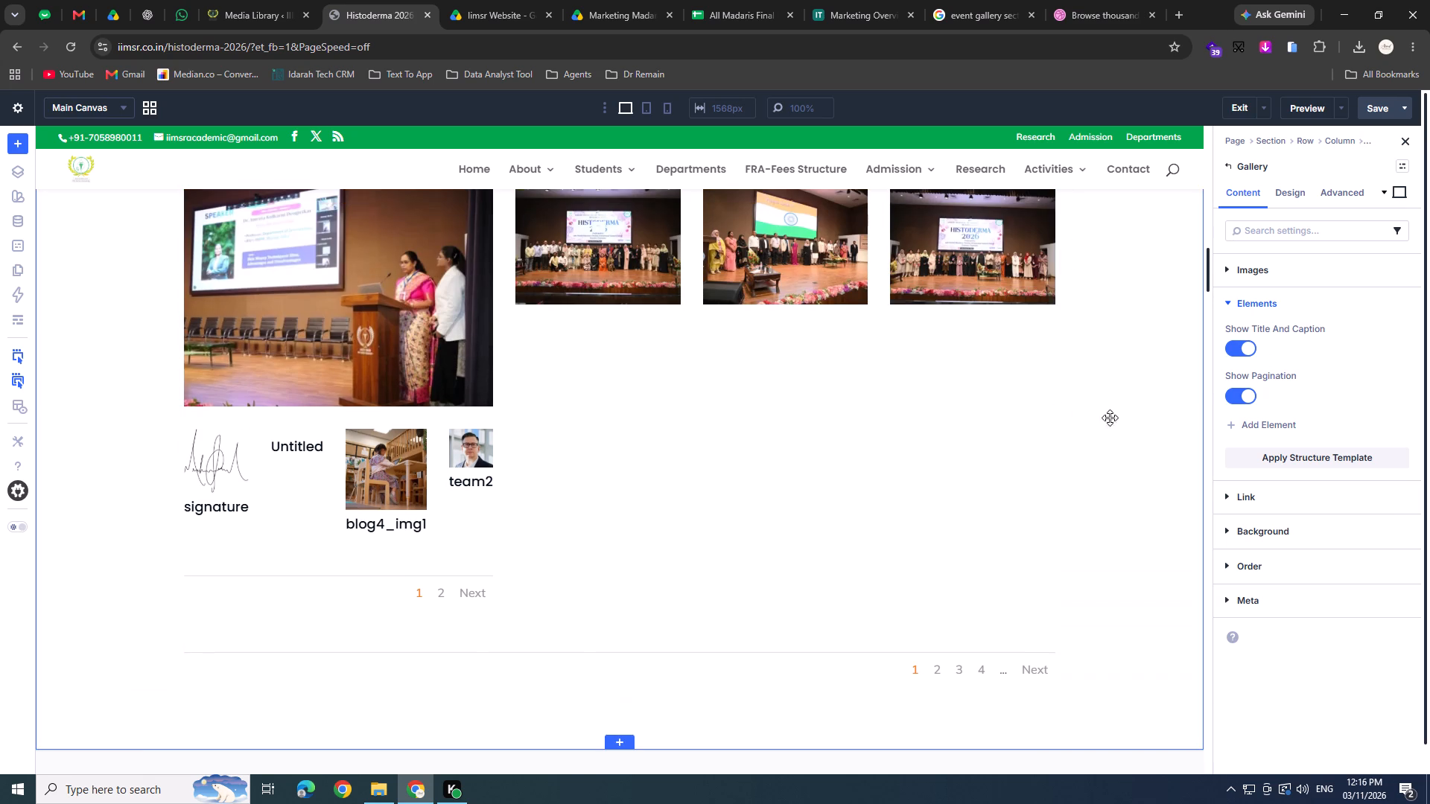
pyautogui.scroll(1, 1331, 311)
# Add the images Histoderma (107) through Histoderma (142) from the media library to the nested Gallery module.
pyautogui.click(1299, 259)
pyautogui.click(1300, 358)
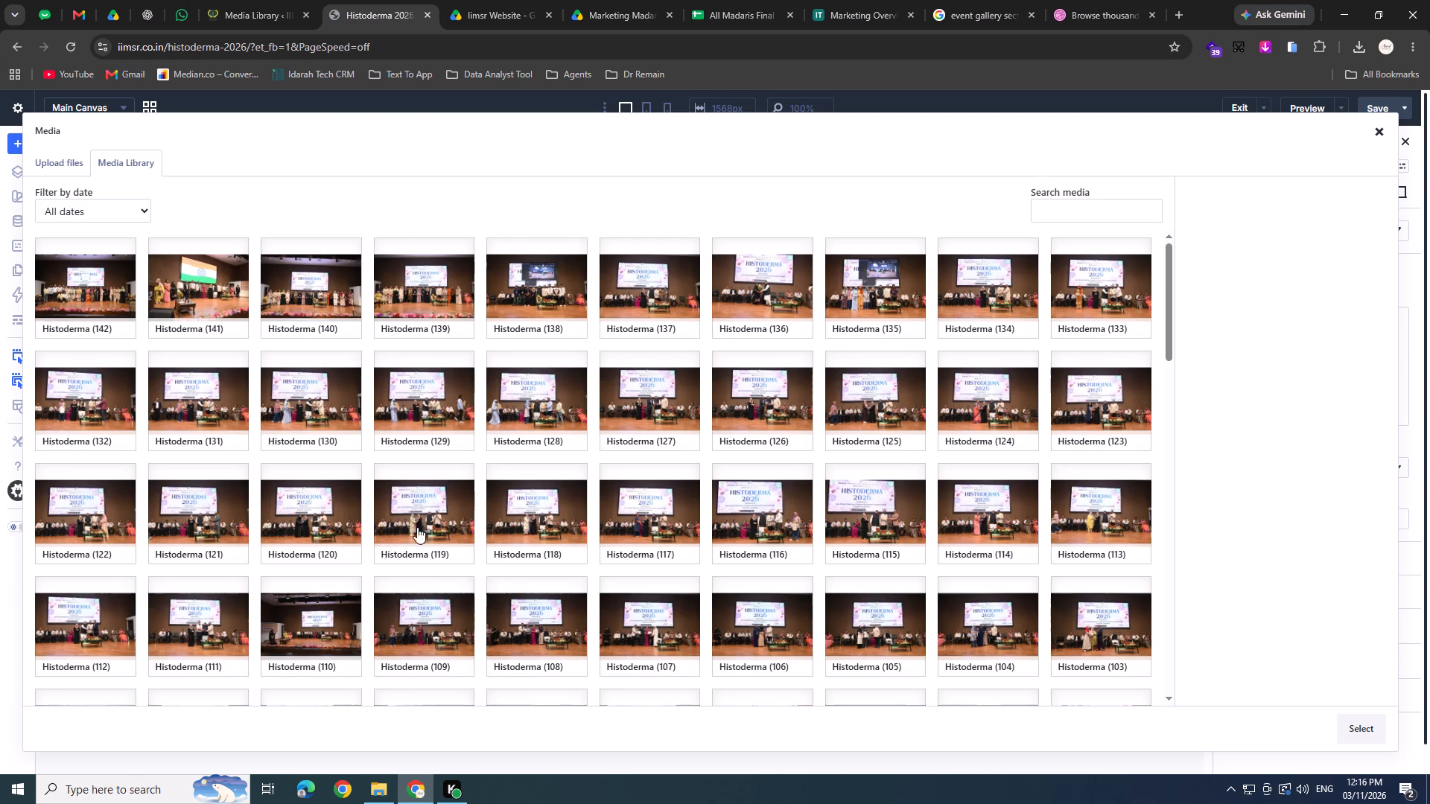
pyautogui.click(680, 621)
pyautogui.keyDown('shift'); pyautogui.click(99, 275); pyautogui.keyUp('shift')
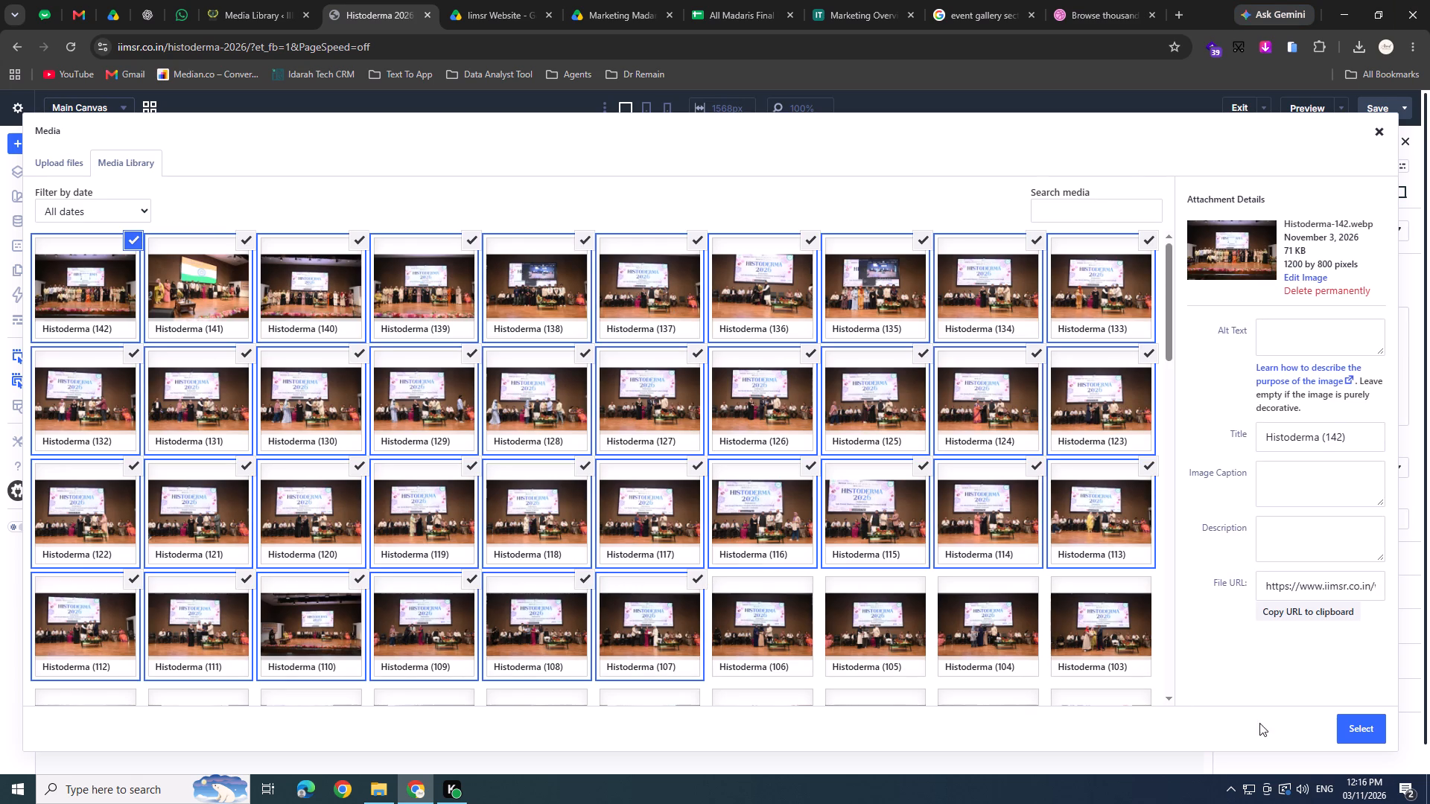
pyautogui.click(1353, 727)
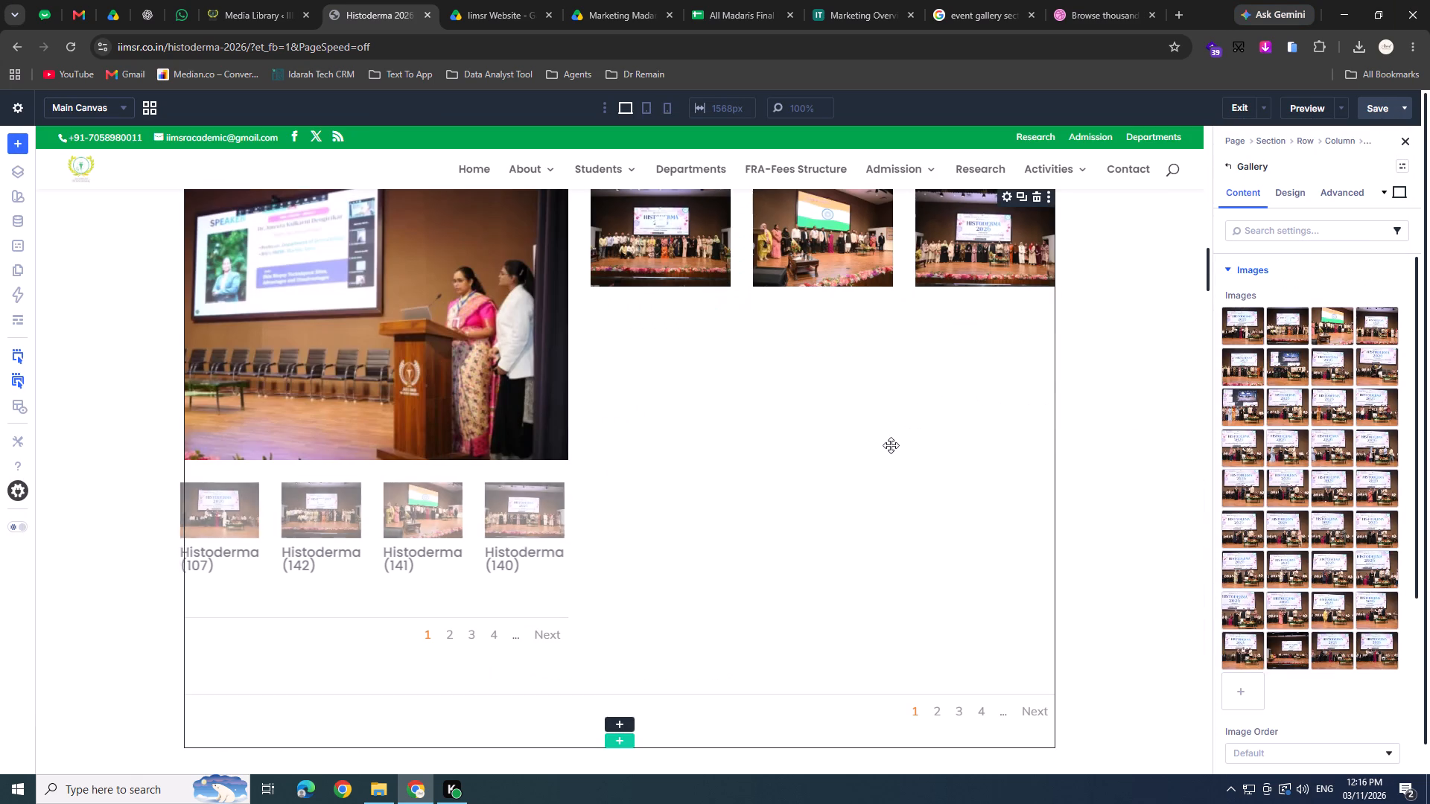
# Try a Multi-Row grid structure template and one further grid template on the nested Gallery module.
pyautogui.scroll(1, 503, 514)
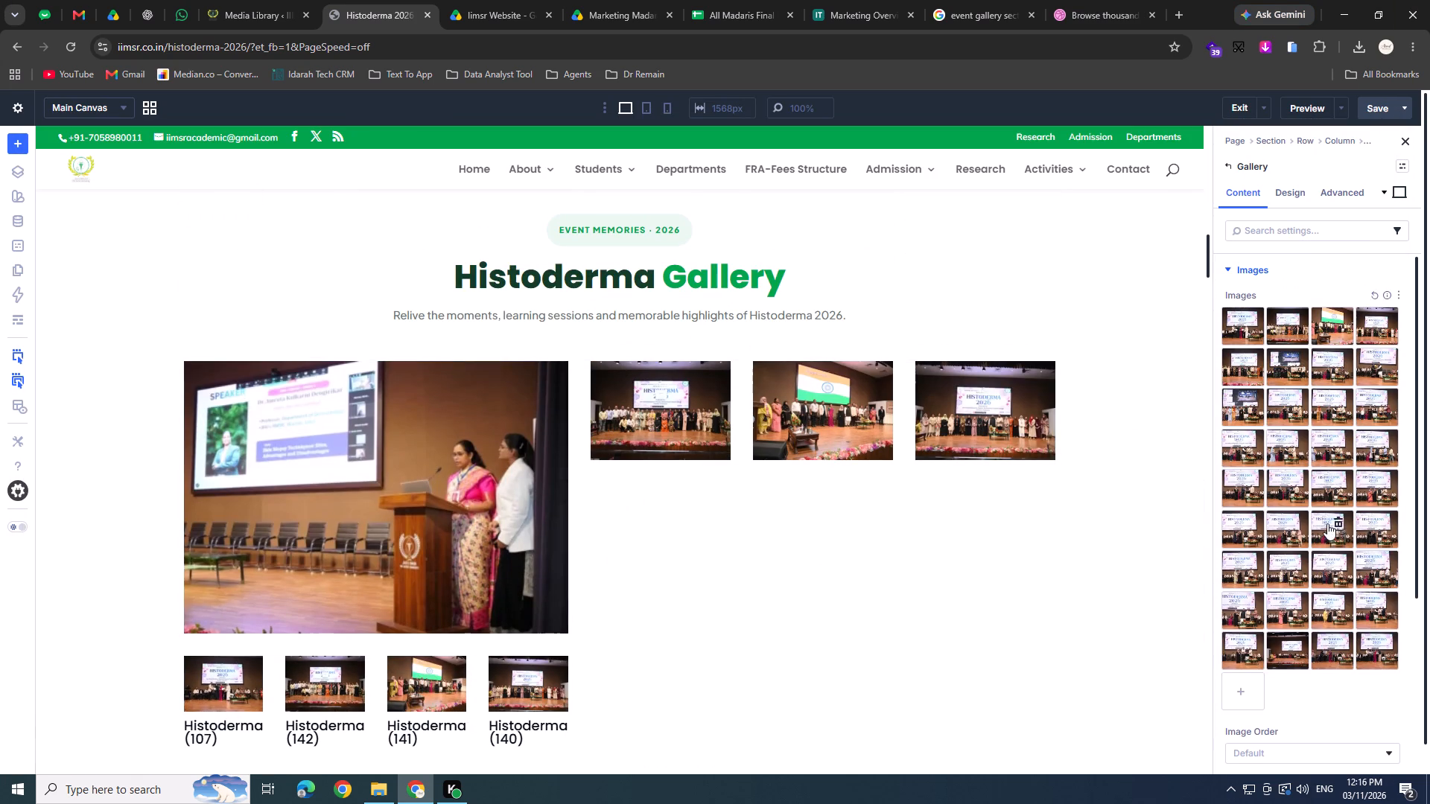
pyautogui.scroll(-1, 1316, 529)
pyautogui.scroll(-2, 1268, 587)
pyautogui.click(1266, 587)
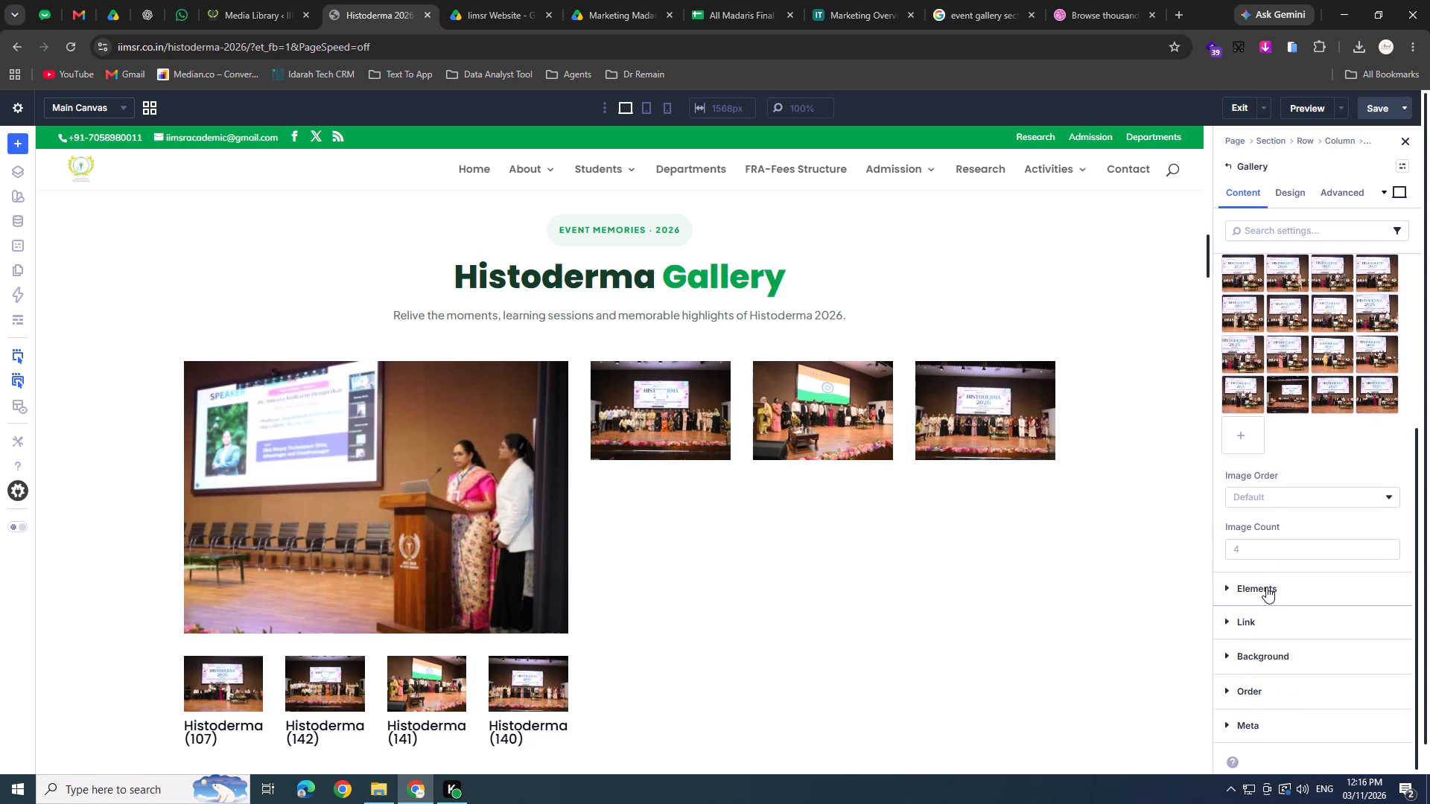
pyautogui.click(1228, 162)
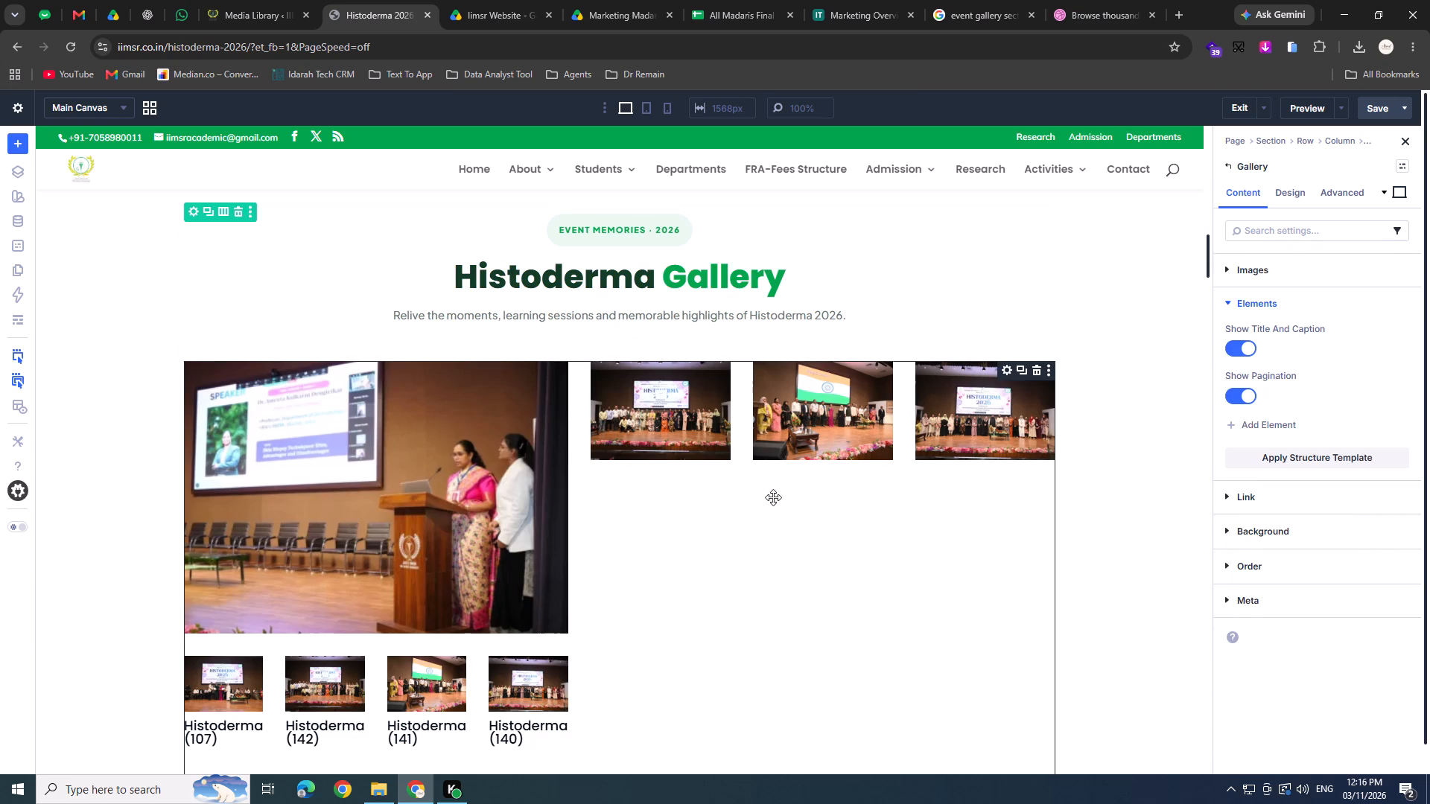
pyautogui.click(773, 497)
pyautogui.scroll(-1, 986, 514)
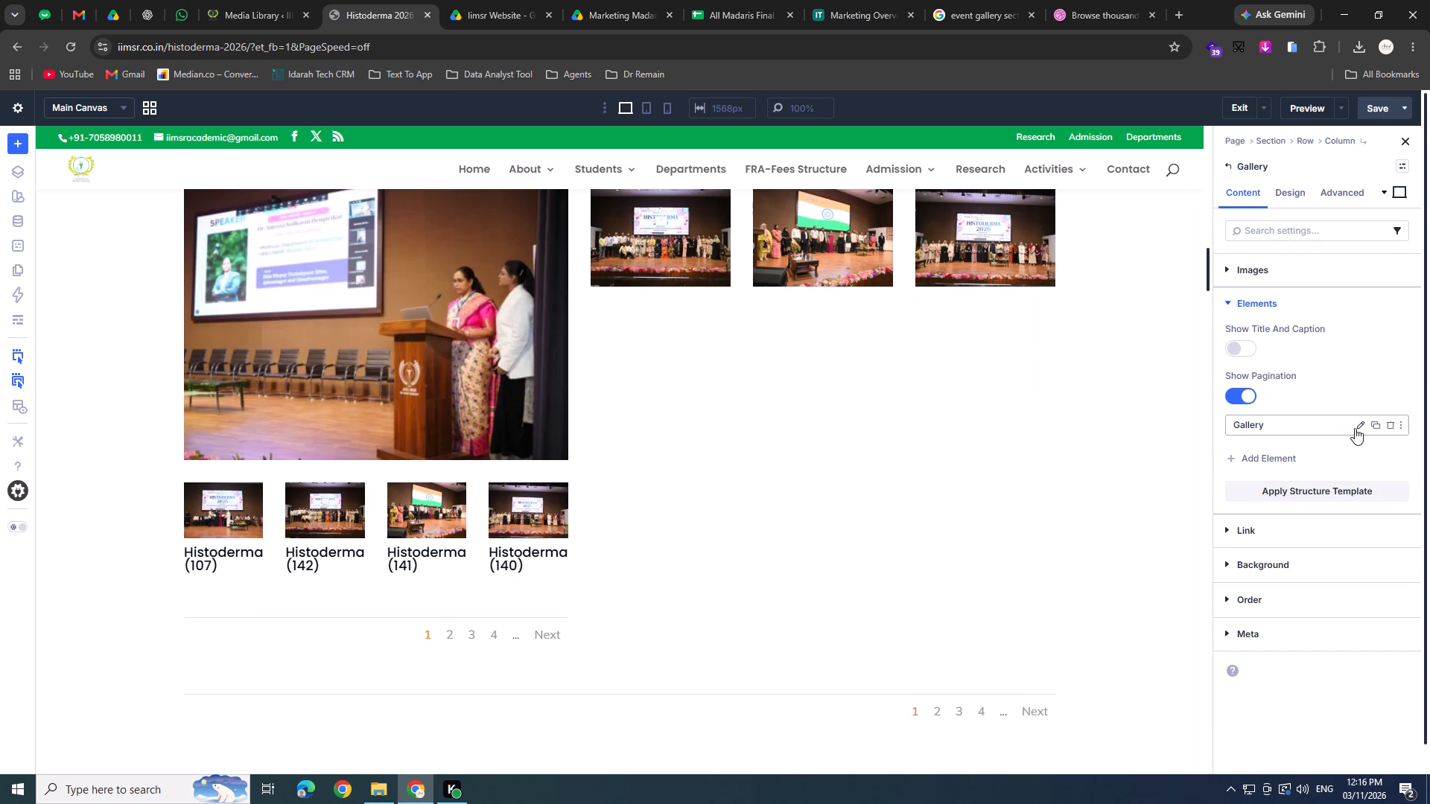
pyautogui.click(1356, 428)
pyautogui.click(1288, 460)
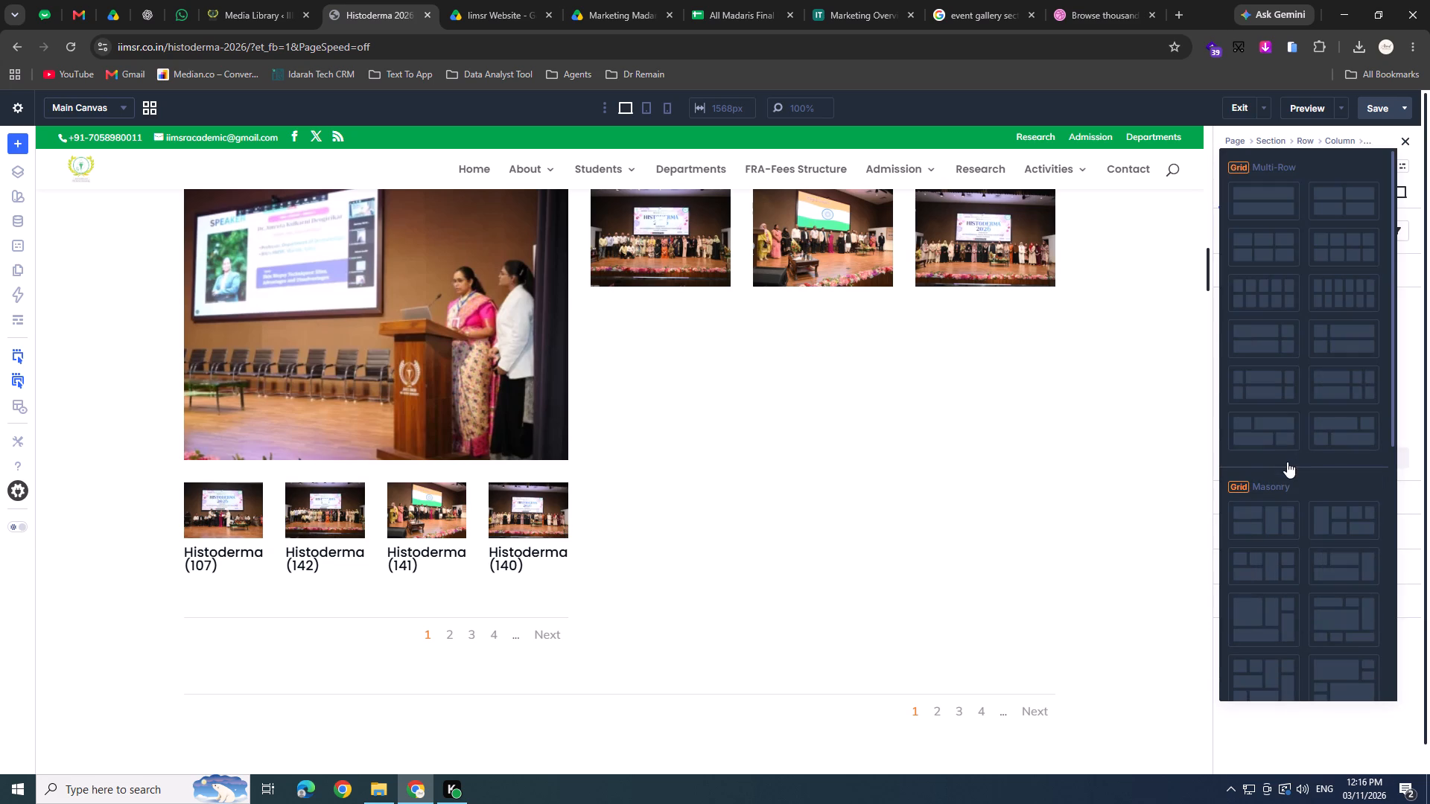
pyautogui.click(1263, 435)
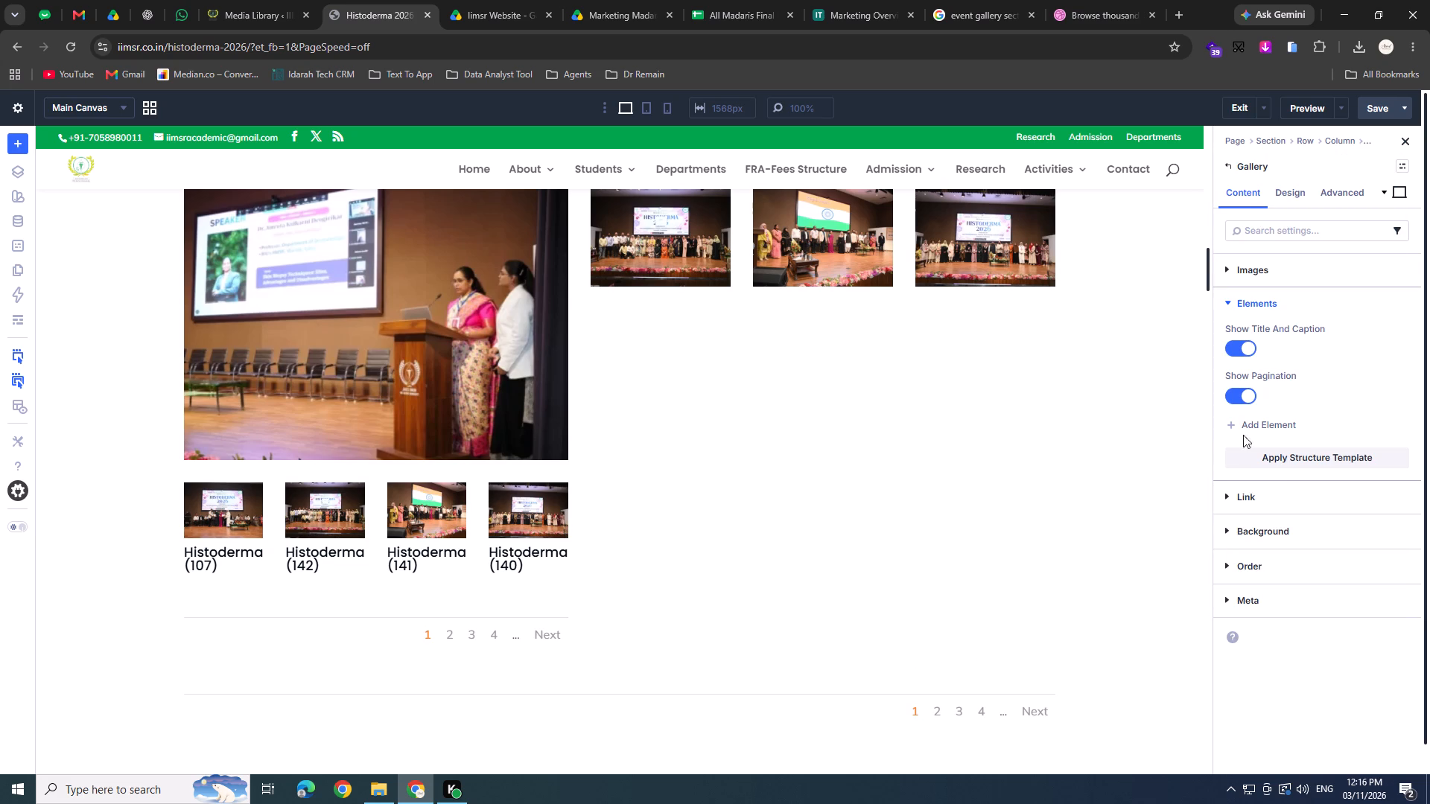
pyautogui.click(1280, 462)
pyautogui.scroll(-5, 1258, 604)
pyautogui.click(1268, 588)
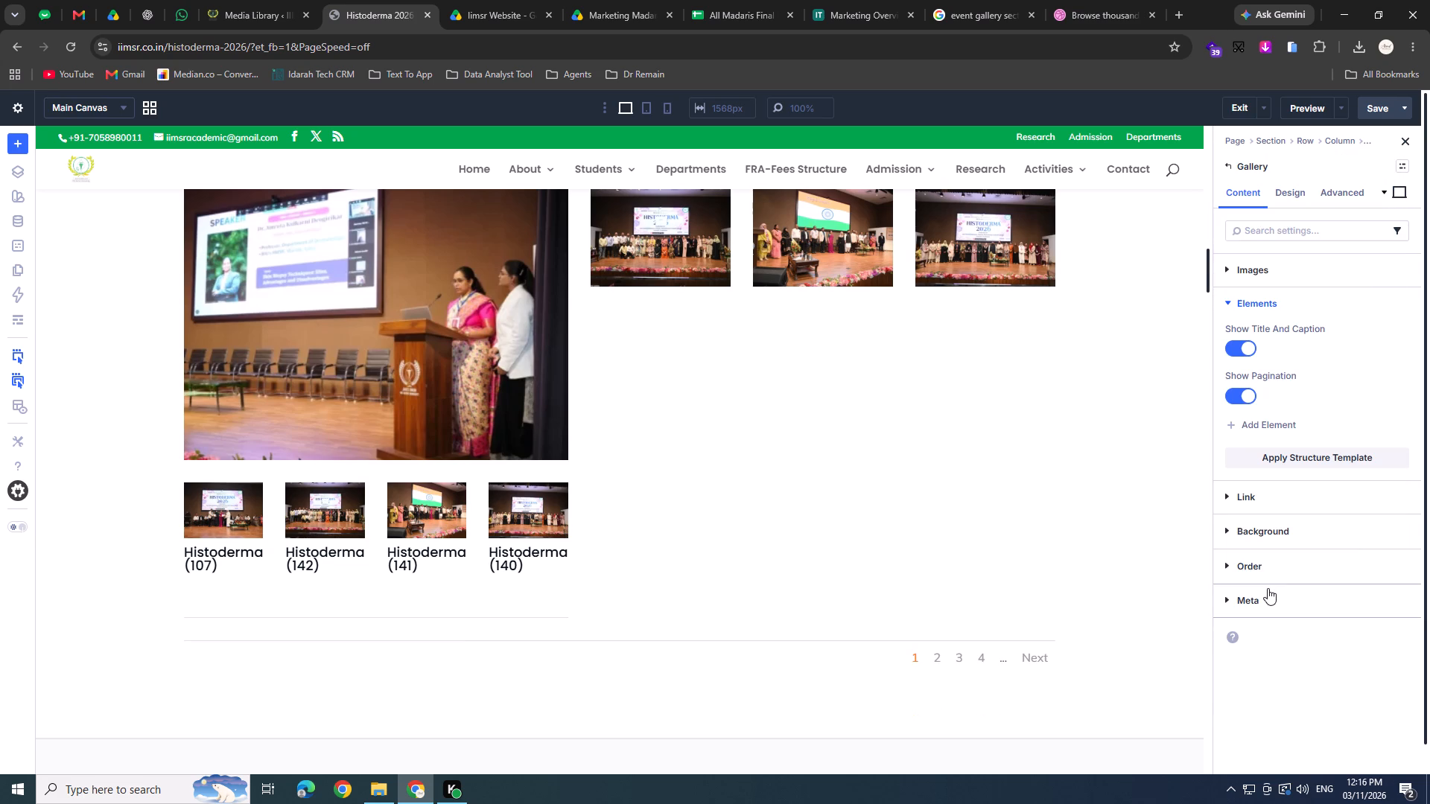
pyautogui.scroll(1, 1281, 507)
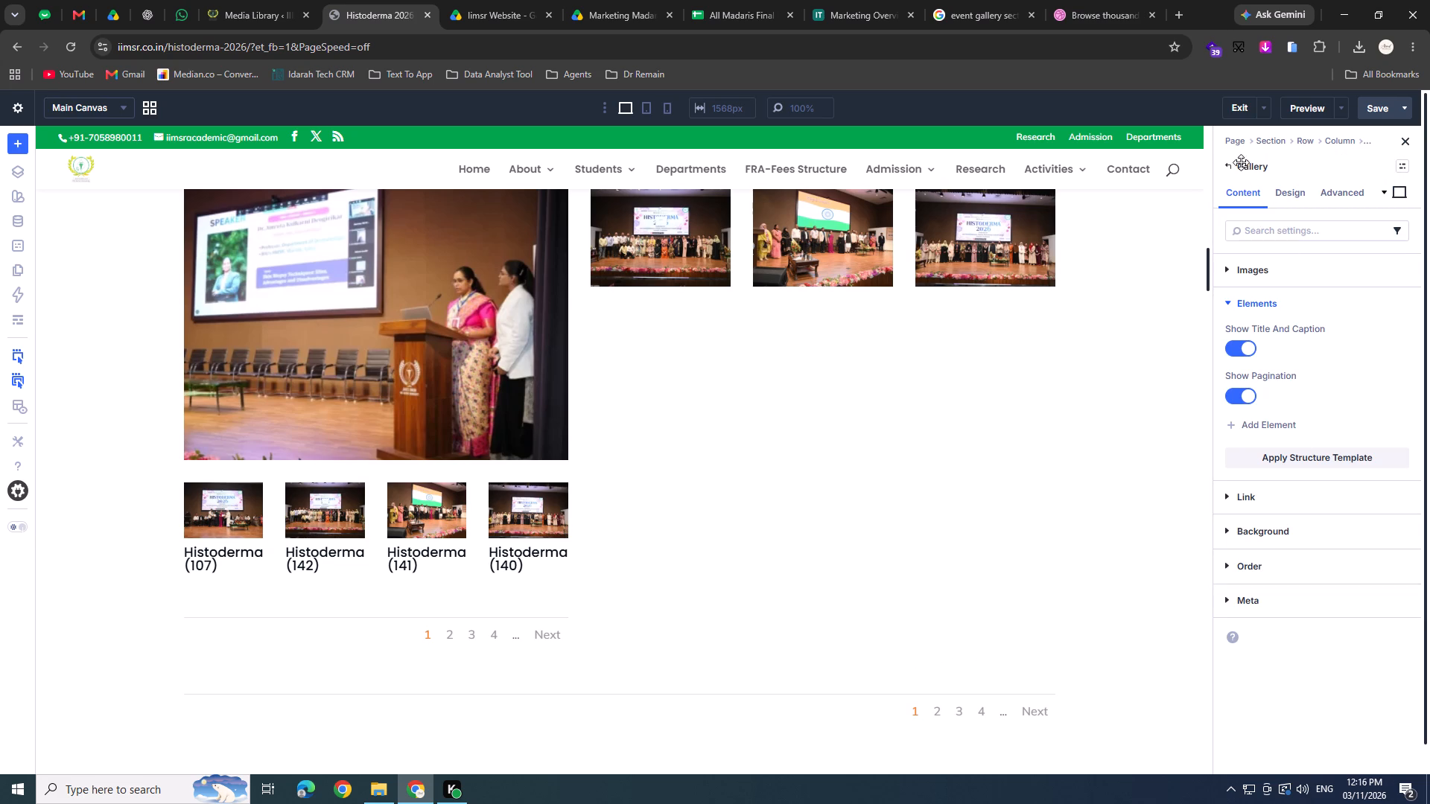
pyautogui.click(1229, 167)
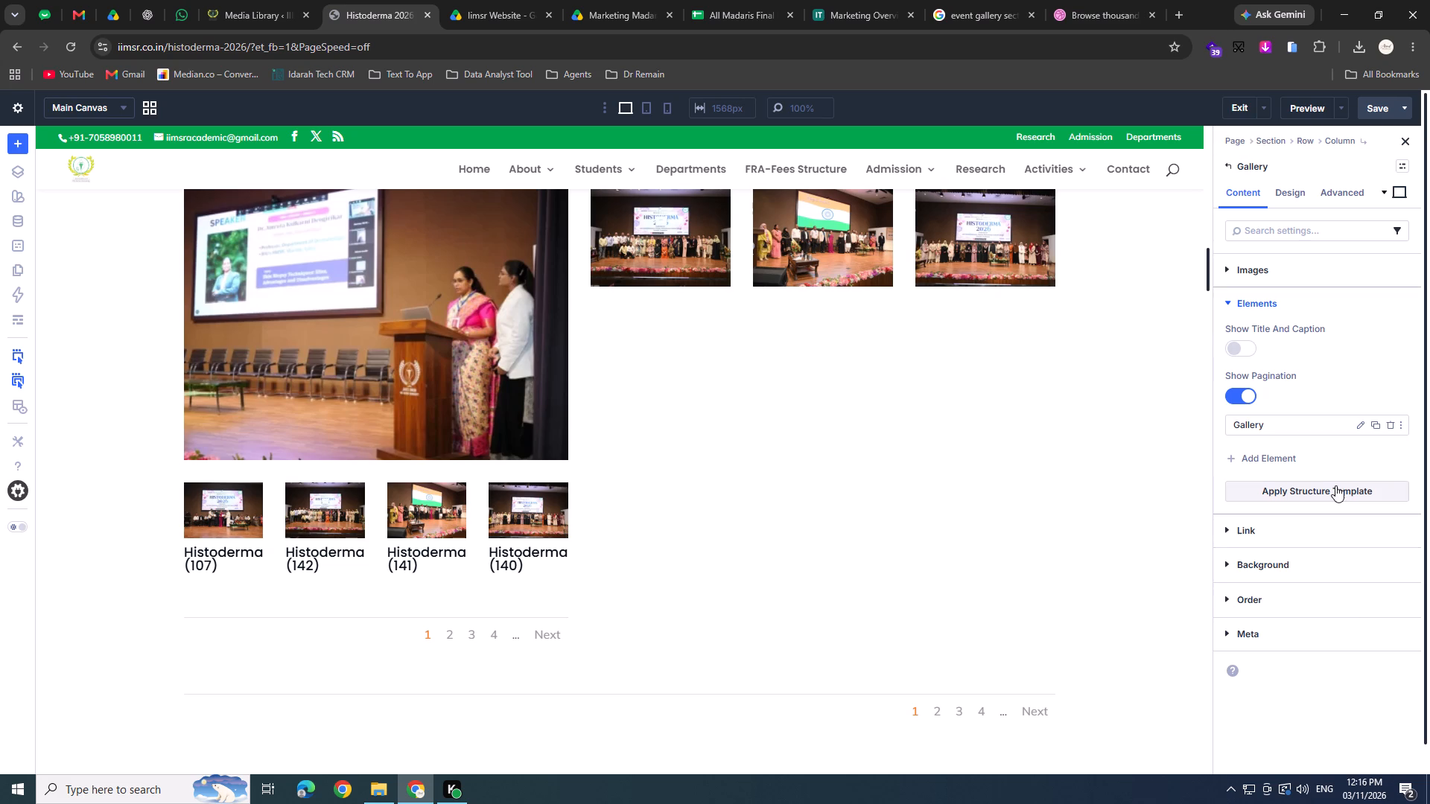
# Apply an equal-column Multi-Row grid structure template to the outer Gallery module.
pyautogui.click(1308, 496)
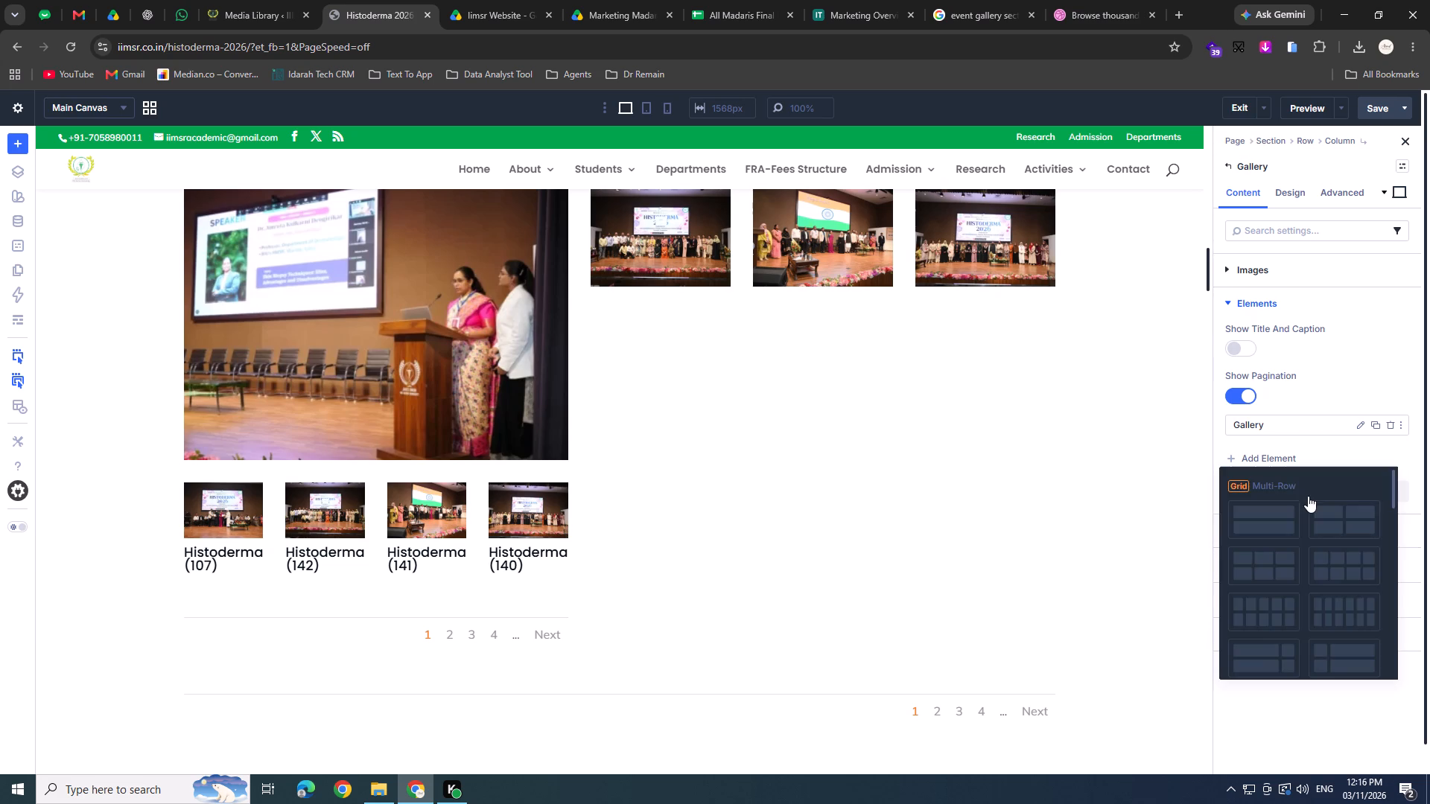
pyautogui.click(1280, 559)
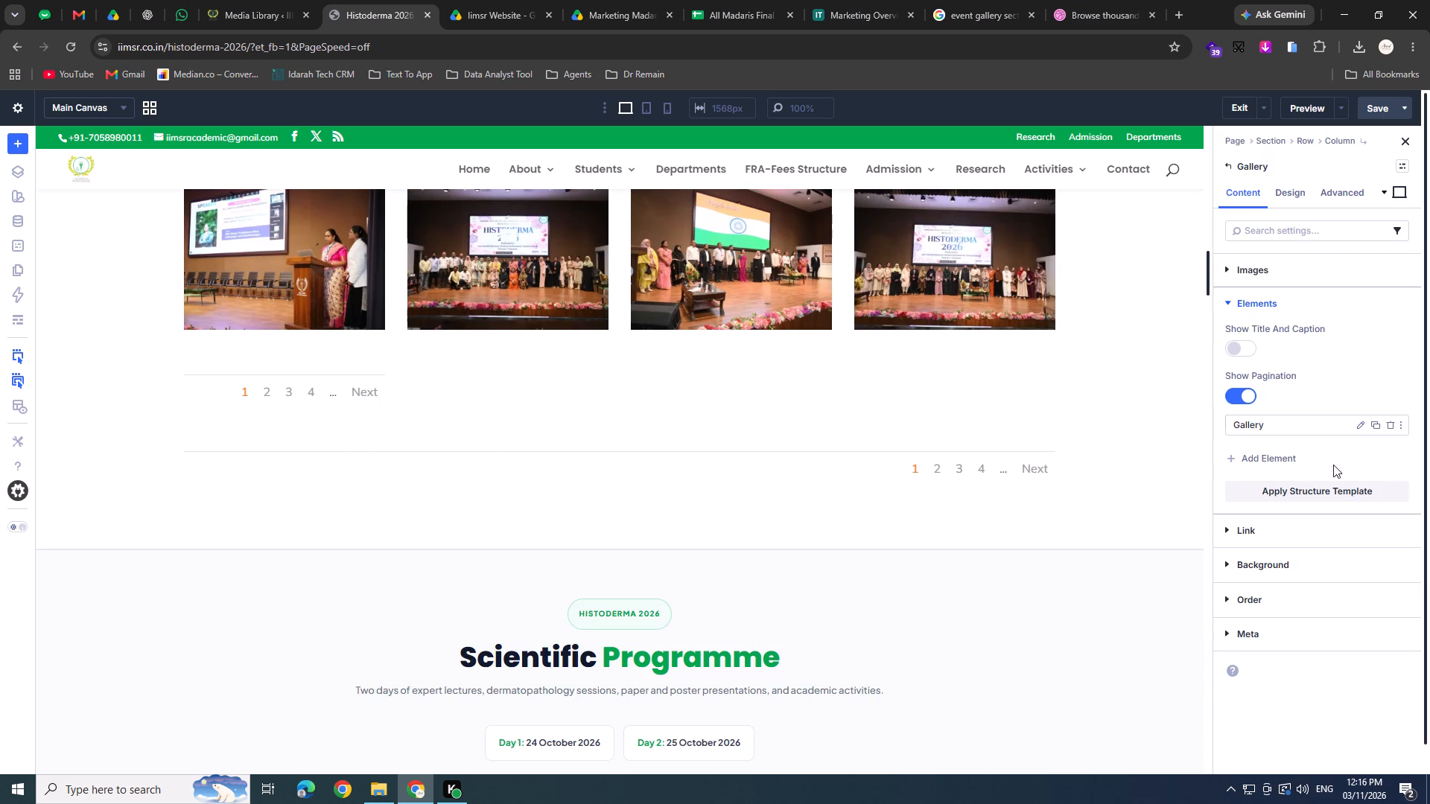
pyautogui.scroll(1, 316, 402)
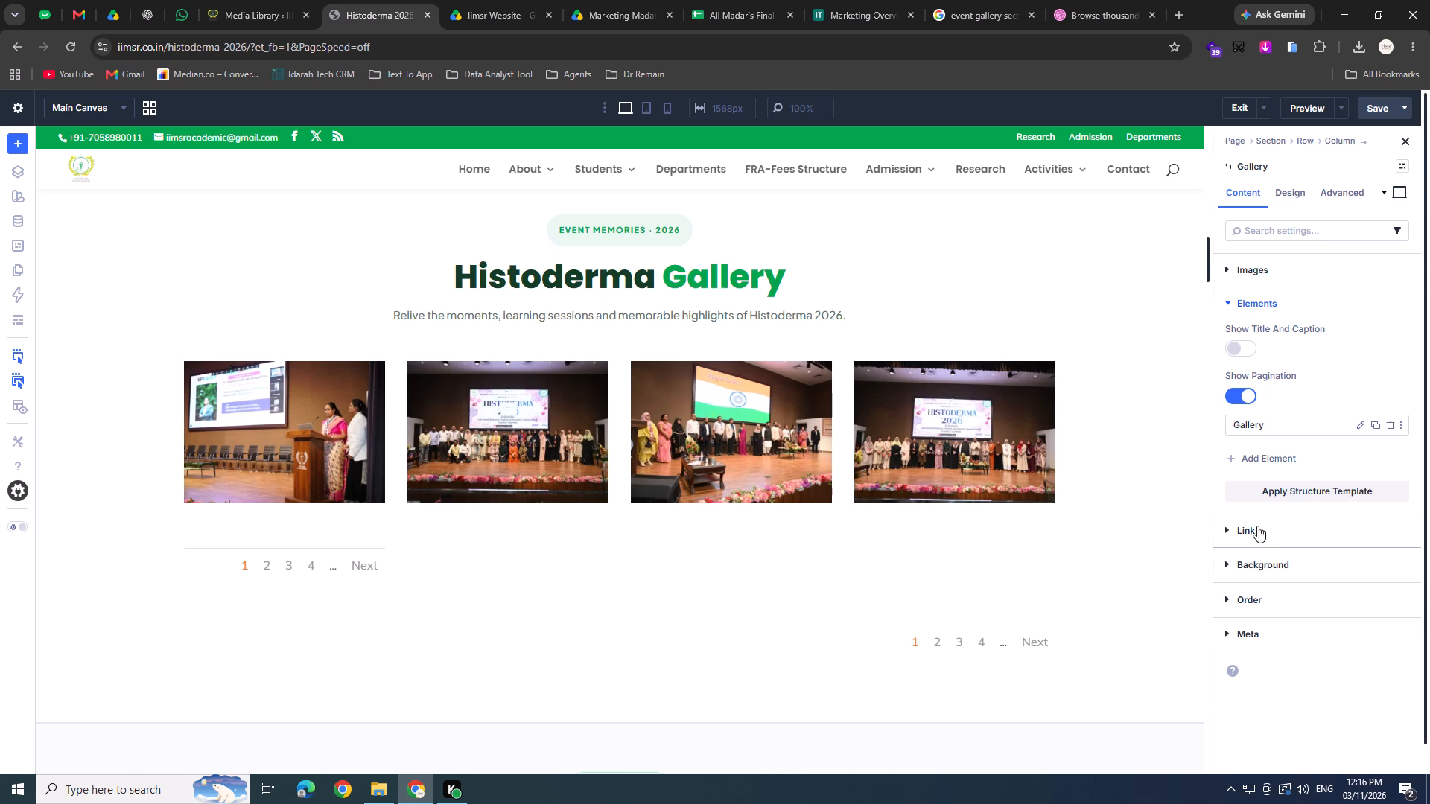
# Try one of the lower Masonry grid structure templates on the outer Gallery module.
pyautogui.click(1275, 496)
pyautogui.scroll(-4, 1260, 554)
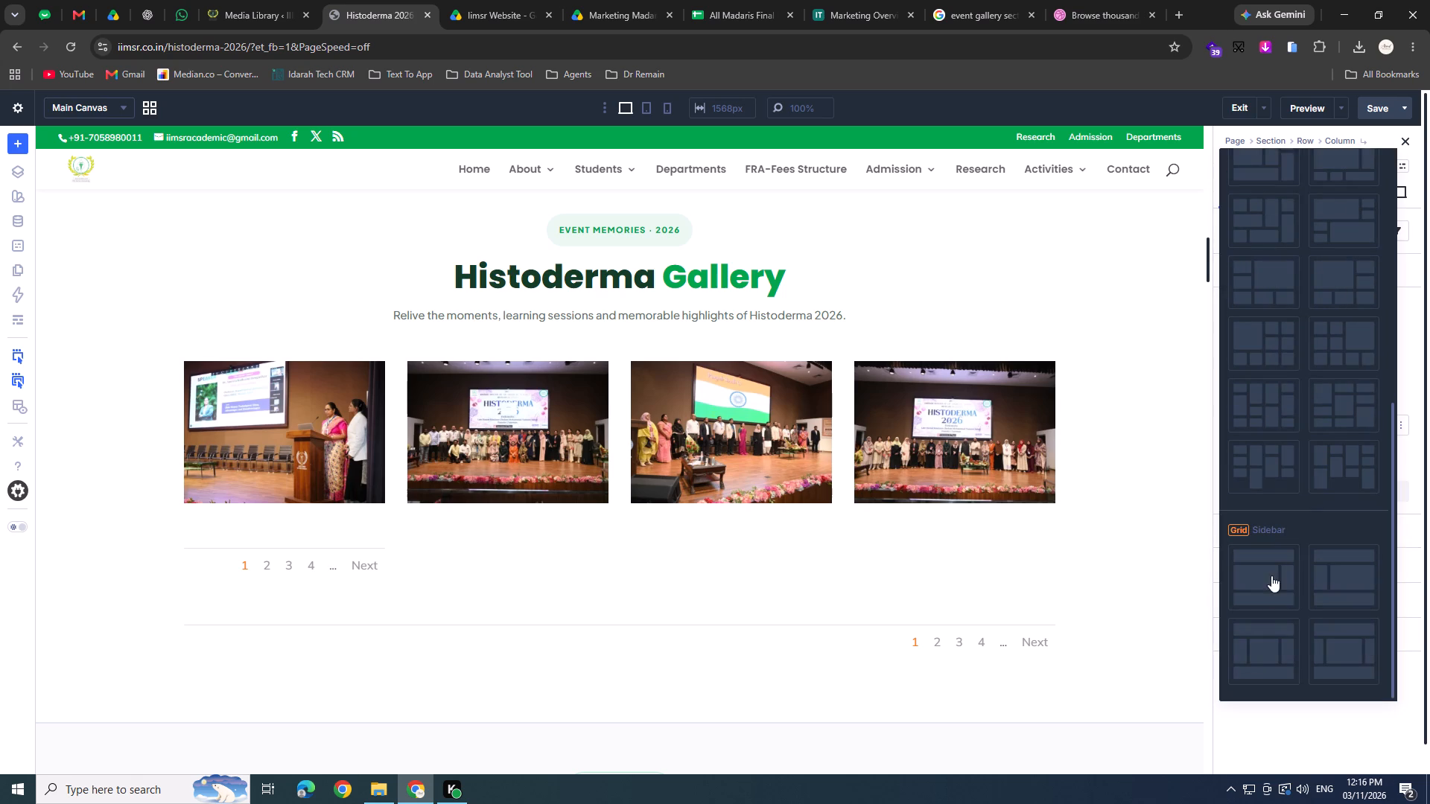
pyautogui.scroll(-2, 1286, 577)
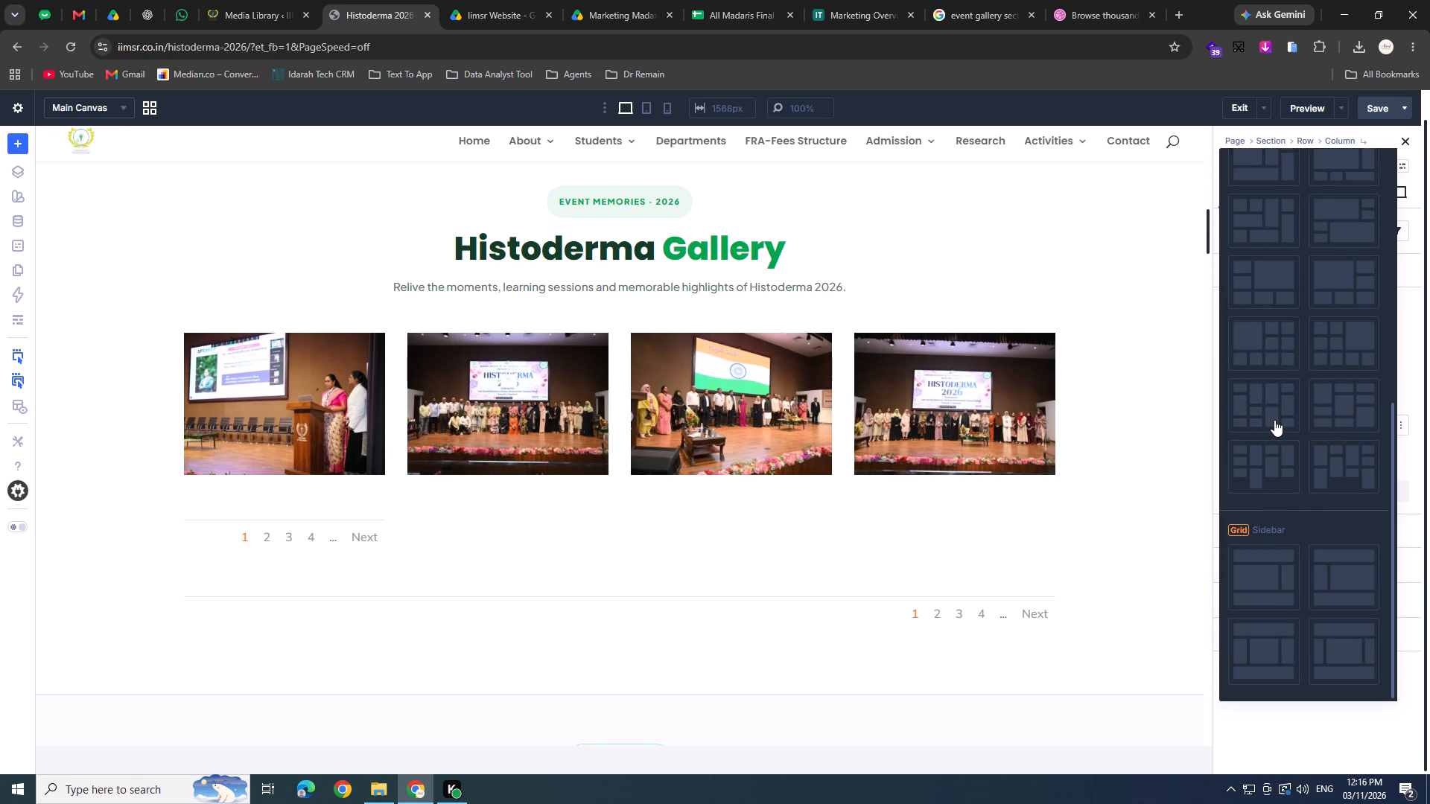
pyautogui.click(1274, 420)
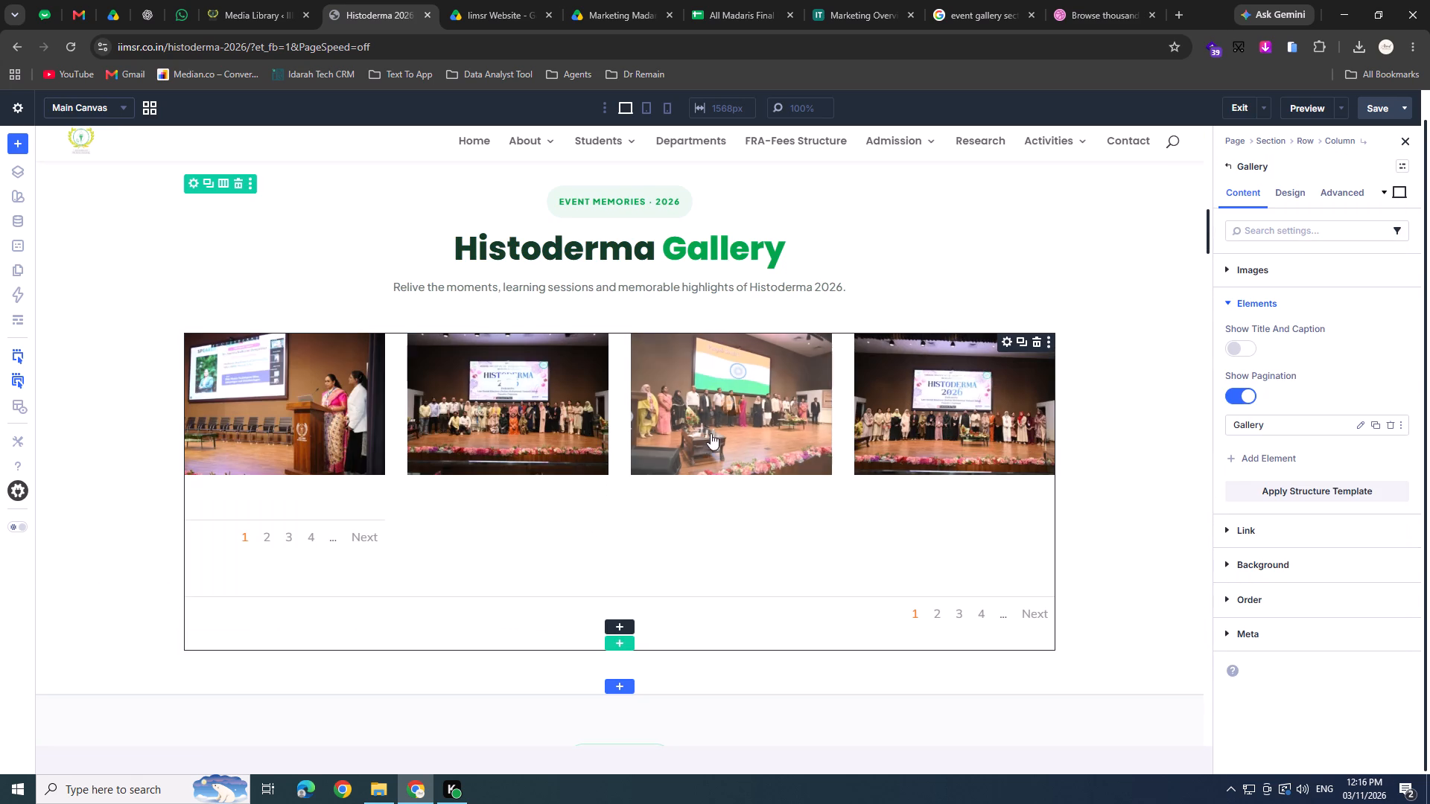
# Examine the nested Gallery module's element settings and its placement below the outer gallery's images.
pyautogui.click(343, 547)
pyautogui.click(152, 535)
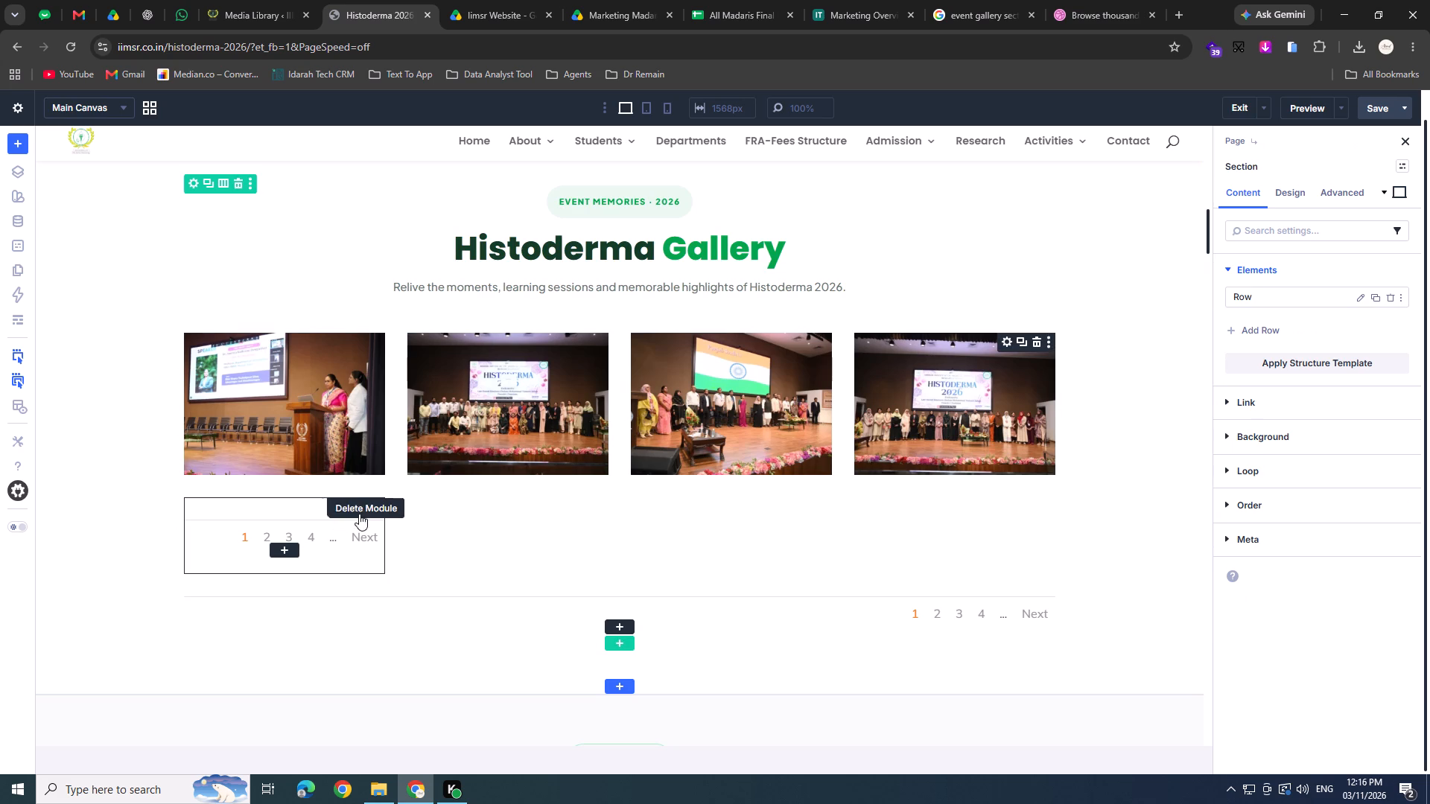
pyautogui.click(321, 536)
pyautogui.click(333, 511)
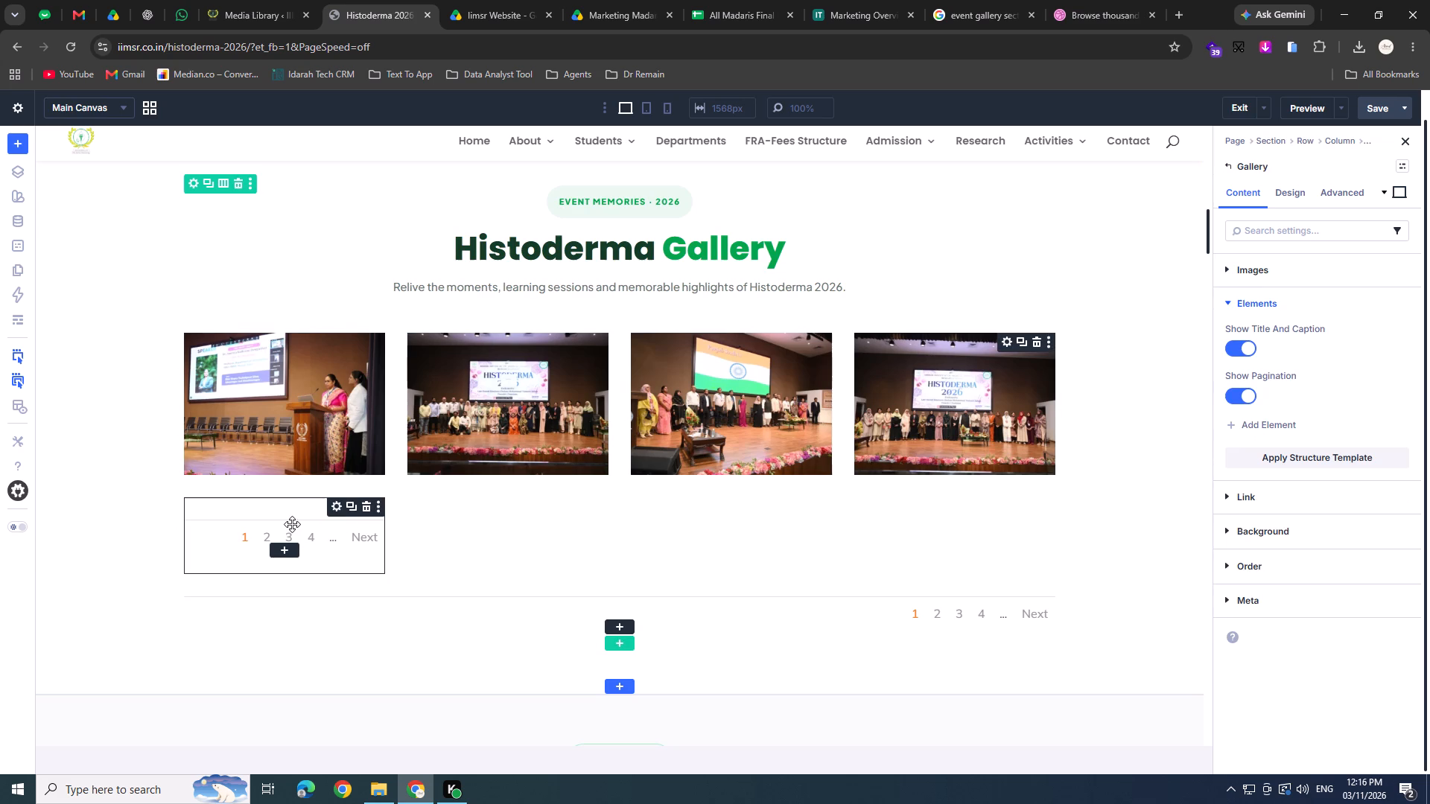
pyautogui.click(337, 506)
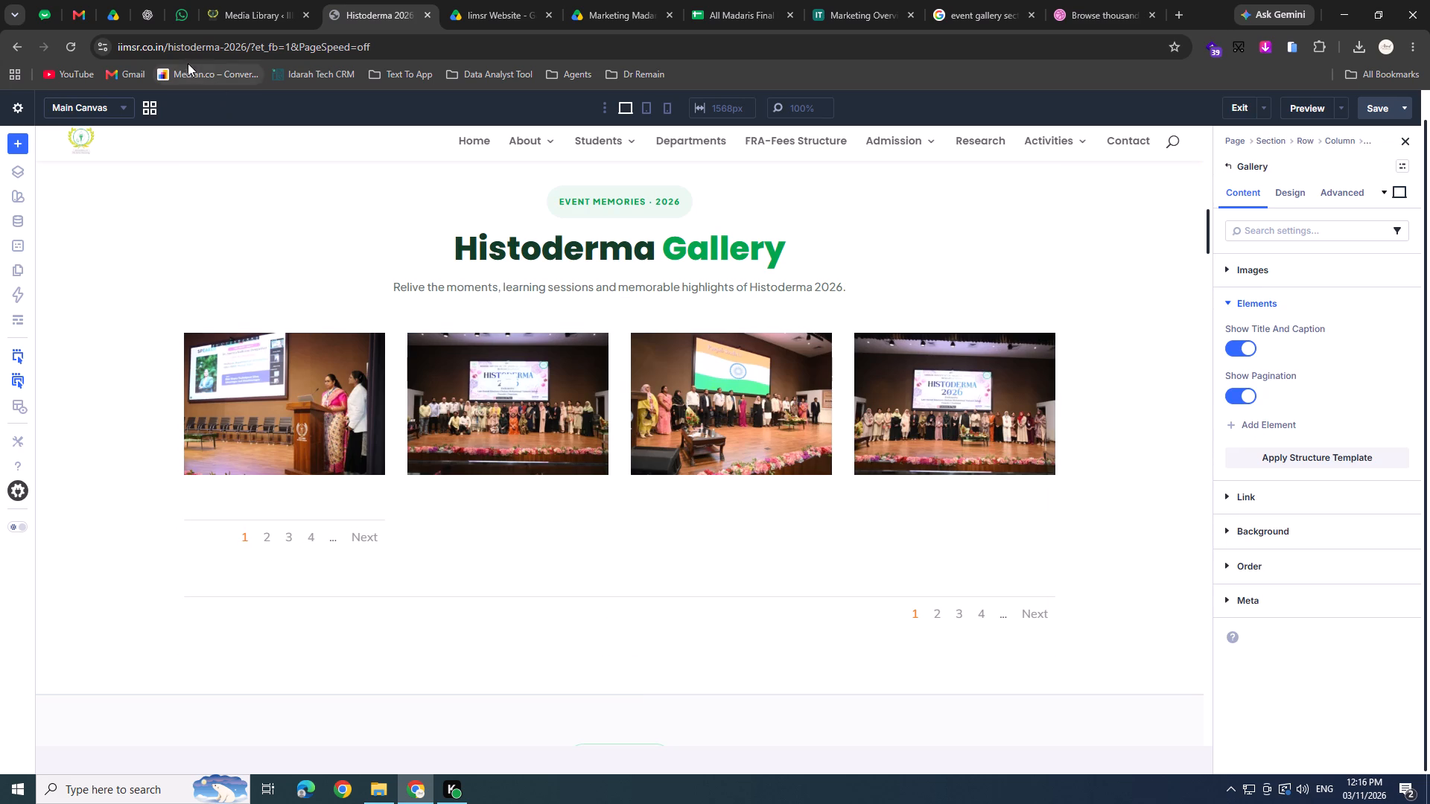
pyautogui.click(148, 9)
pyautogui.click(411, 0)
pyautogui.scroll(-1, 822, 453)
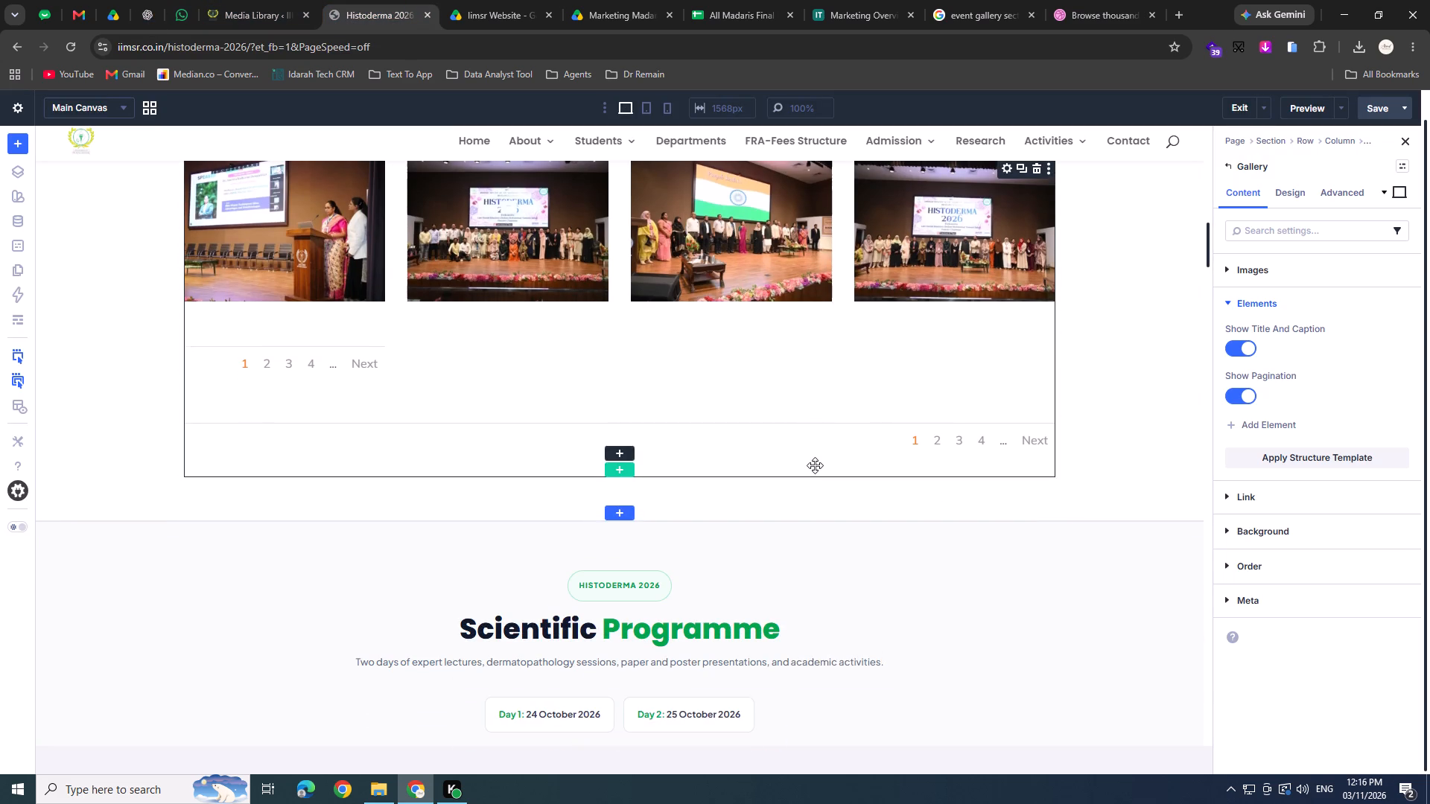
pyautogui.scroll(1, 792, 511)
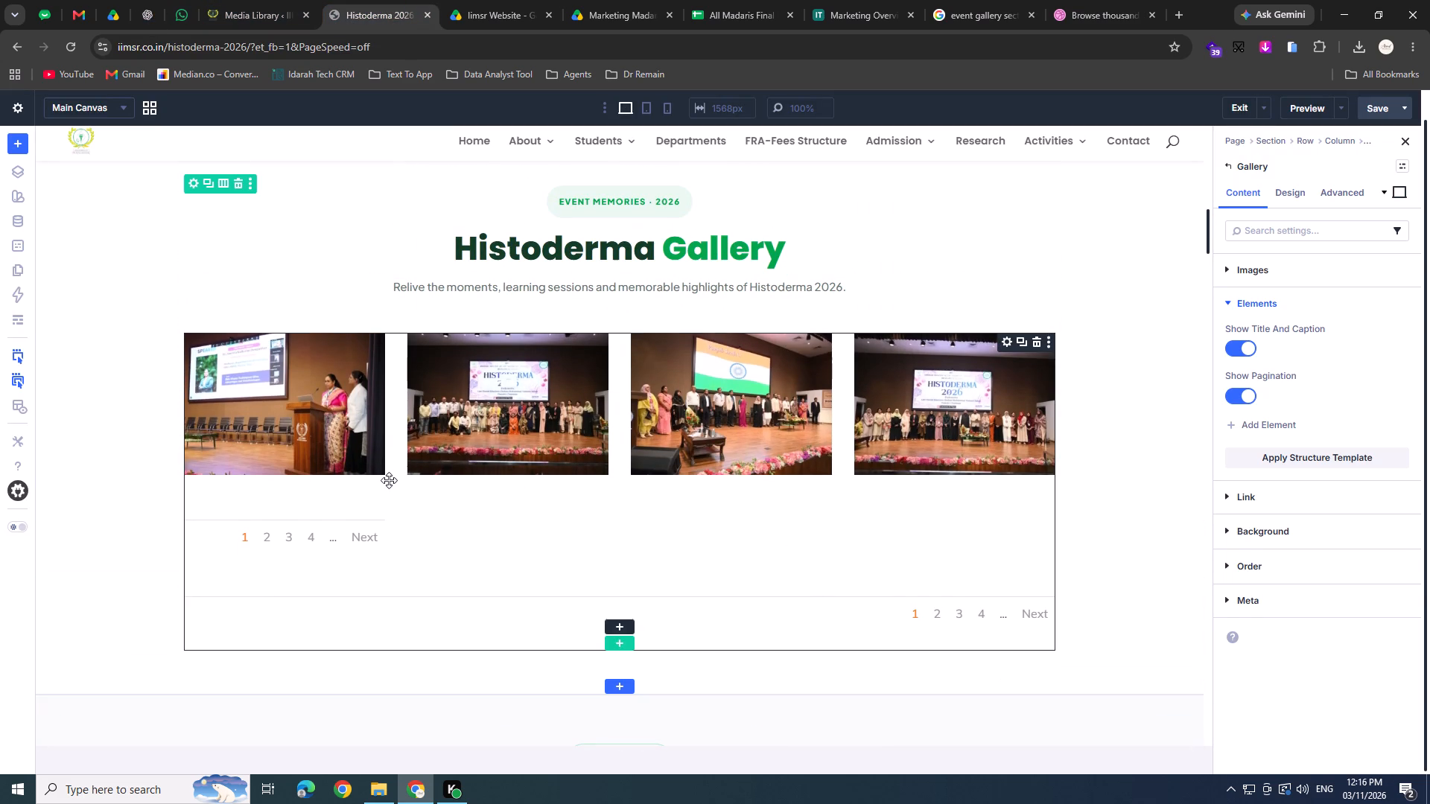
# Delete the nested Gallery element from the outer Gallery module.
pyautogui.click(389, 480)
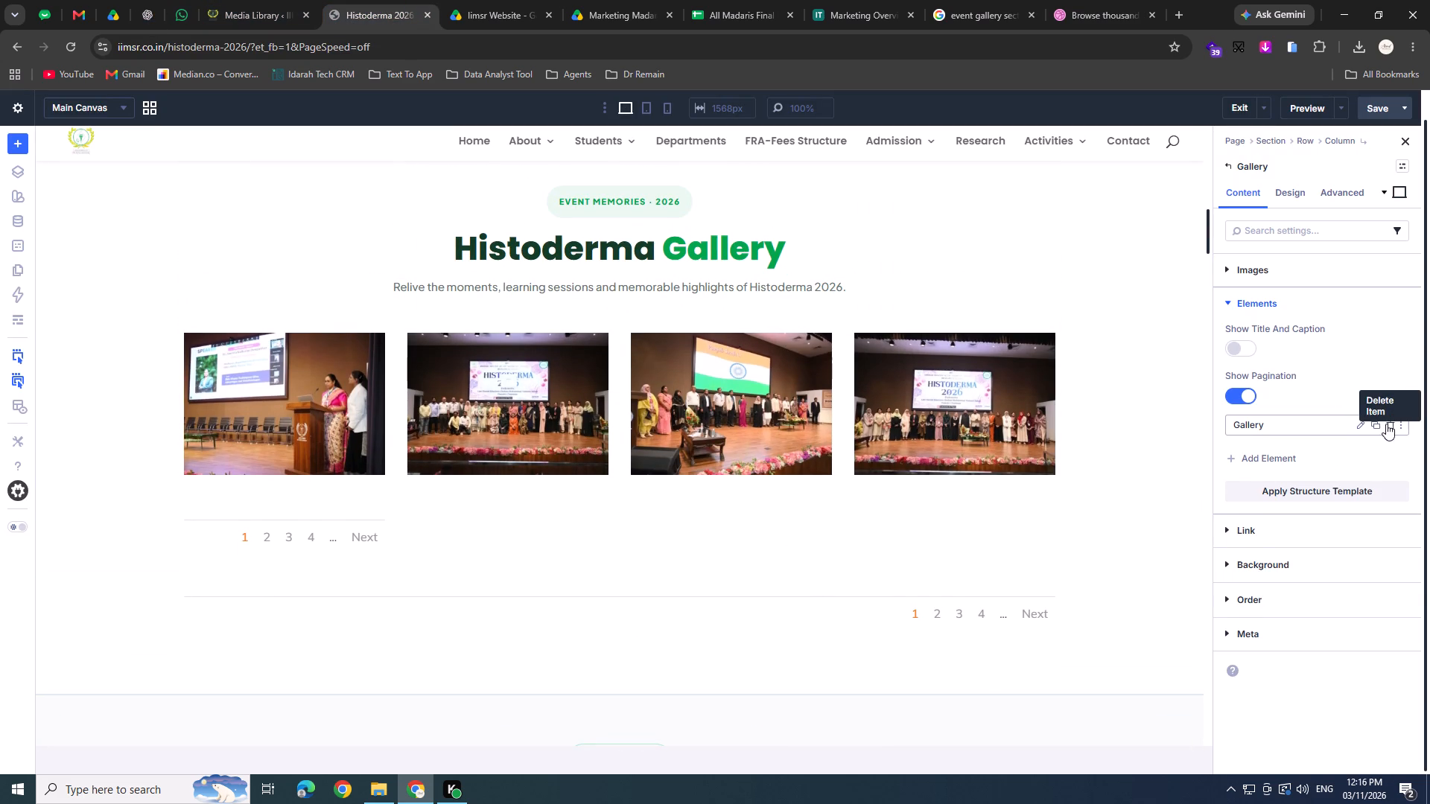
pyautogui.click(1386, 424)
pyautogui.click(827, 400)
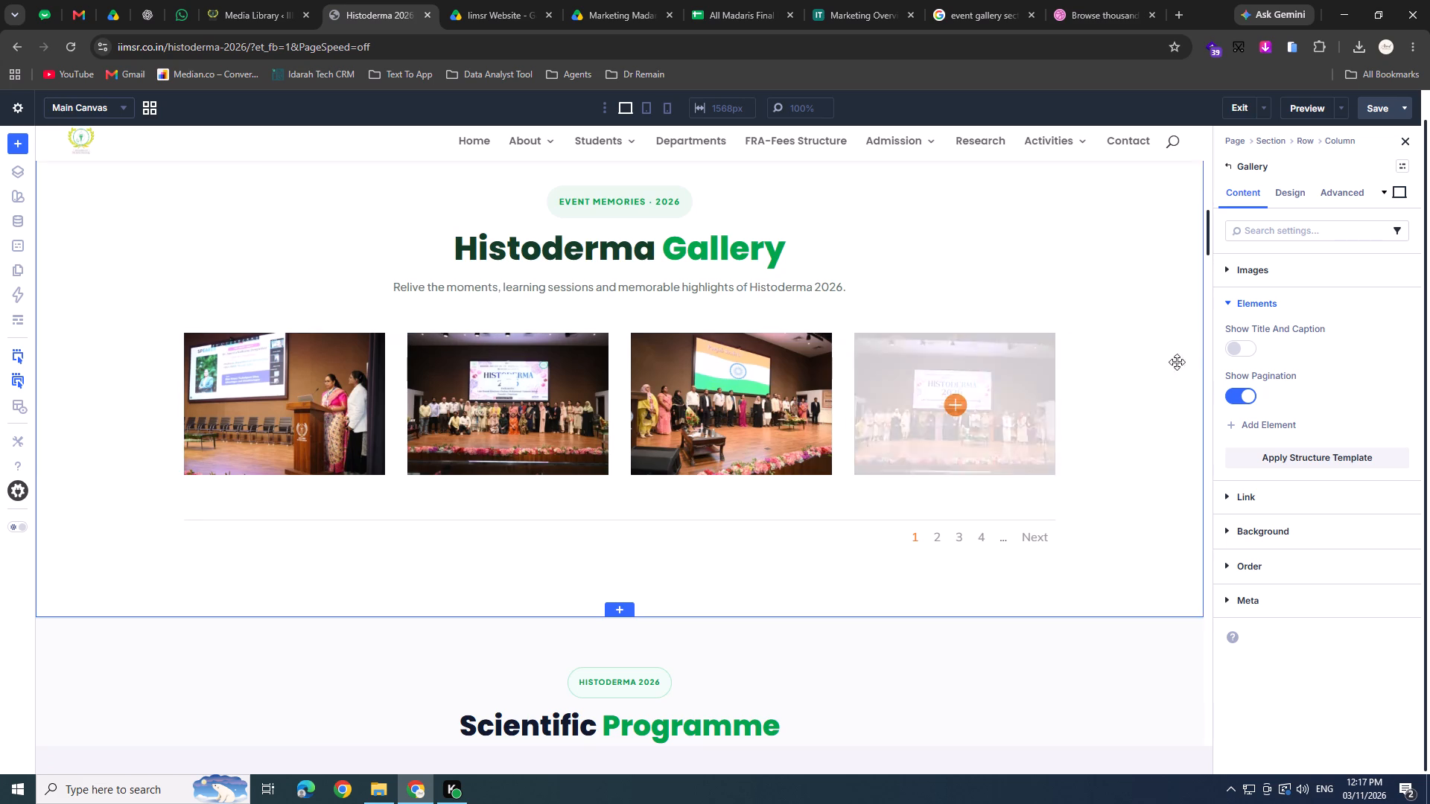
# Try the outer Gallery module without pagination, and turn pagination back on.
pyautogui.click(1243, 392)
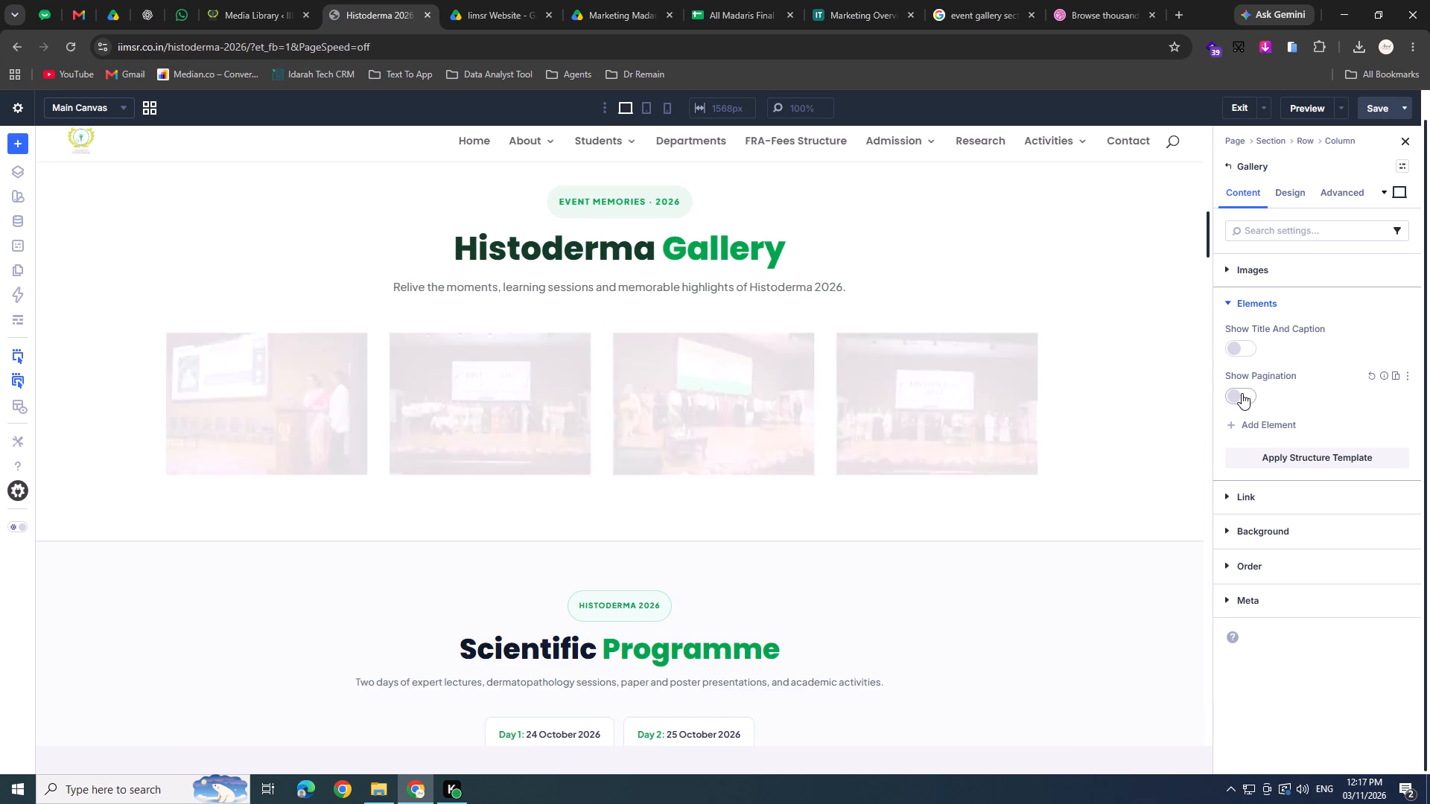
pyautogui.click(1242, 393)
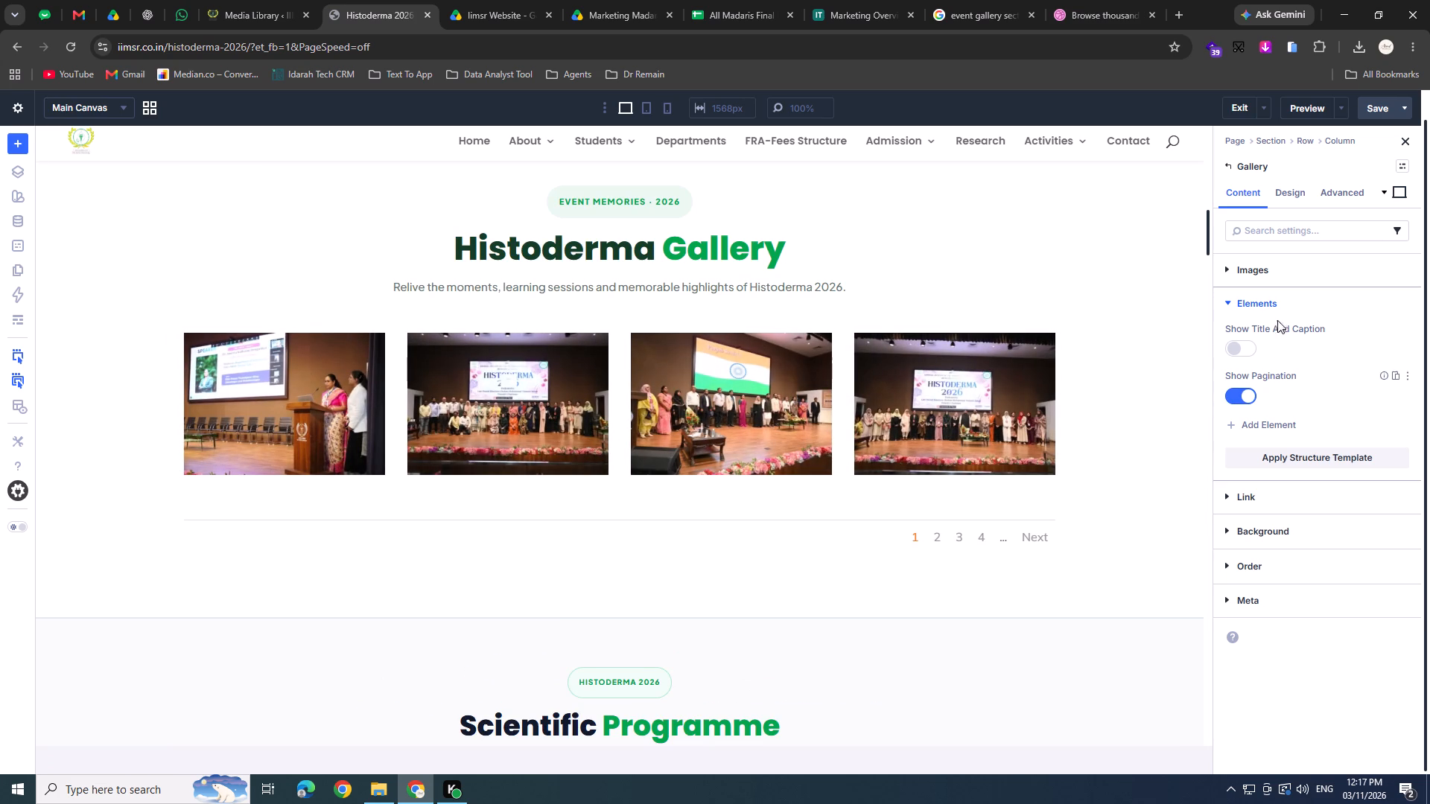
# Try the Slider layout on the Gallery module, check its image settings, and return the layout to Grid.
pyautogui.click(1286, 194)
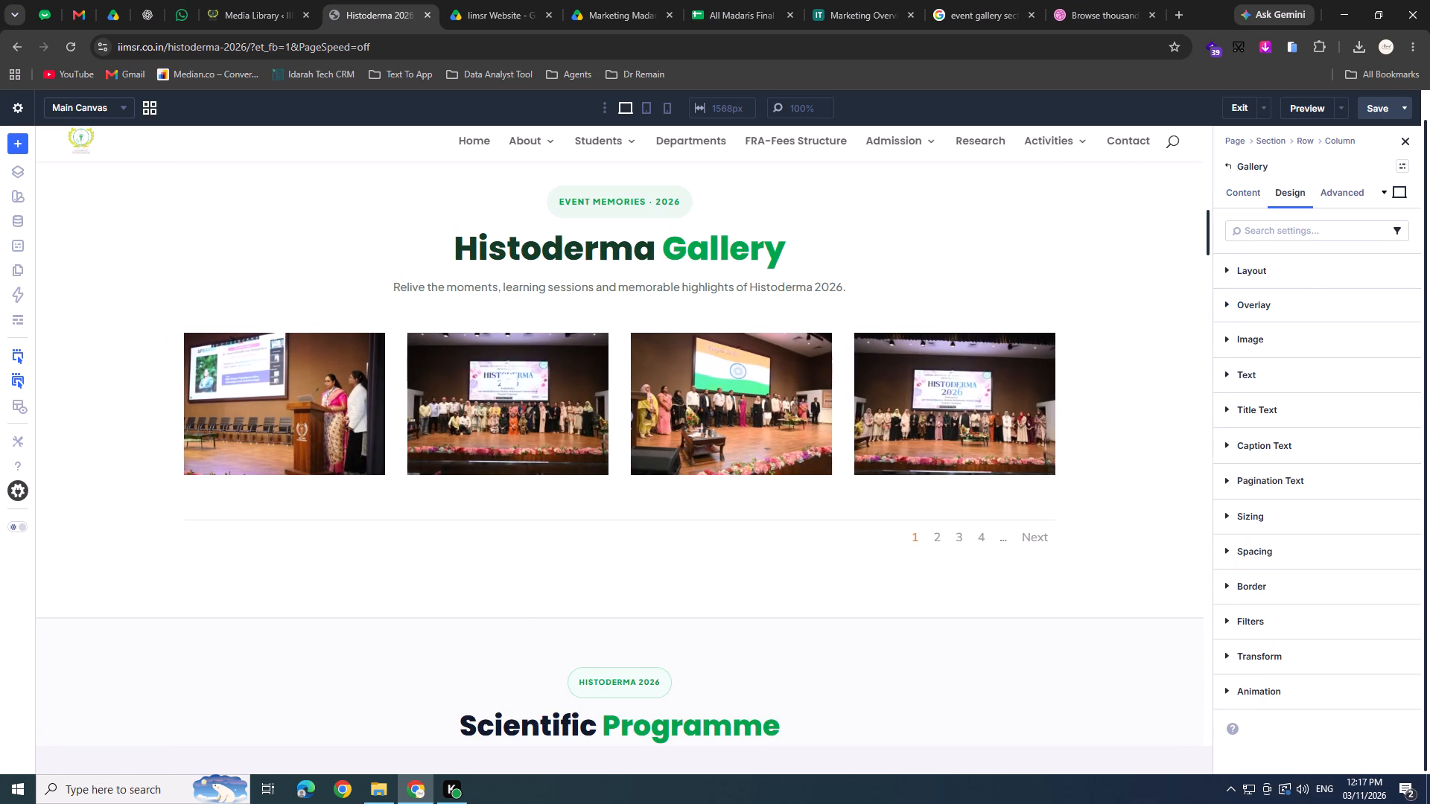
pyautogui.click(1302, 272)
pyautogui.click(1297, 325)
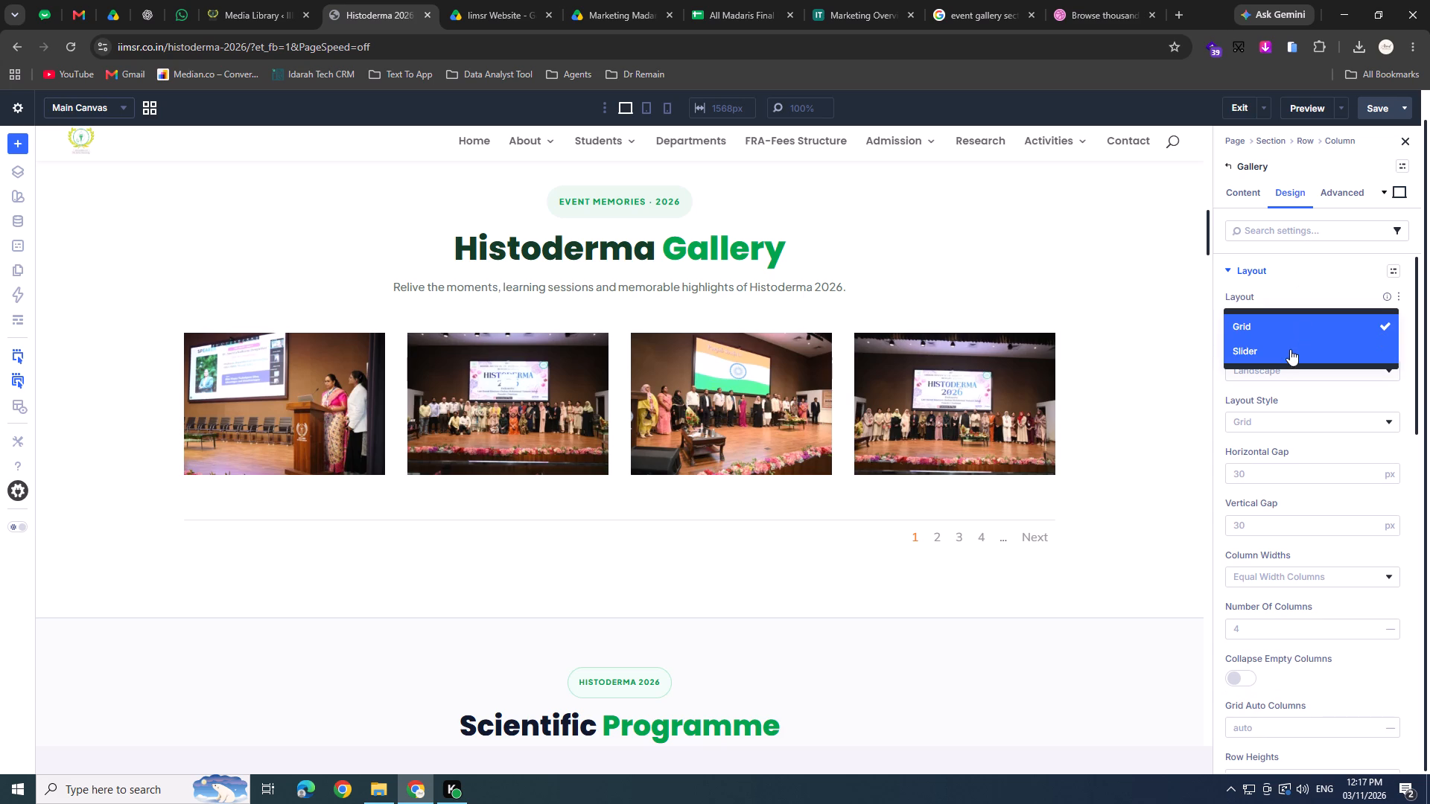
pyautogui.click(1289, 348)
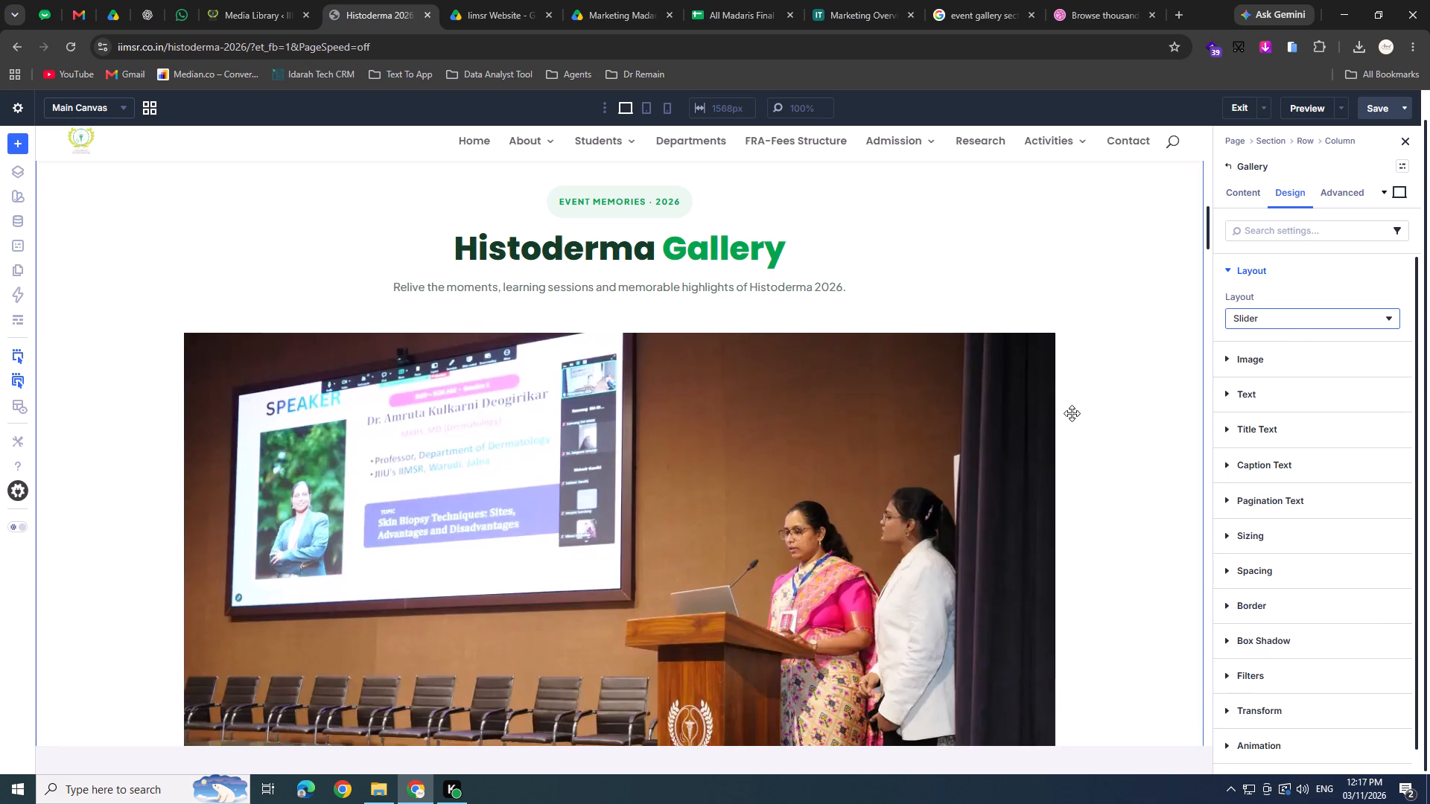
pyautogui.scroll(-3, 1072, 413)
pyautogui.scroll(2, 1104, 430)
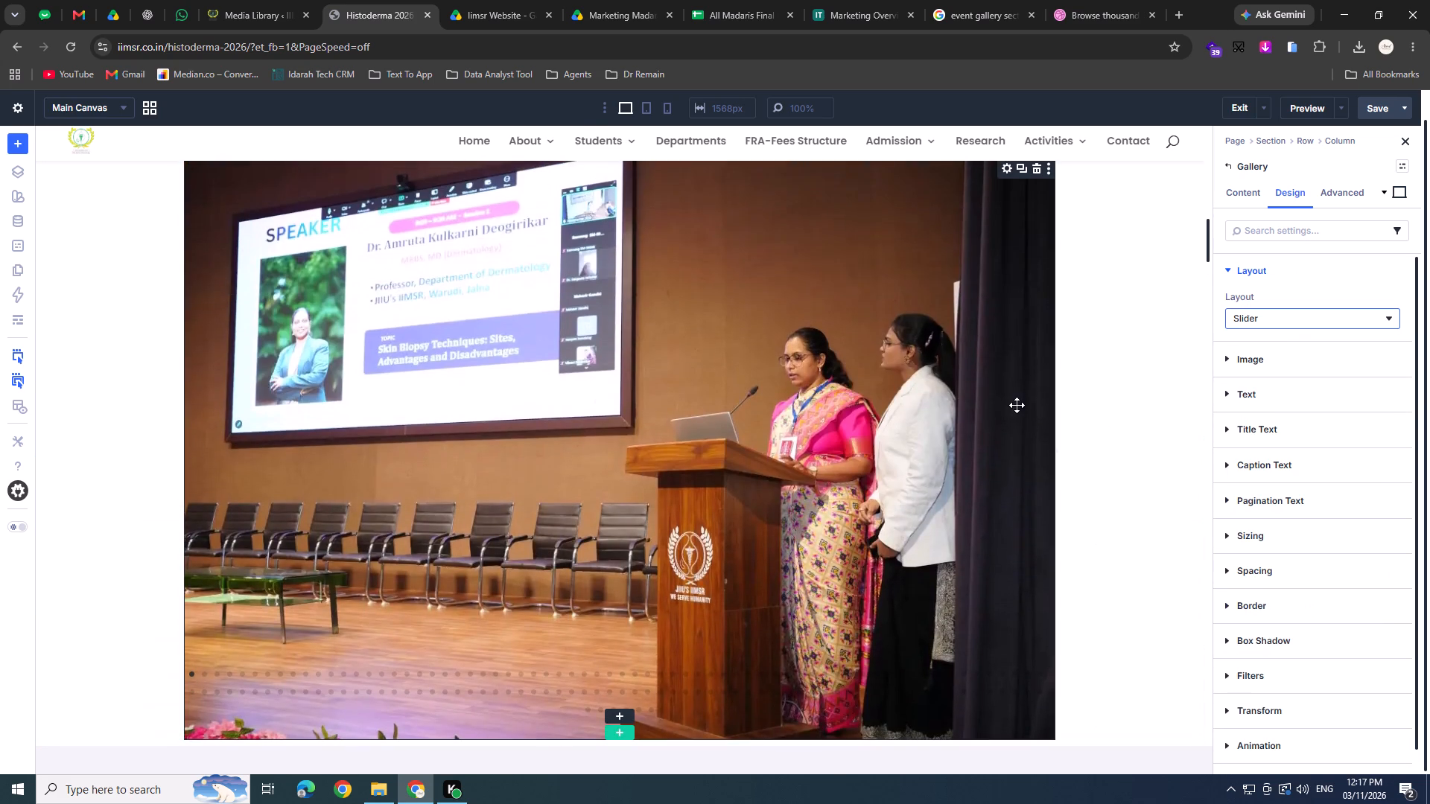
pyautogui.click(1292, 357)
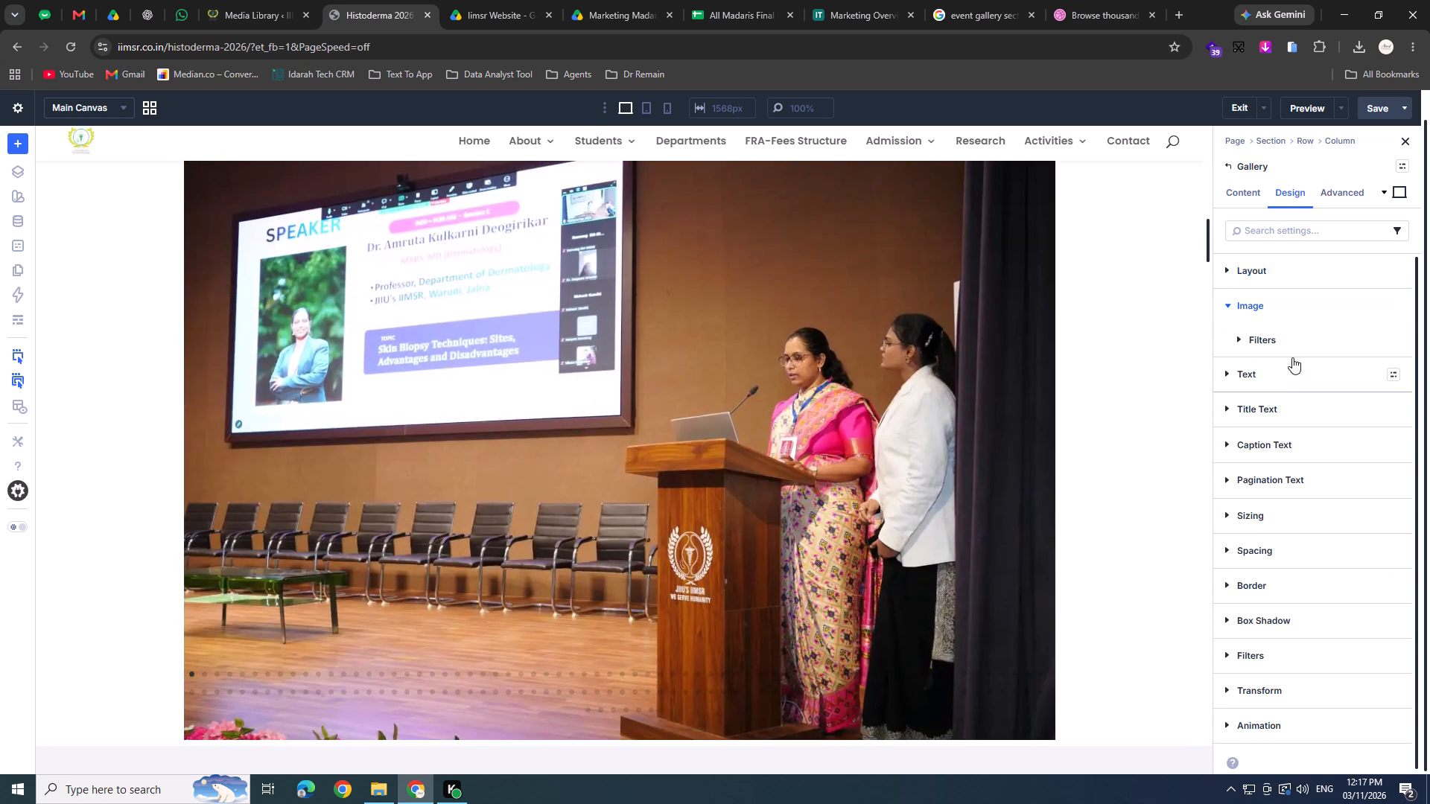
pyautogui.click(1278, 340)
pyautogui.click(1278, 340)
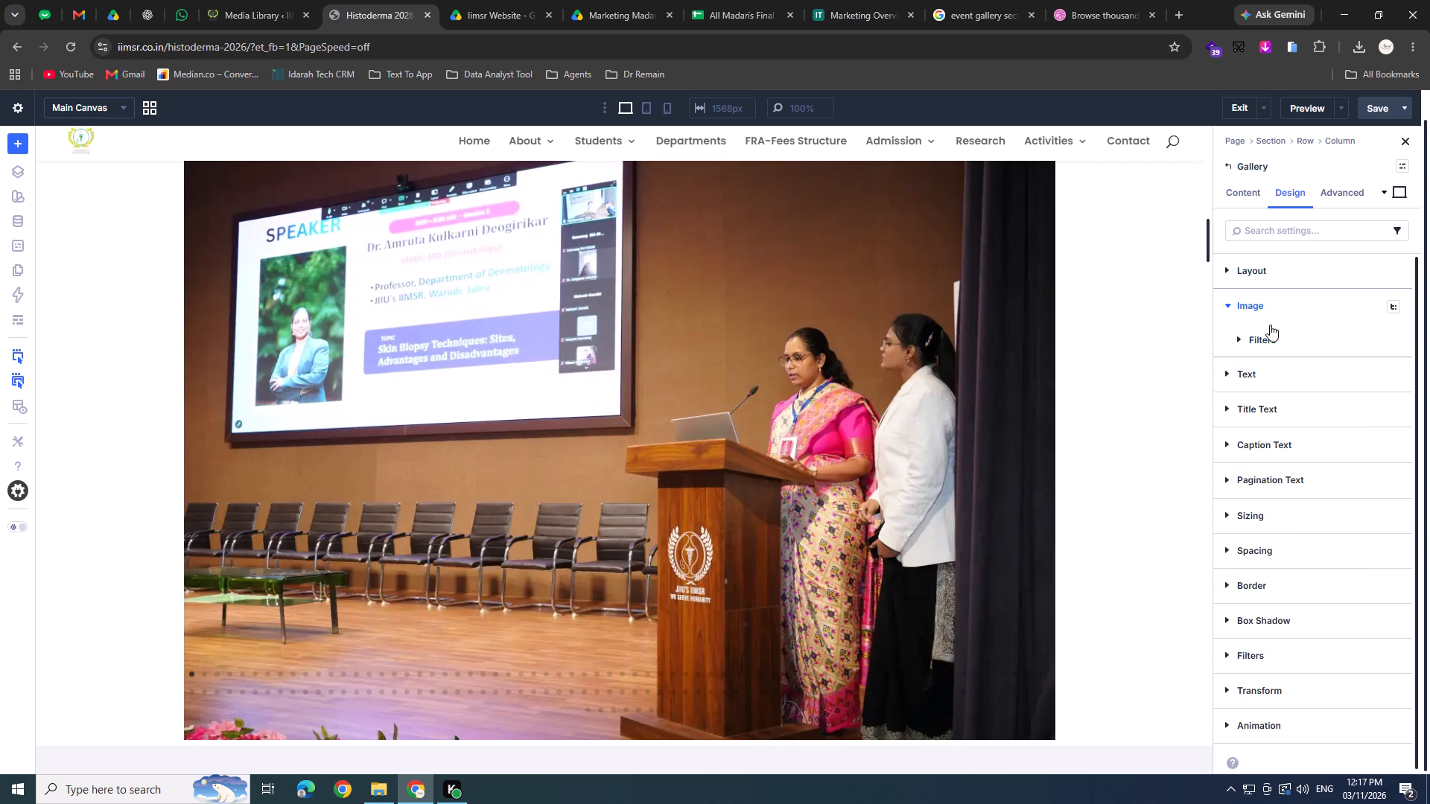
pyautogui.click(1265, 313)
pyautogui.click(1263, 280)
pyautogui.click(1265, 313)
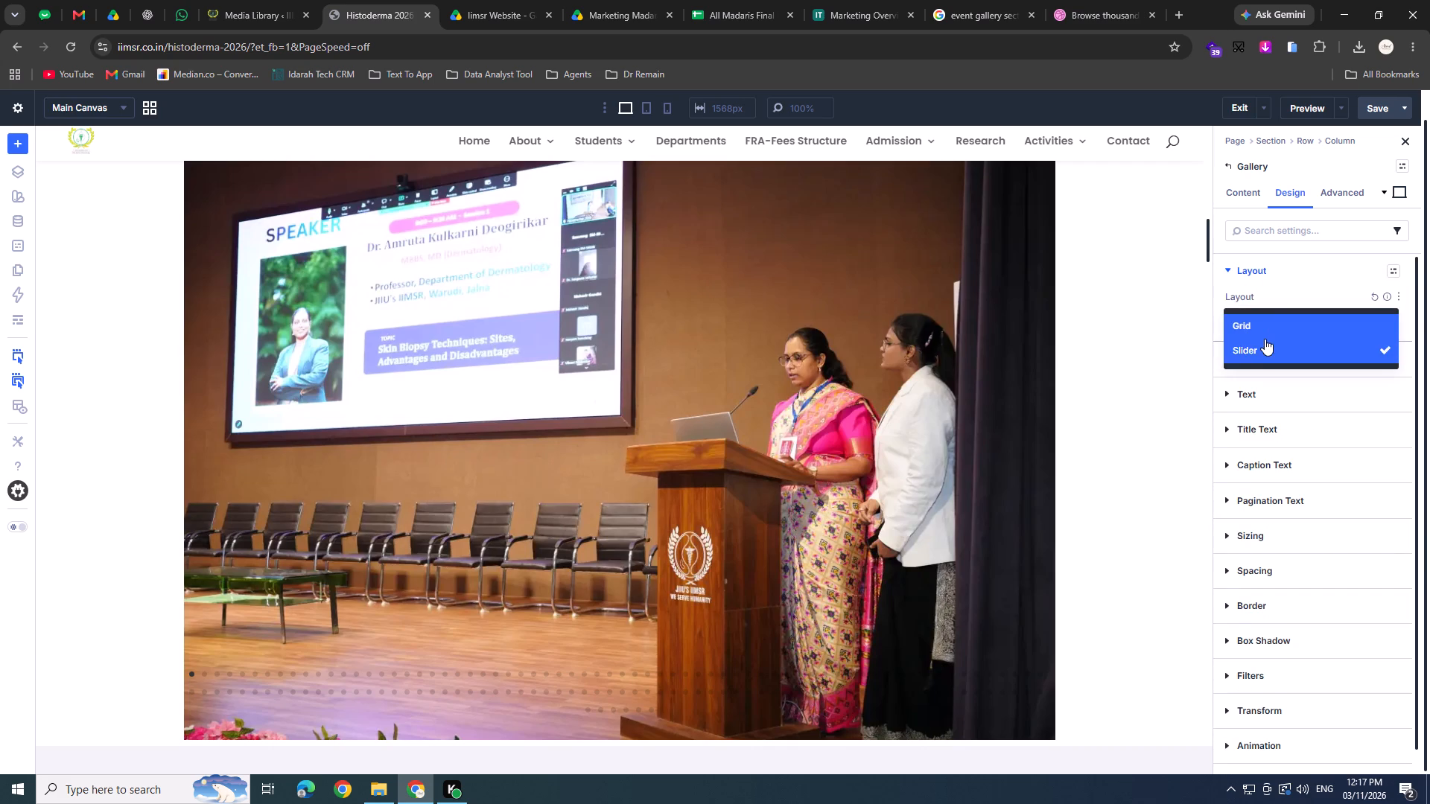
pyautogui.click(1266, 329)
# Set the gallery's thumbnail orientation to Portrait.
pyautogui.click(1297, 377)
pyautogui.click(1286, 401)
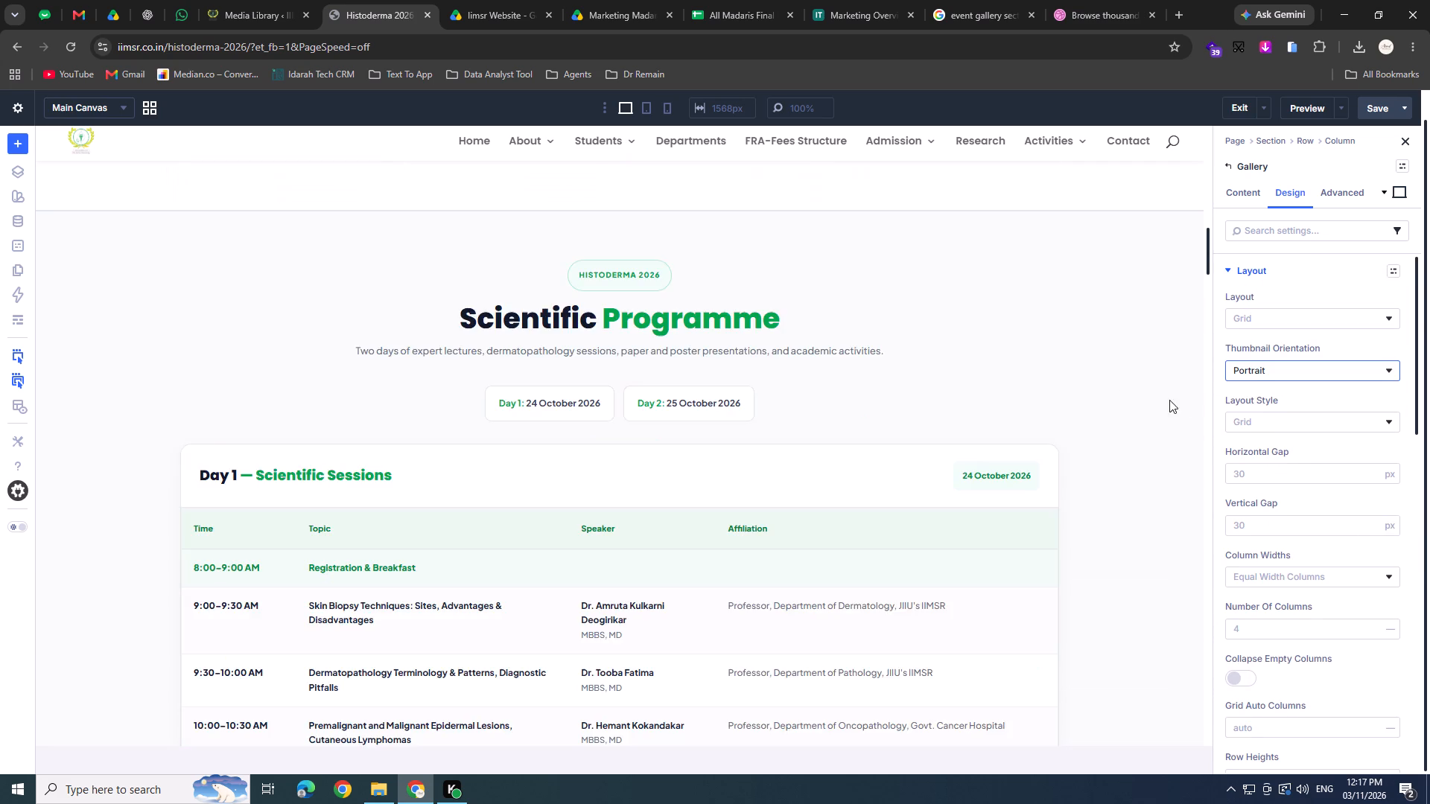
pyautogui.scroll(1, 1097, 395)
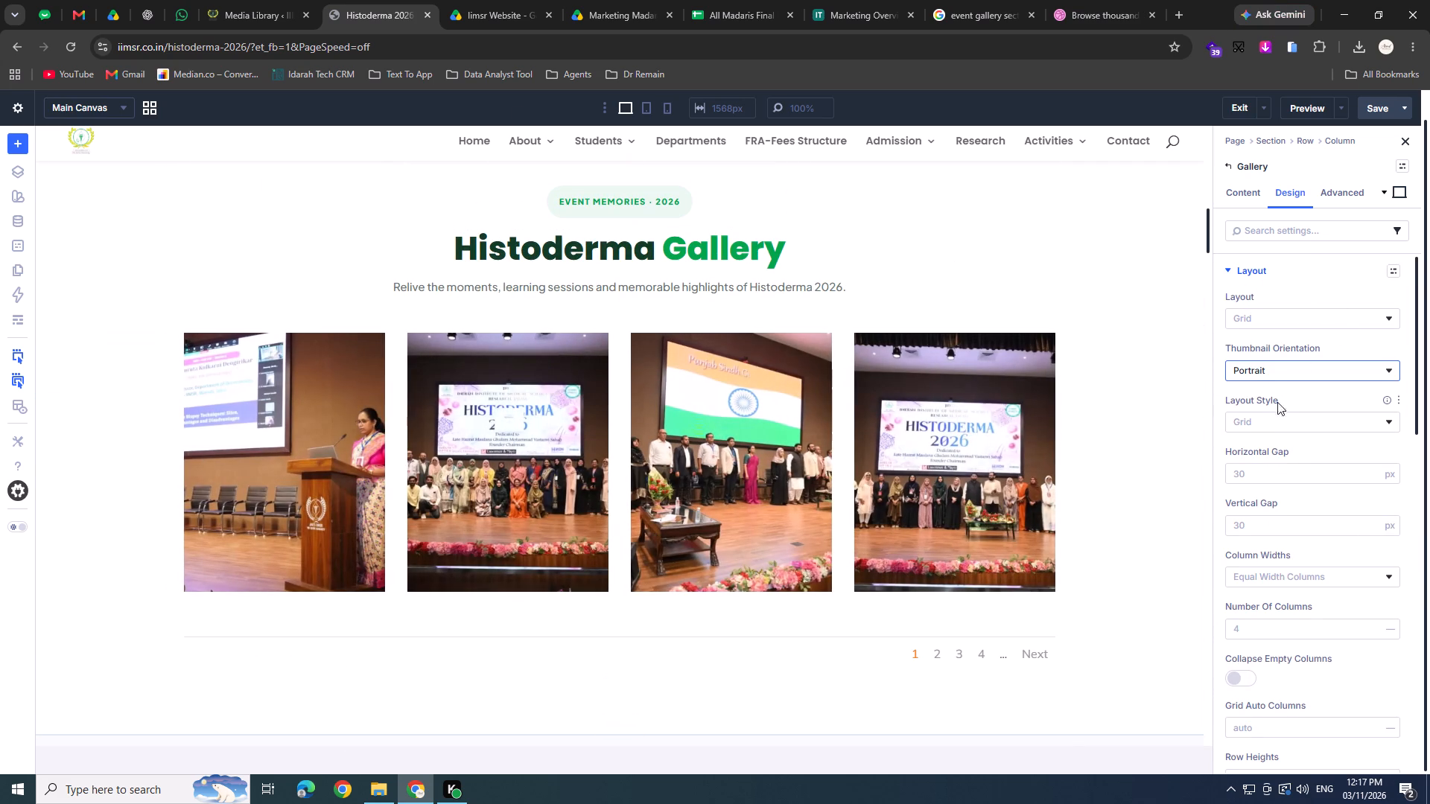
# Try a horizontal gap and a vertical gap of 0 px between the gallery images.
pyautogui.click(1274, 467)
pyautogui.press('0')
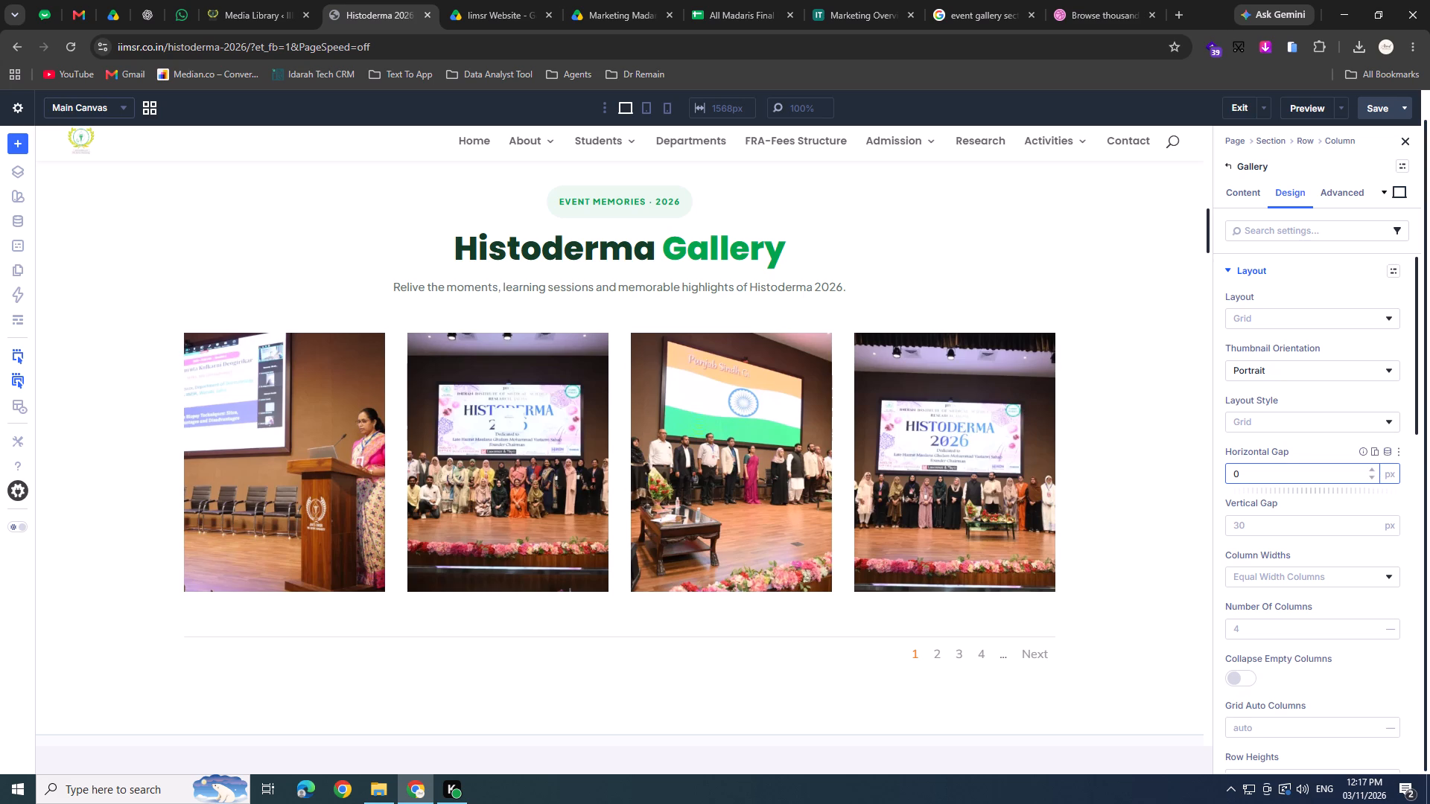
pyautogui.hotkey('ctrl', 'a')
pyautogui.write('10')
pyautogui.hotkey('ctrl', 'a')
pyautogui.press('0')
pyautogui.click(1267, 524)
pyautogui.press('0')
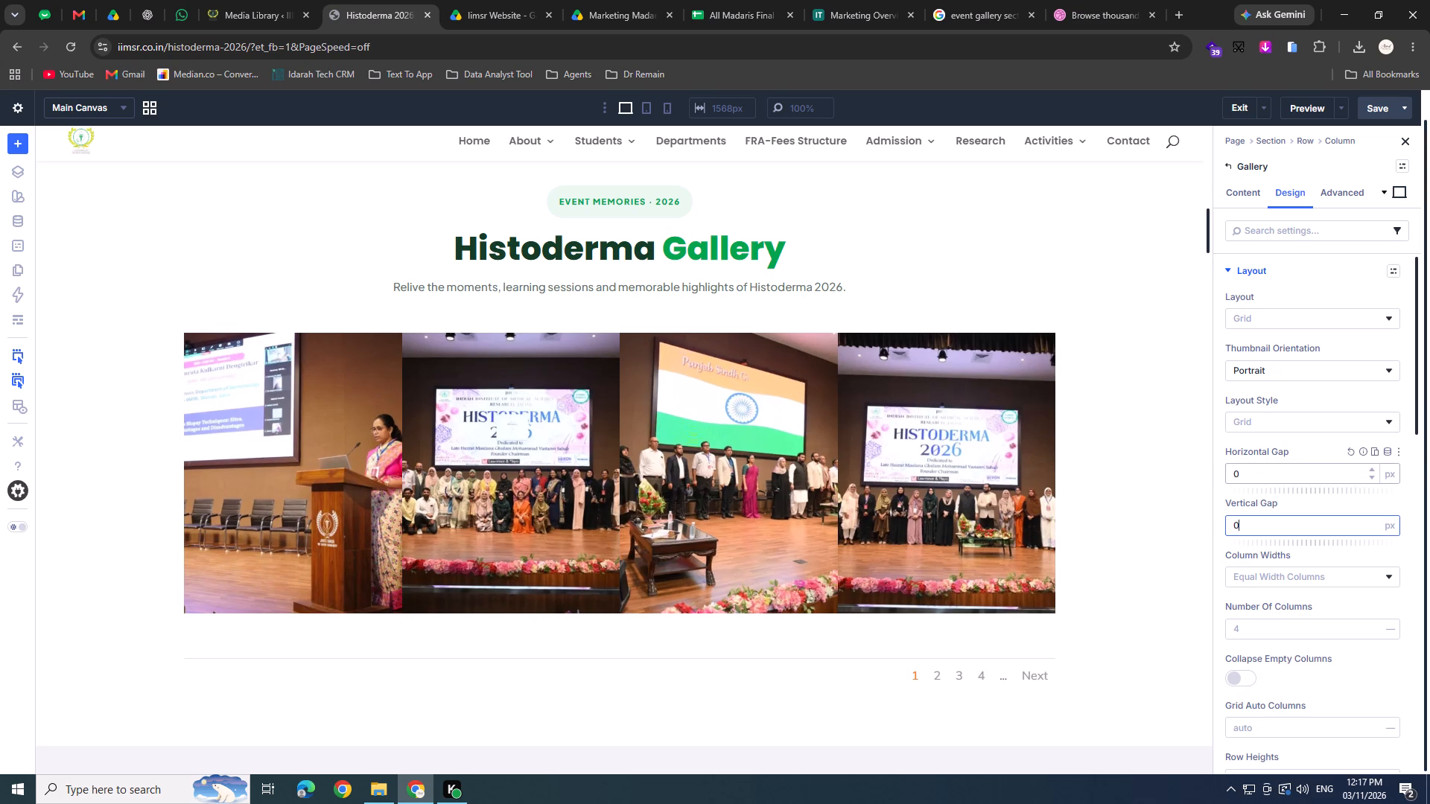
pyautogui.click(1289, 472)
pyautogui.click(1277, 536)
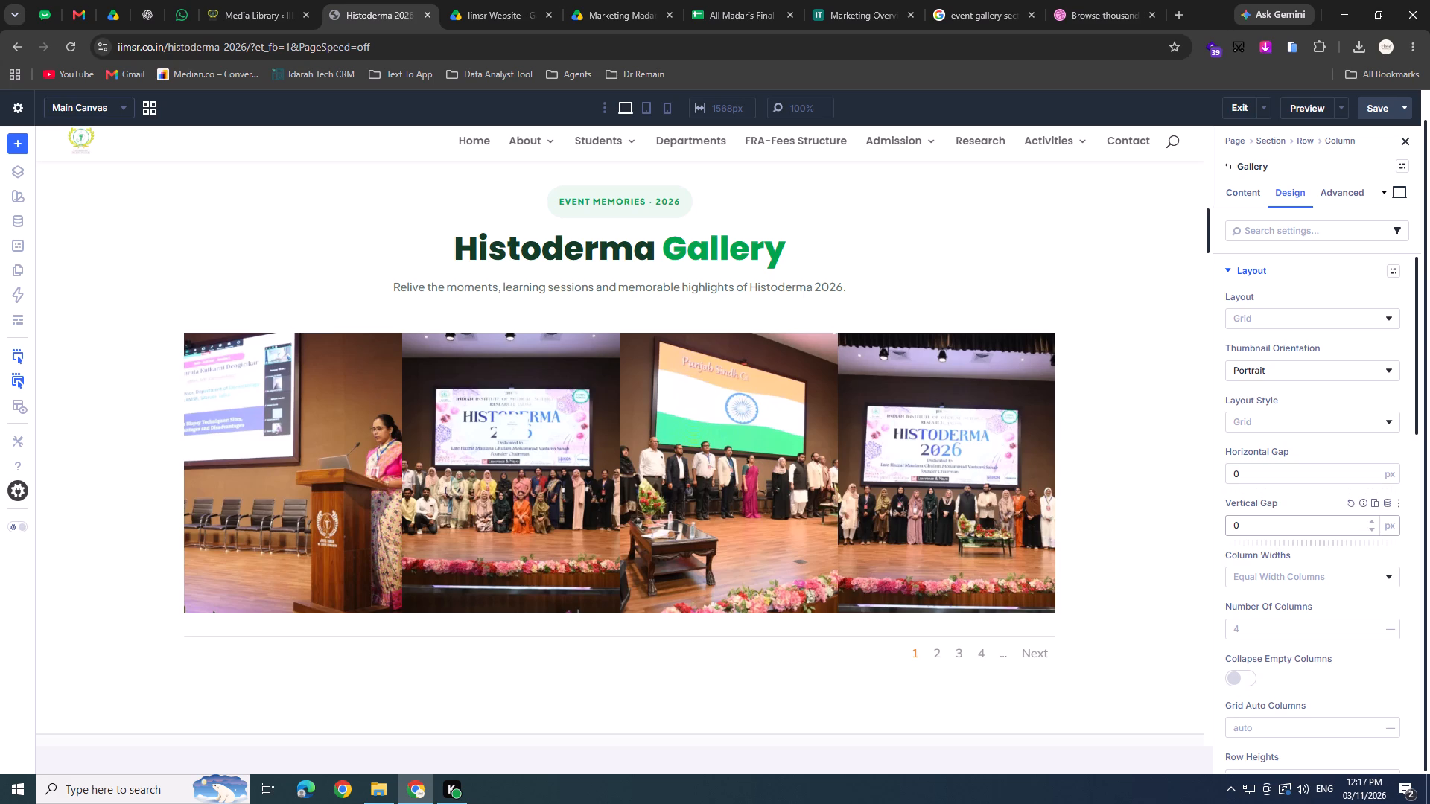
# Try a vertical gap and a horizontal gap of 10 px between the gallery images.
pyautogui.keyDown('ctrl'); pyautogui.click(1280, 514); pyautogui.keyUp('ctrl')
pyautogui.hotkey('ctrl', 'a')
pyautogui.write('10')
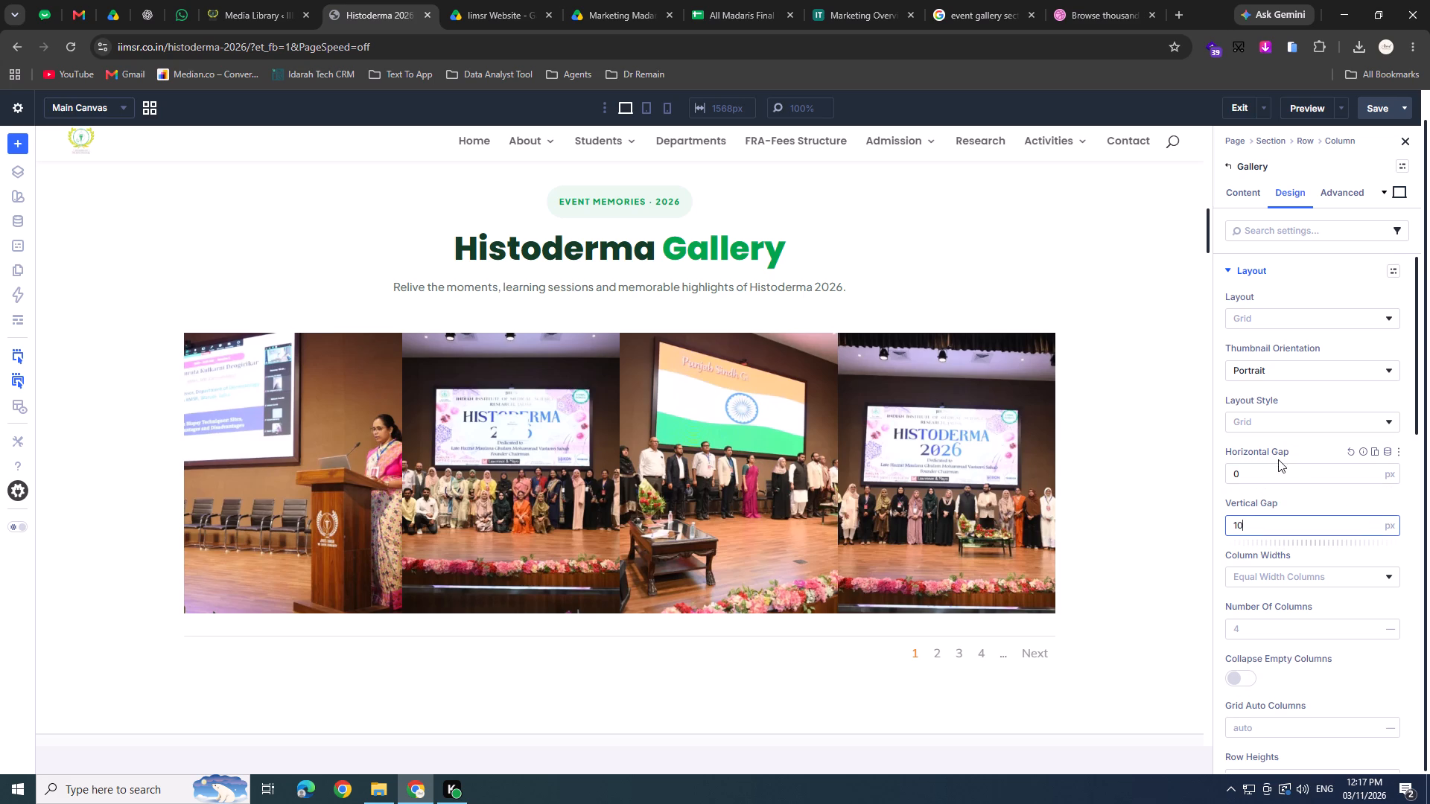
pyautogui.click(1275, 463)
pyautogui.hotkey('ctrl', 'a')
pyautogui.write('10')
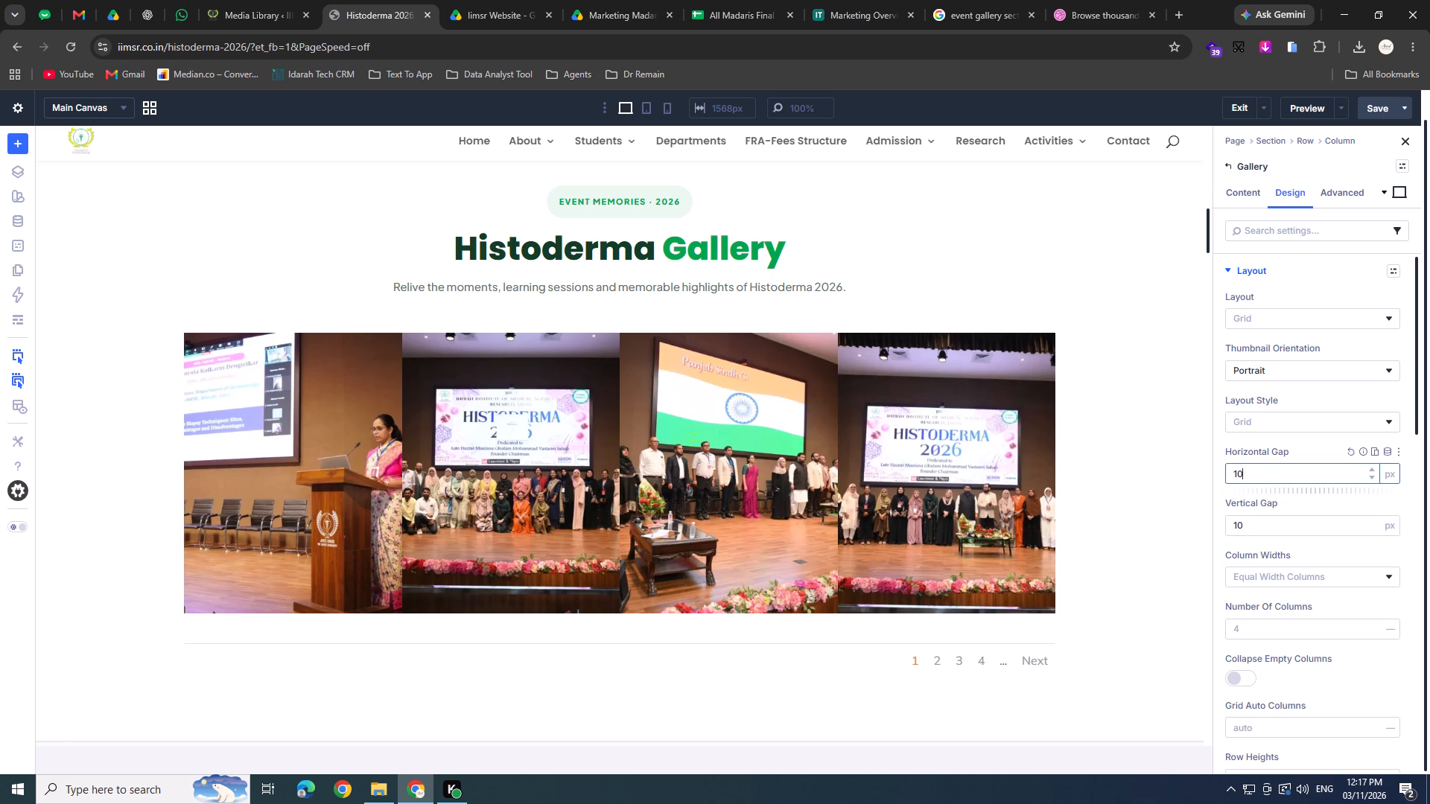
# Set the gallery grid's vertical gap to 5 px and its horizontal gap to 15 px.
pyautogui.click(1261, 526)
pyautogui.hotkey('ctrl', 'a')
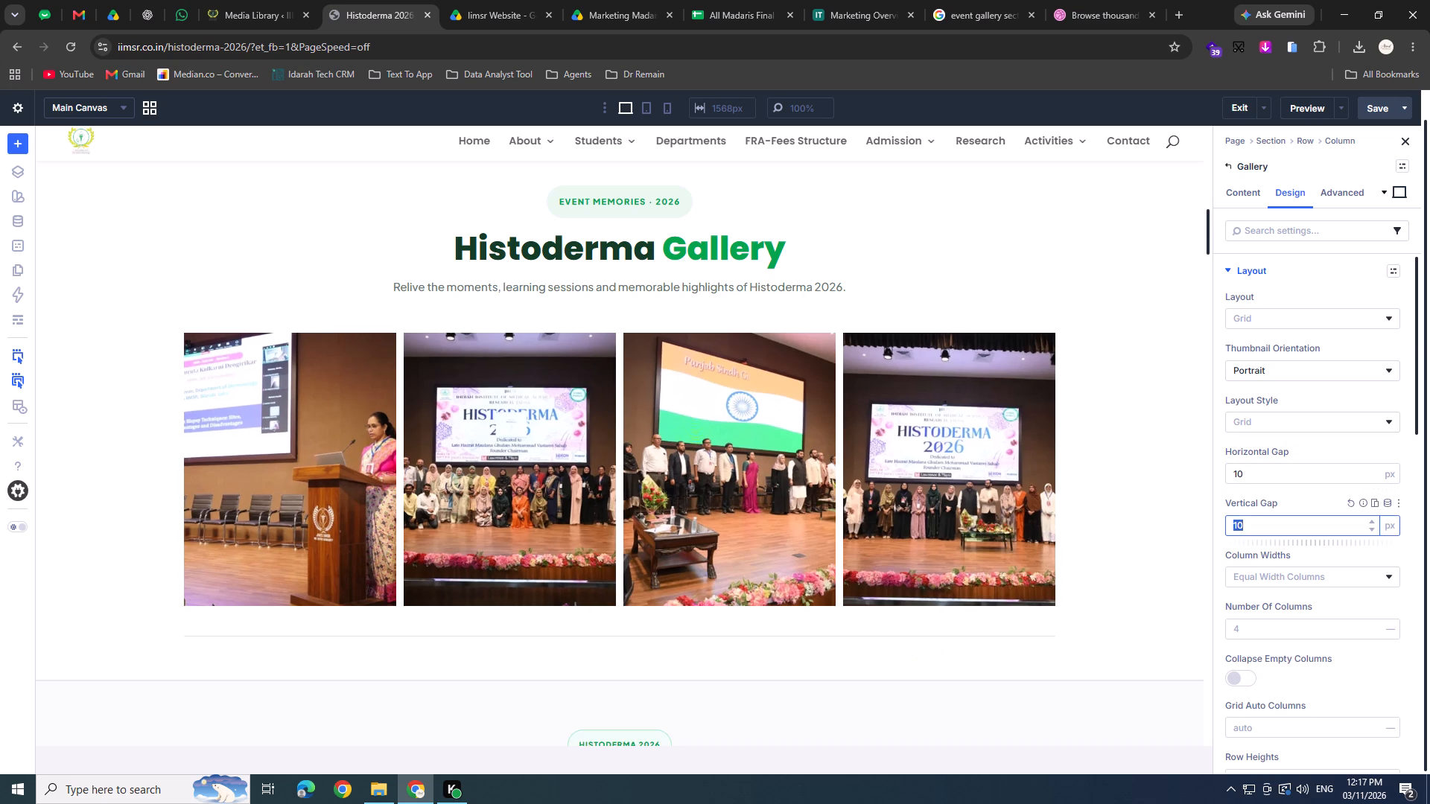
pyautogui.press('5')
pyautogui.click(1271, 479)
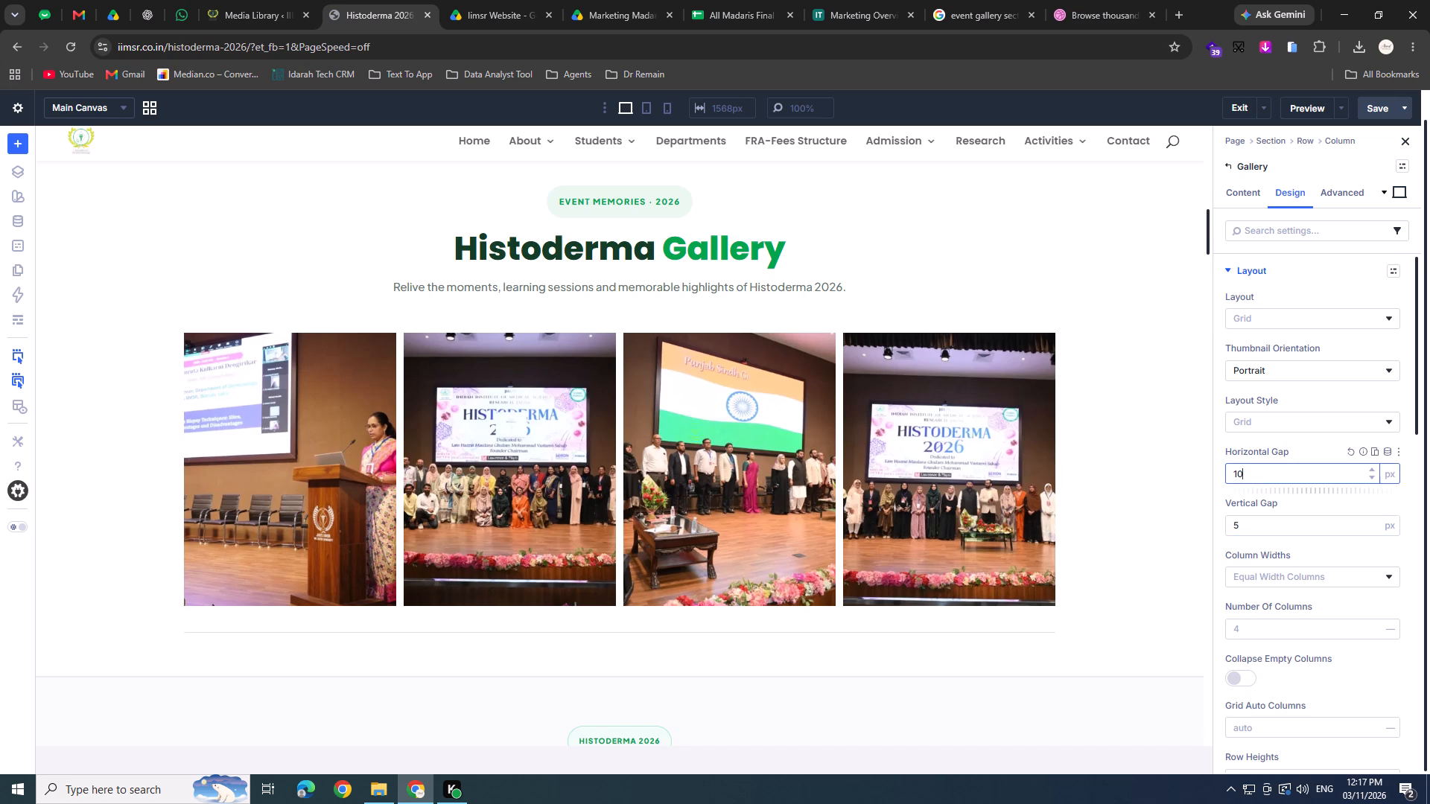
pyautogui.click(1376, 467)
pyautogui.doubleClick(1376, 467)
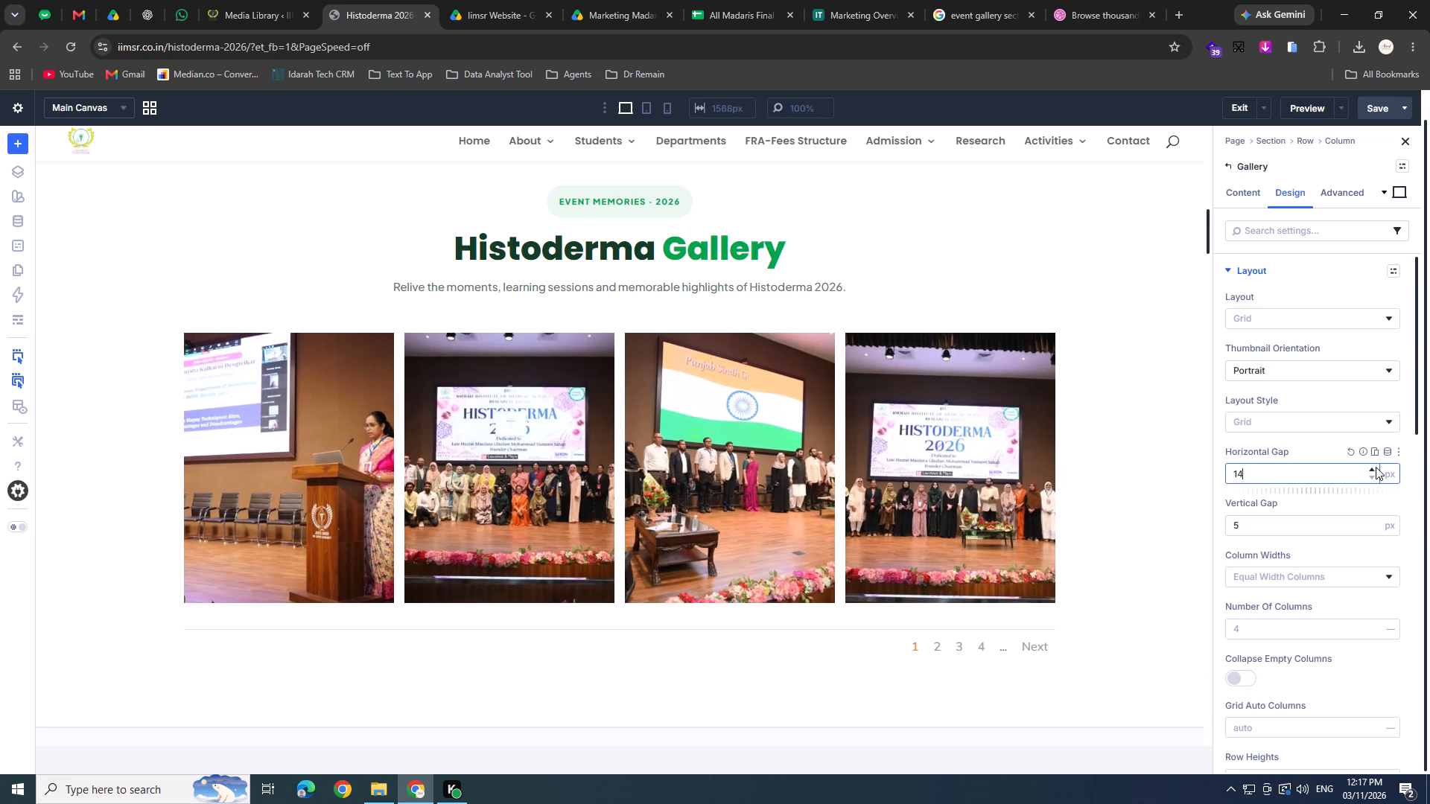
pyautogui.click(1376, 467)
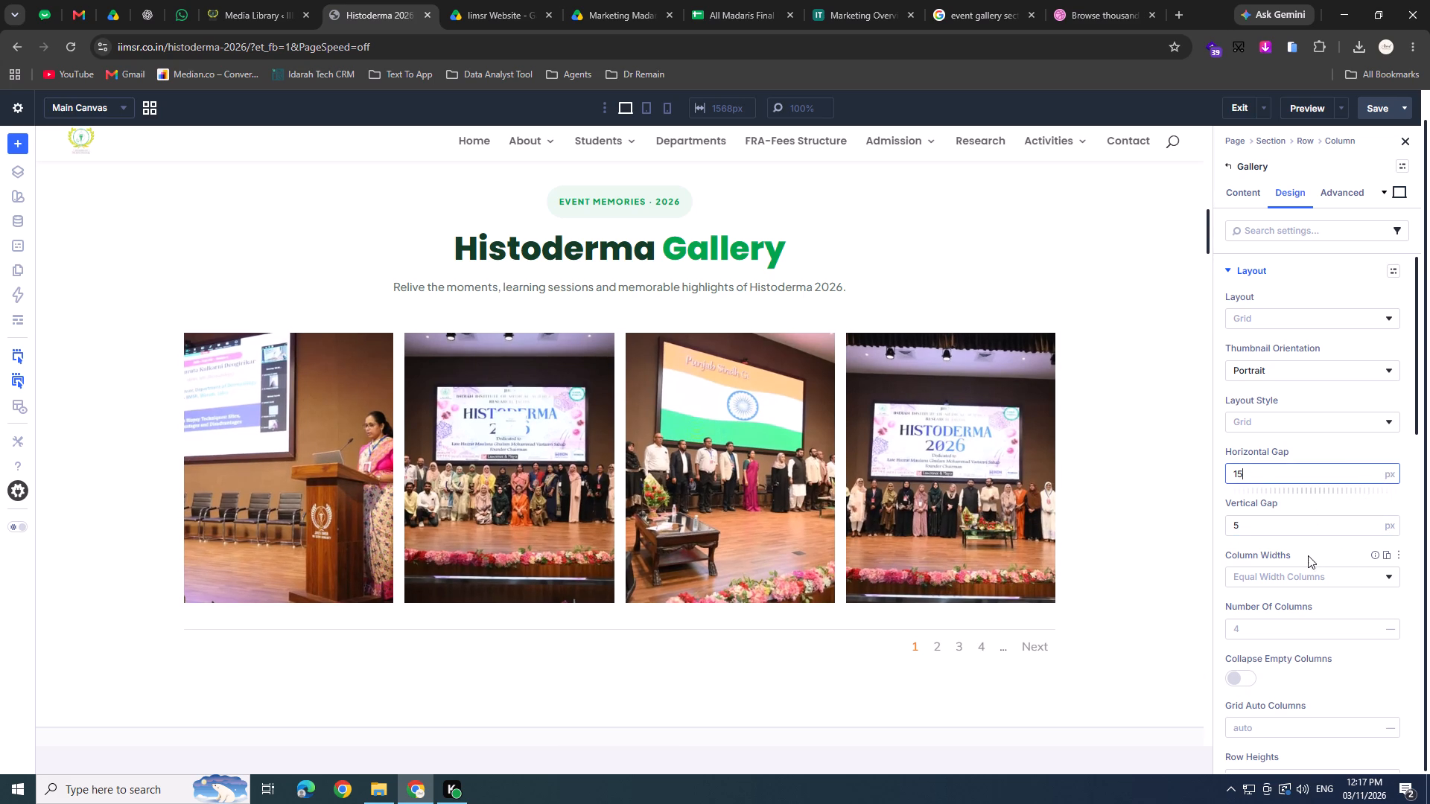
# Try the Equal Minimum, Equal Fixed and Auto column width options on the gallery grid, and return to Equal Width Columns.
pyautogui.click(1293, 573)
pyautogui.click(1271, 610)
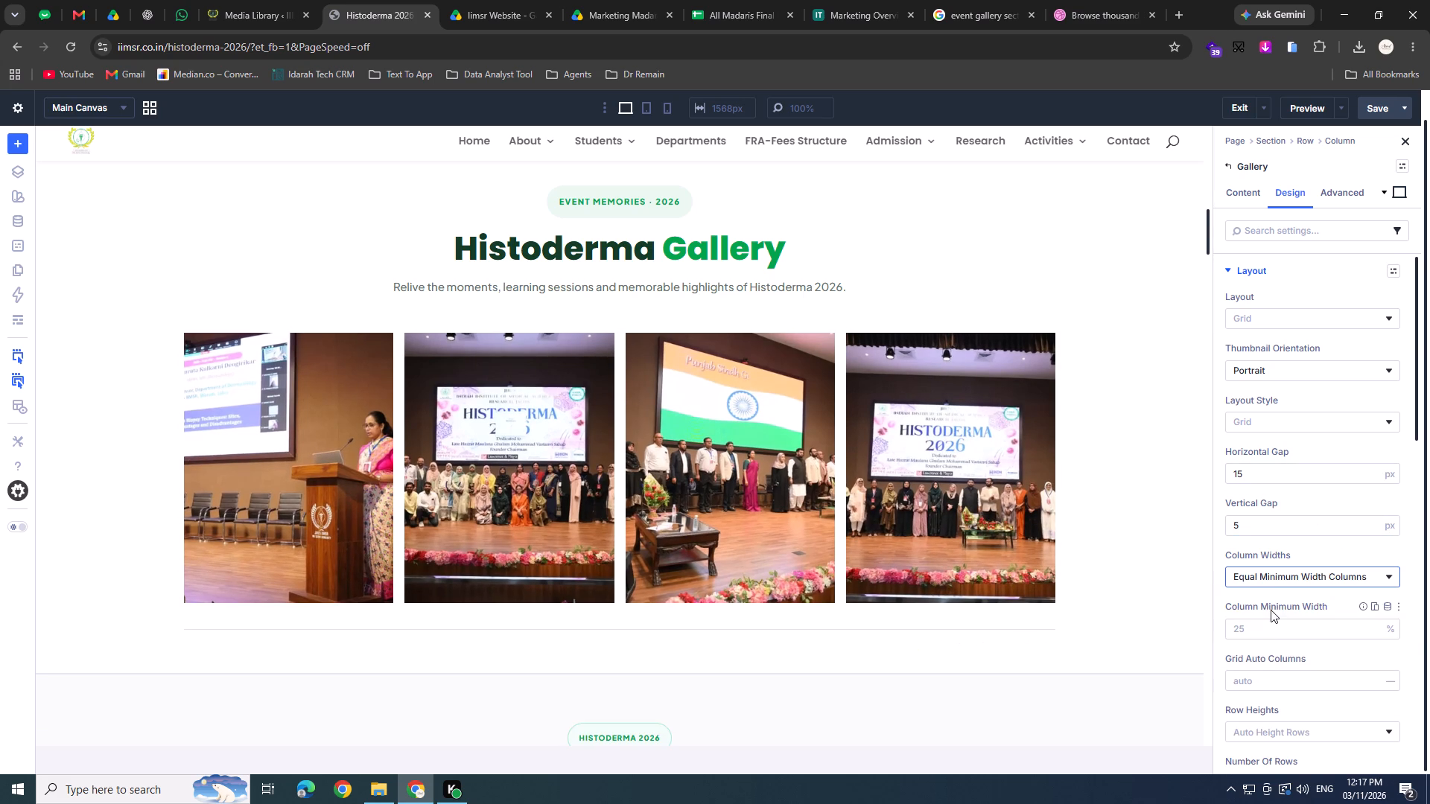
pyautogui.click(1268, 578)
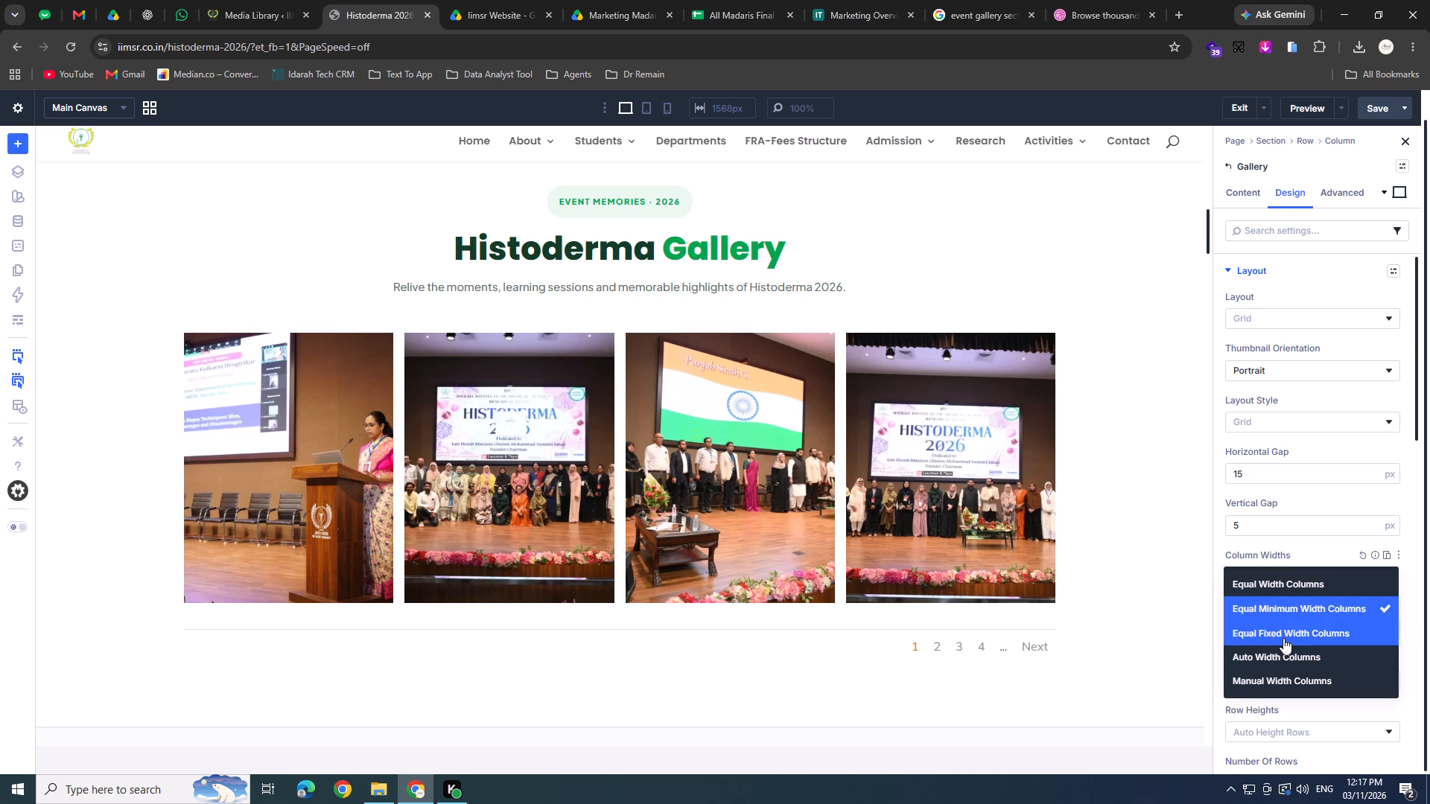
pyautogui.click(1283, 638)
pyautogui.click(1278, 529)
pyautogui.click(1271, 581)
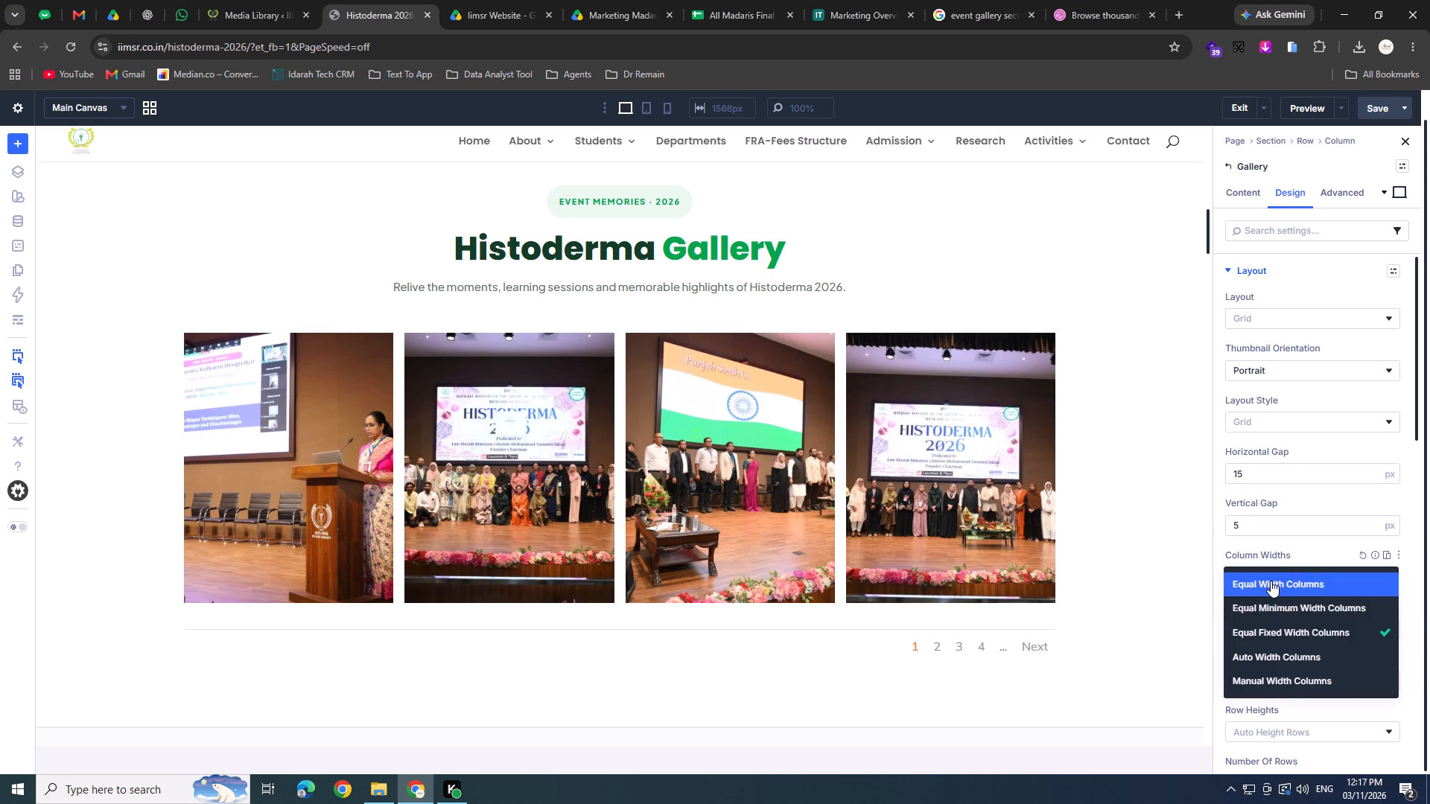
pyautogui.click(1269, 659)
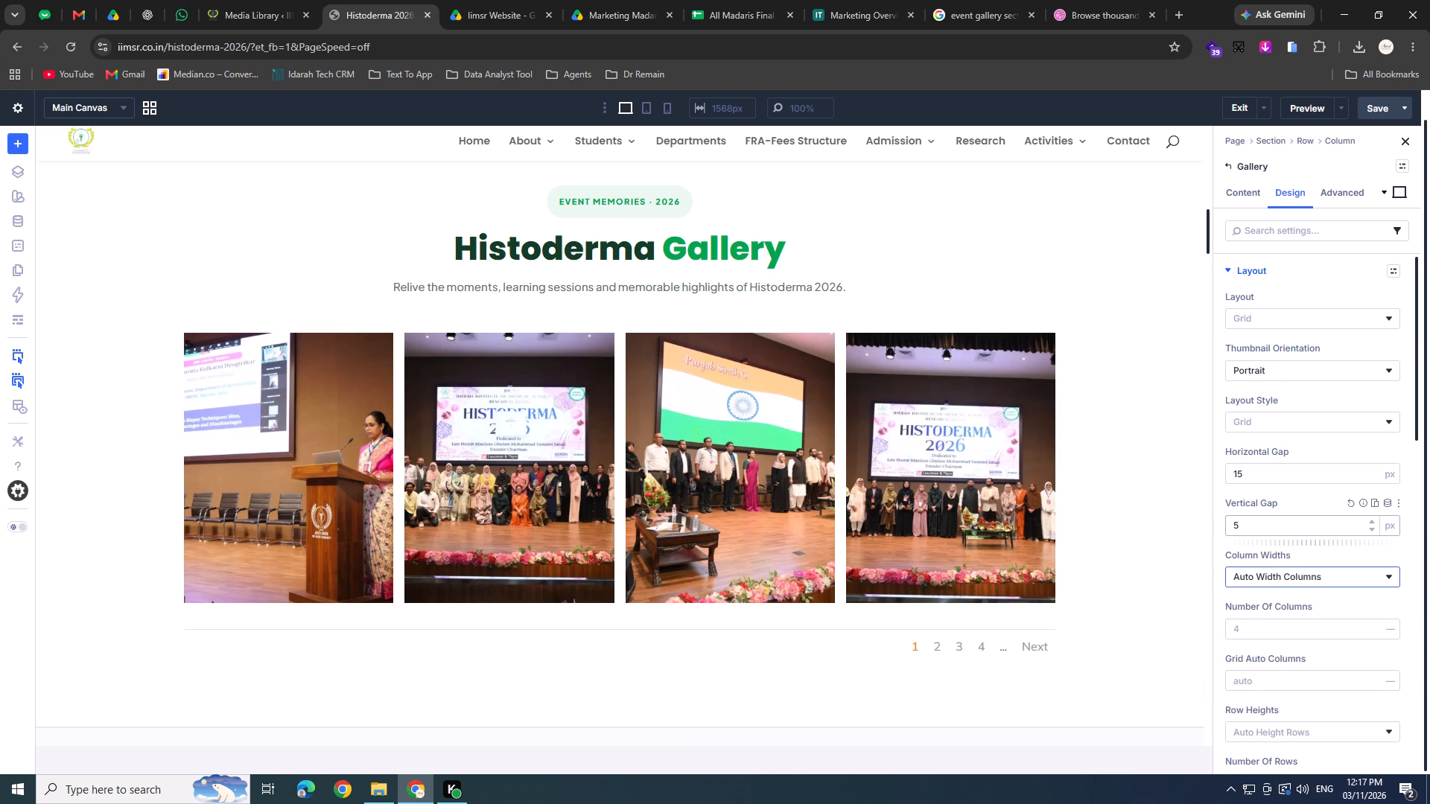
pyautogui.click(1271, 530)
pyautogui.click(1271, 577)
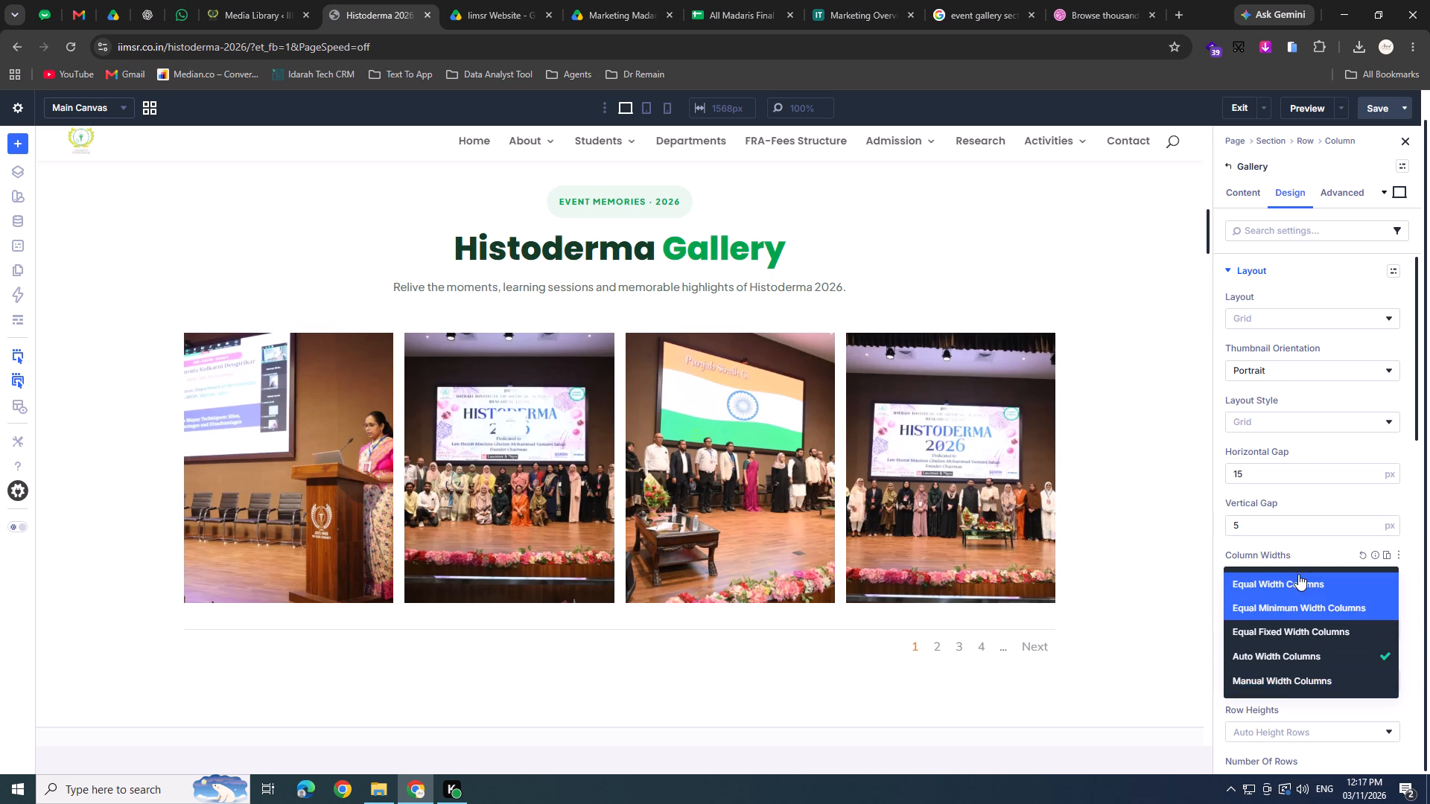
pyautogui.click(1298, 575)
# Set the gallery grid's number of columns to 5.
pyautogui.click(1277, 628)
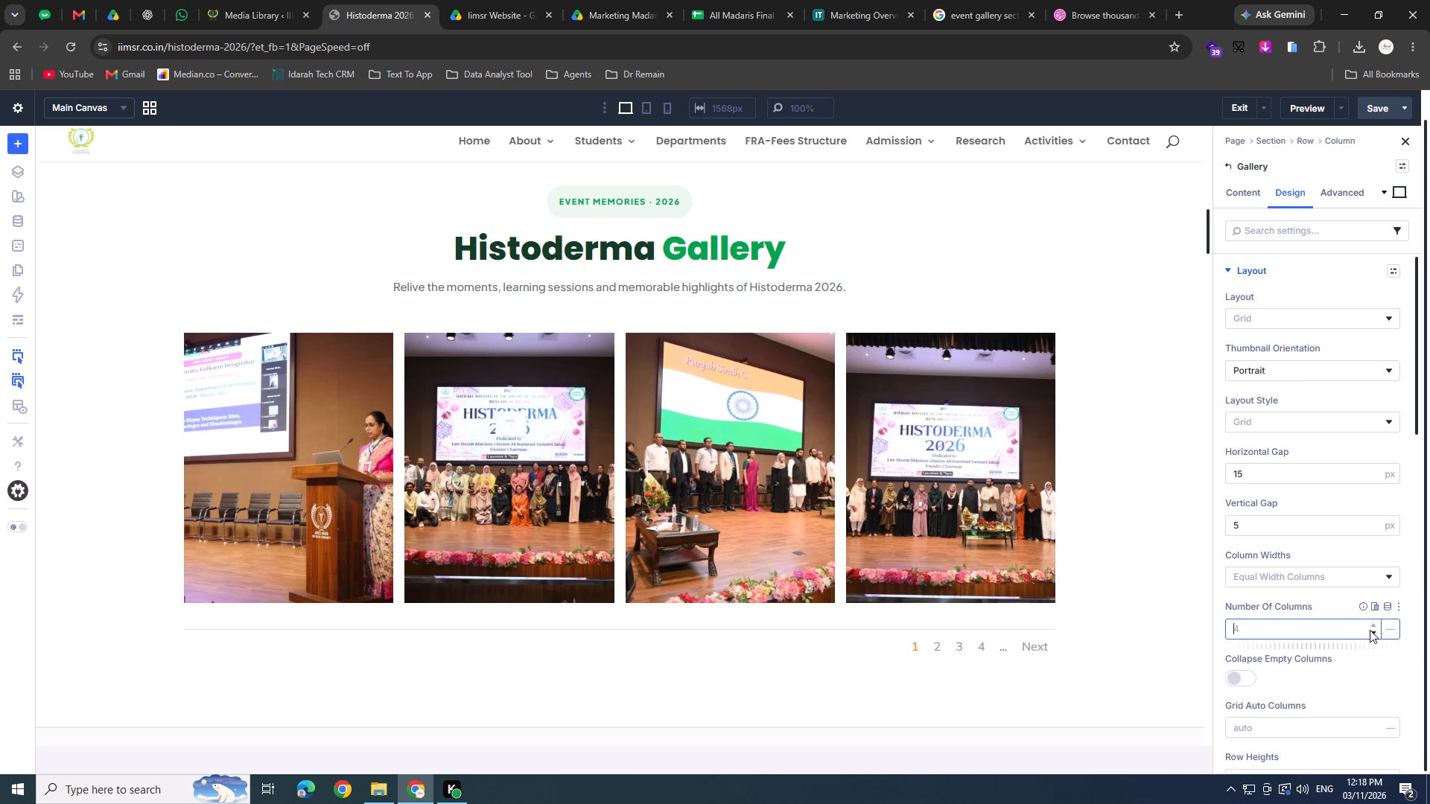
pyautogui.click(1370, 626)
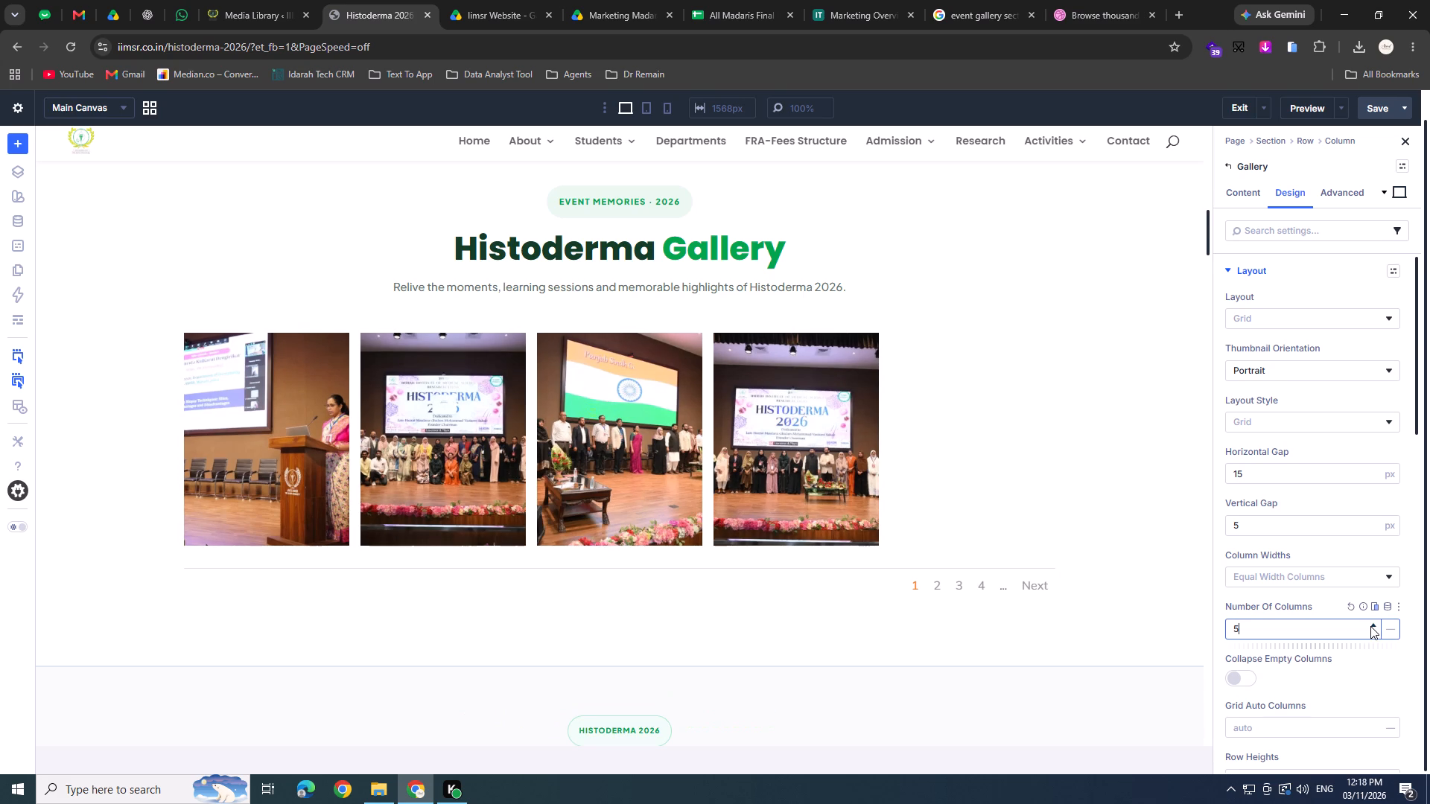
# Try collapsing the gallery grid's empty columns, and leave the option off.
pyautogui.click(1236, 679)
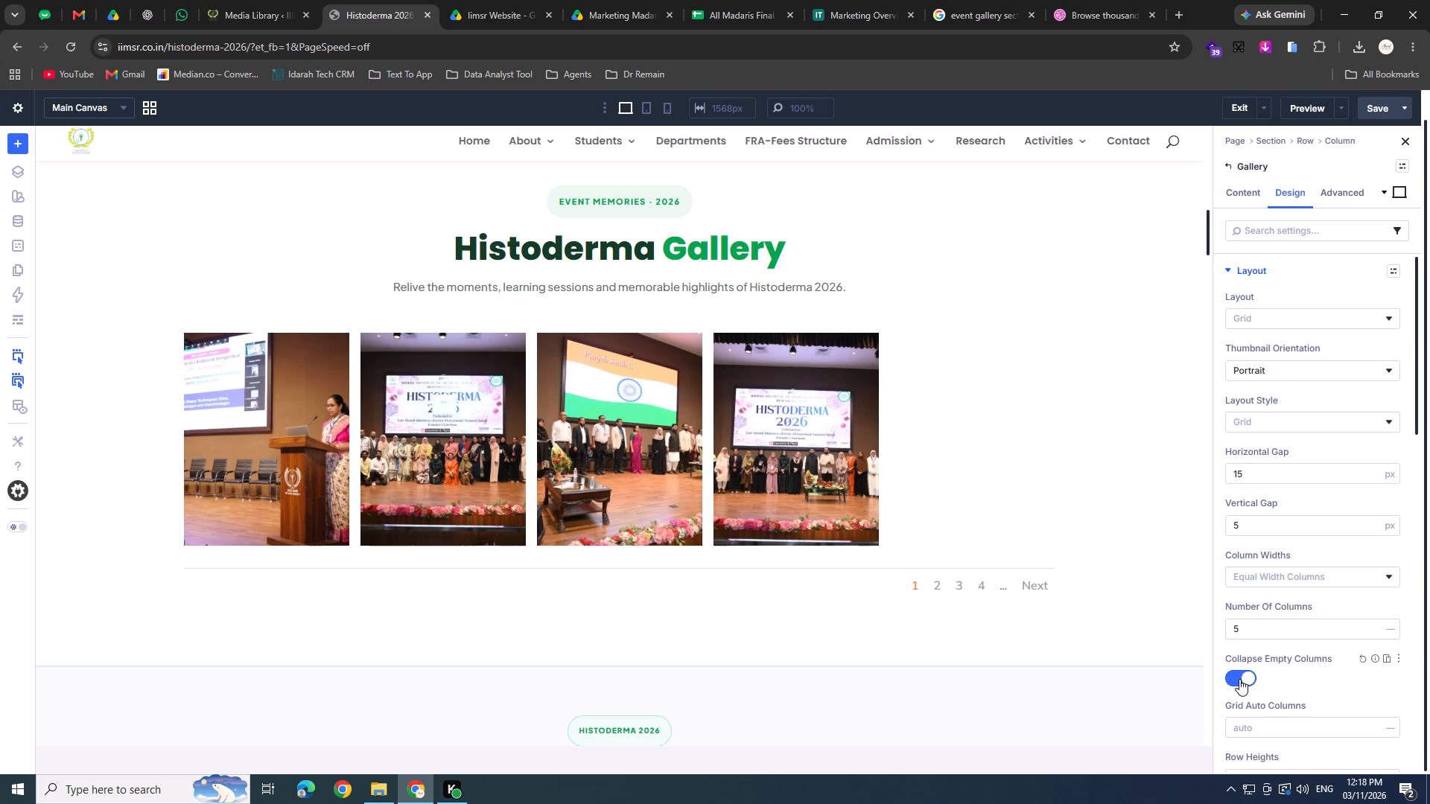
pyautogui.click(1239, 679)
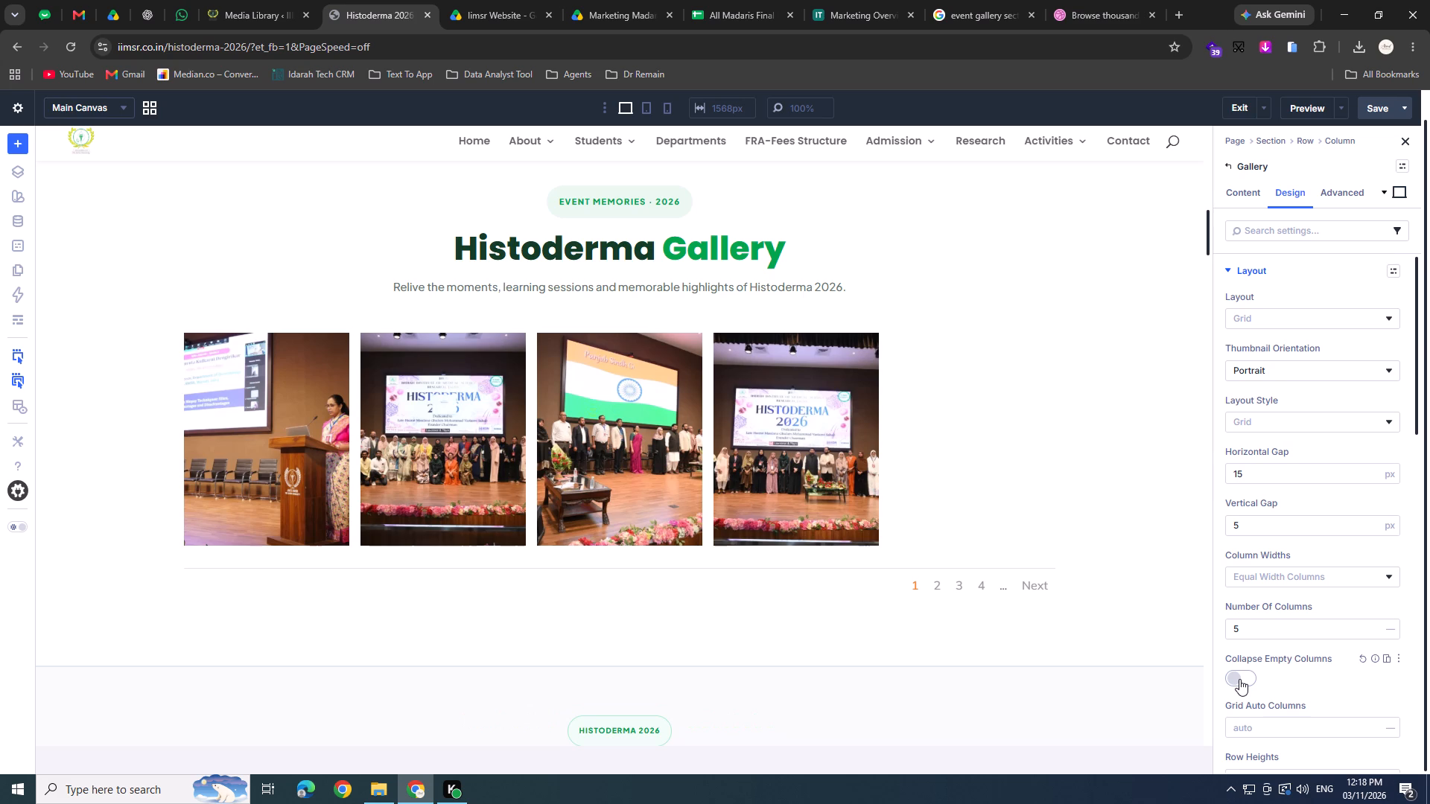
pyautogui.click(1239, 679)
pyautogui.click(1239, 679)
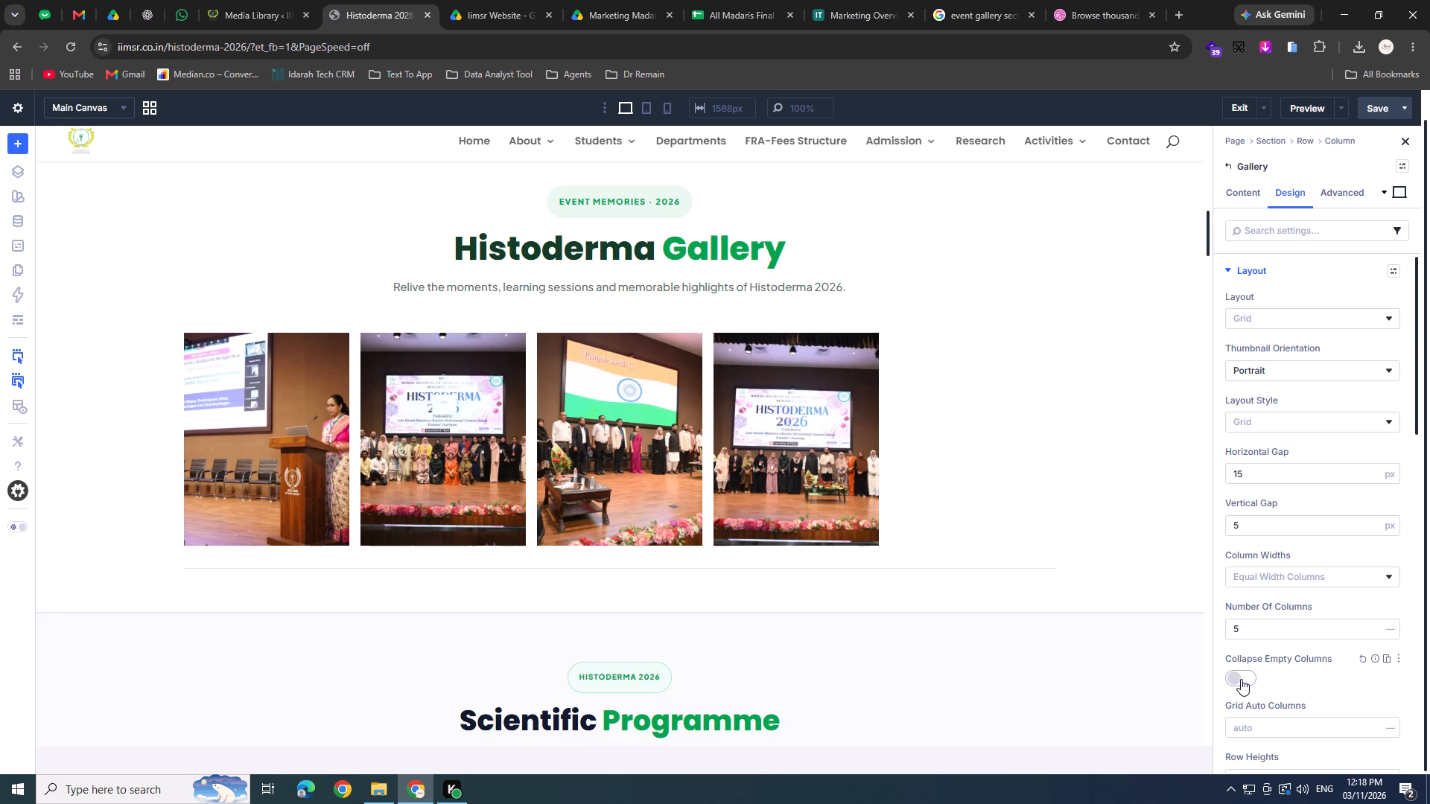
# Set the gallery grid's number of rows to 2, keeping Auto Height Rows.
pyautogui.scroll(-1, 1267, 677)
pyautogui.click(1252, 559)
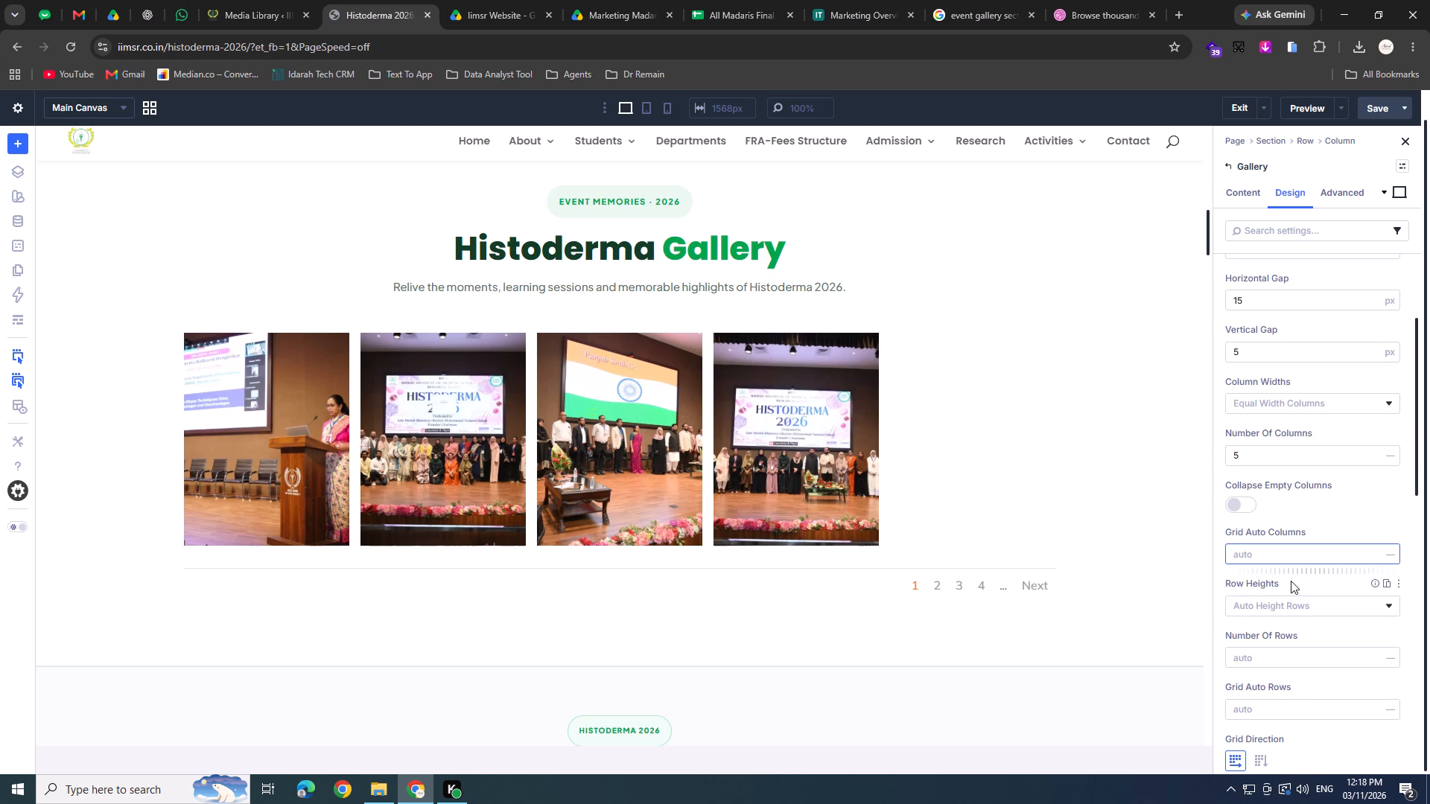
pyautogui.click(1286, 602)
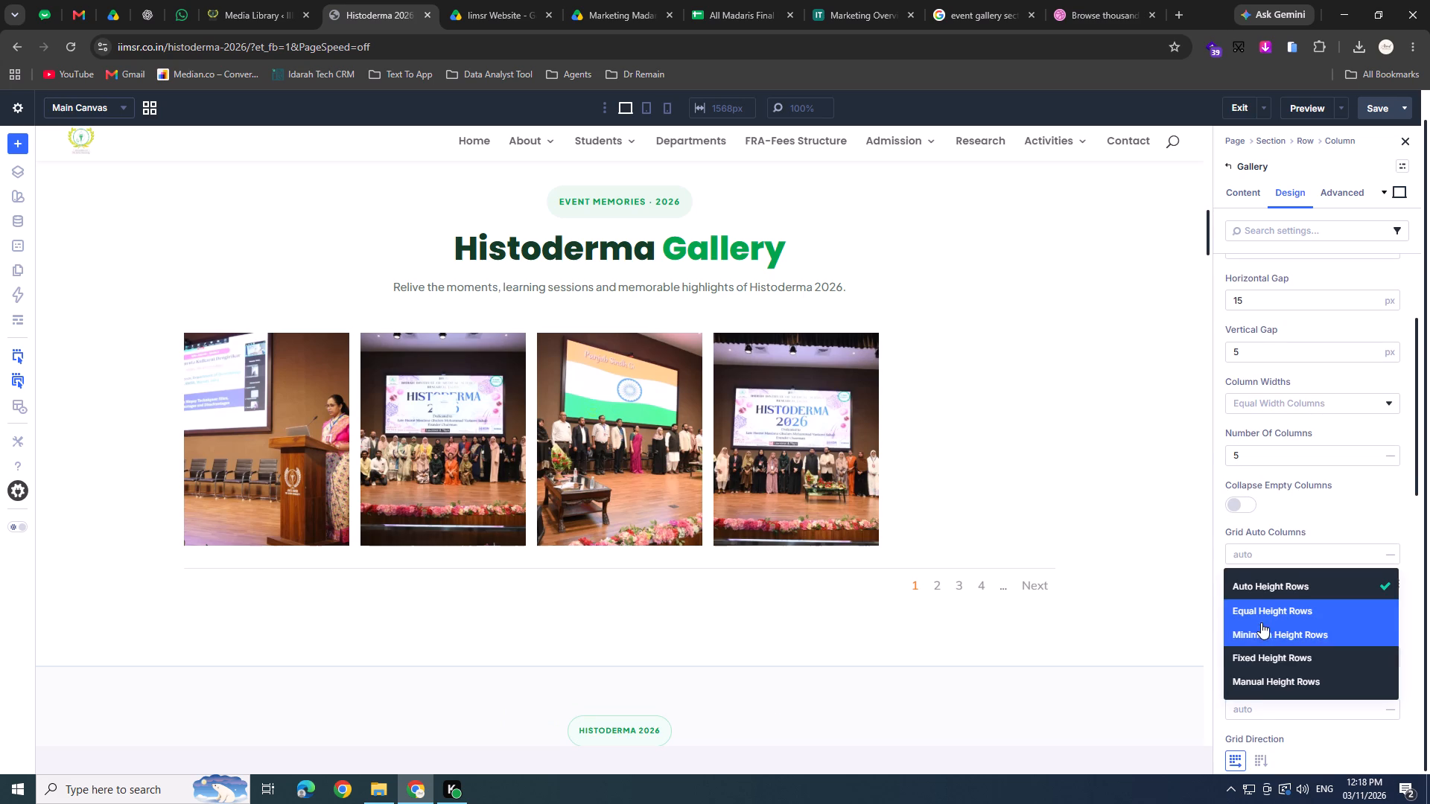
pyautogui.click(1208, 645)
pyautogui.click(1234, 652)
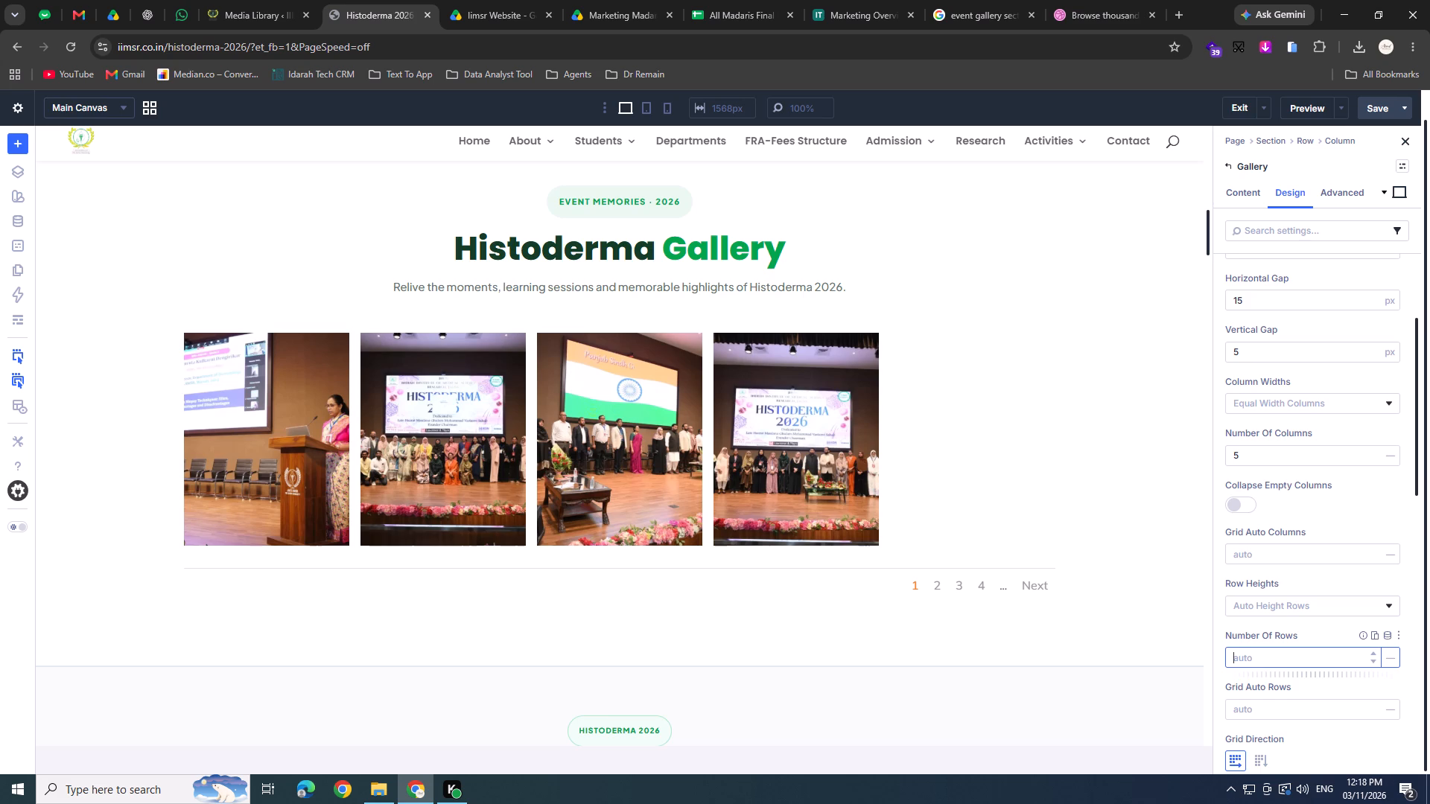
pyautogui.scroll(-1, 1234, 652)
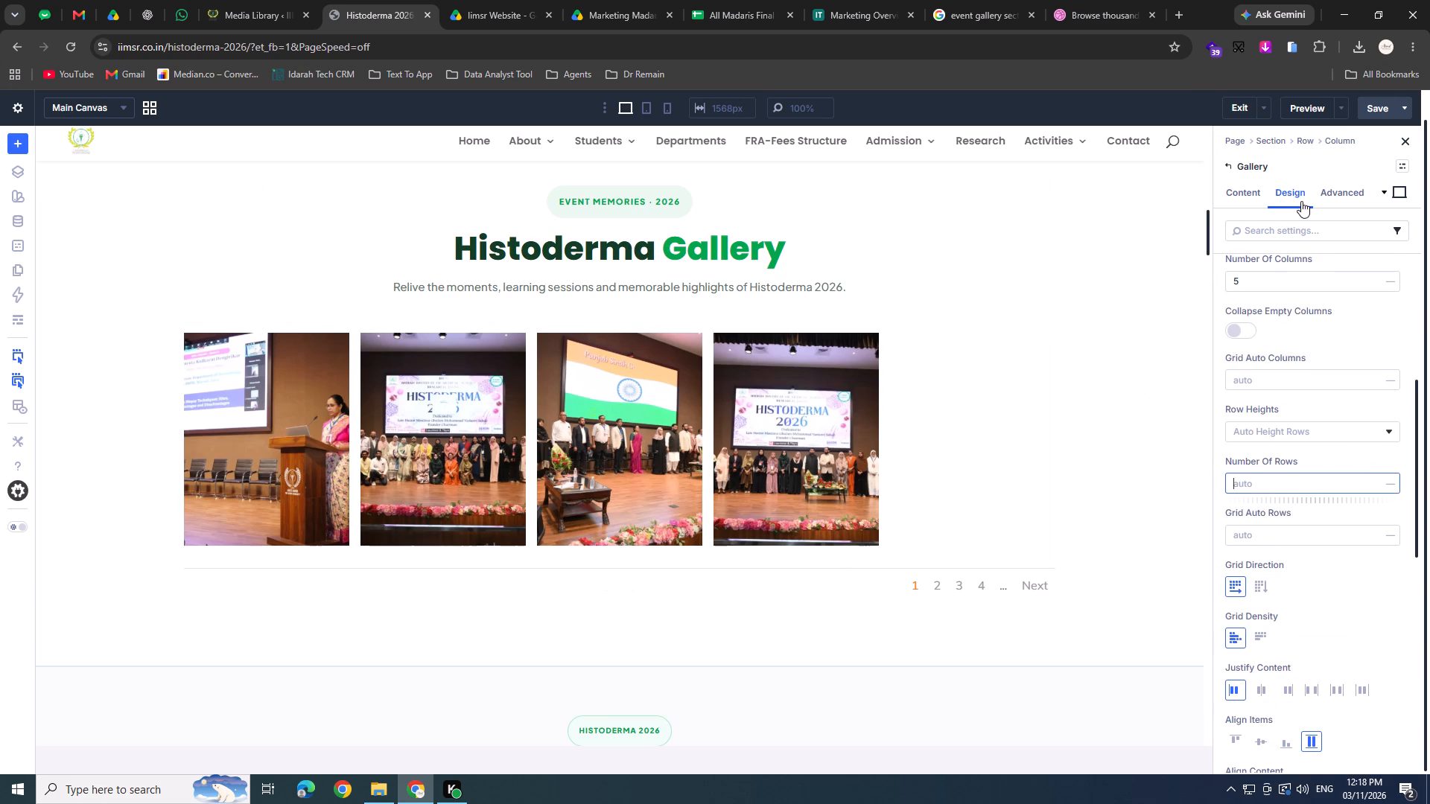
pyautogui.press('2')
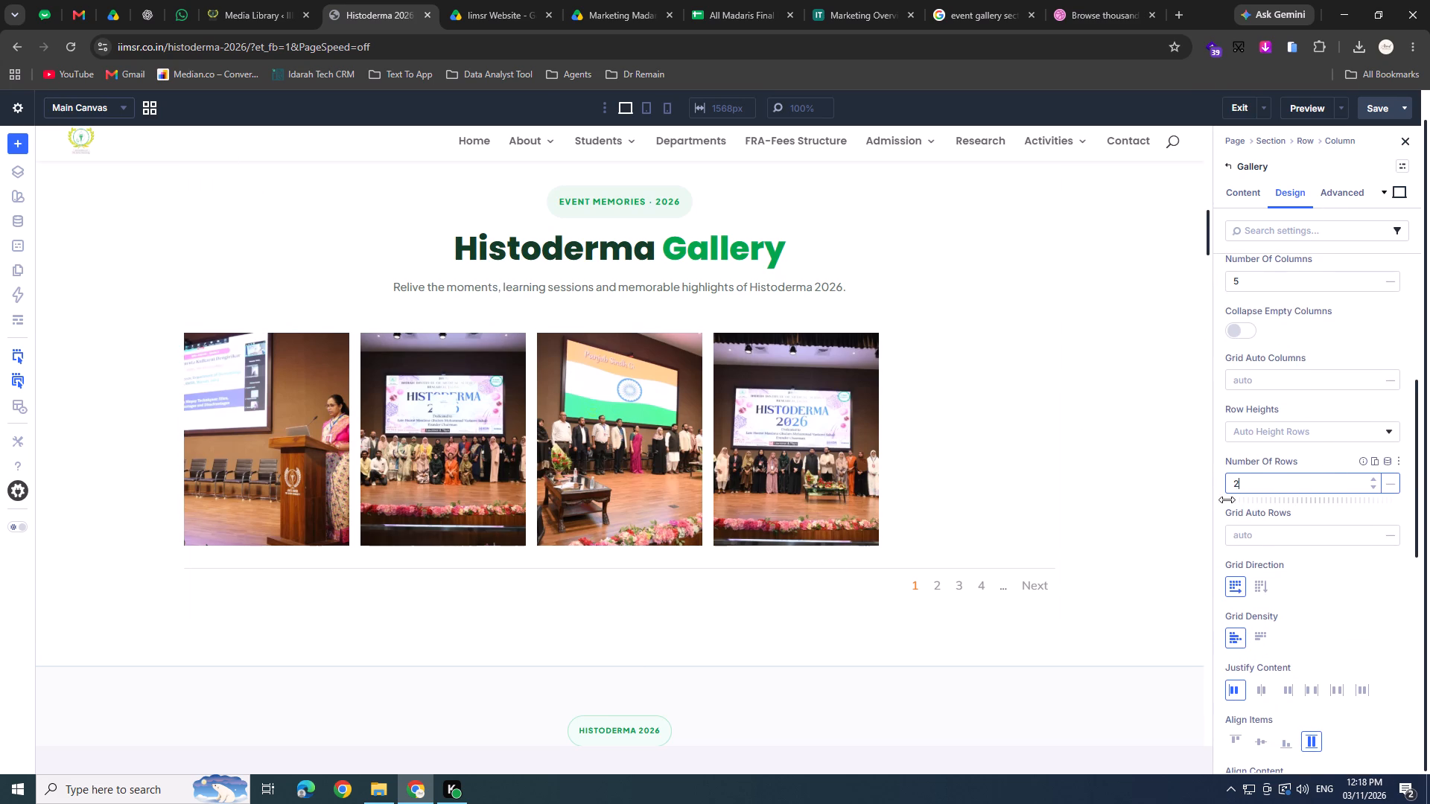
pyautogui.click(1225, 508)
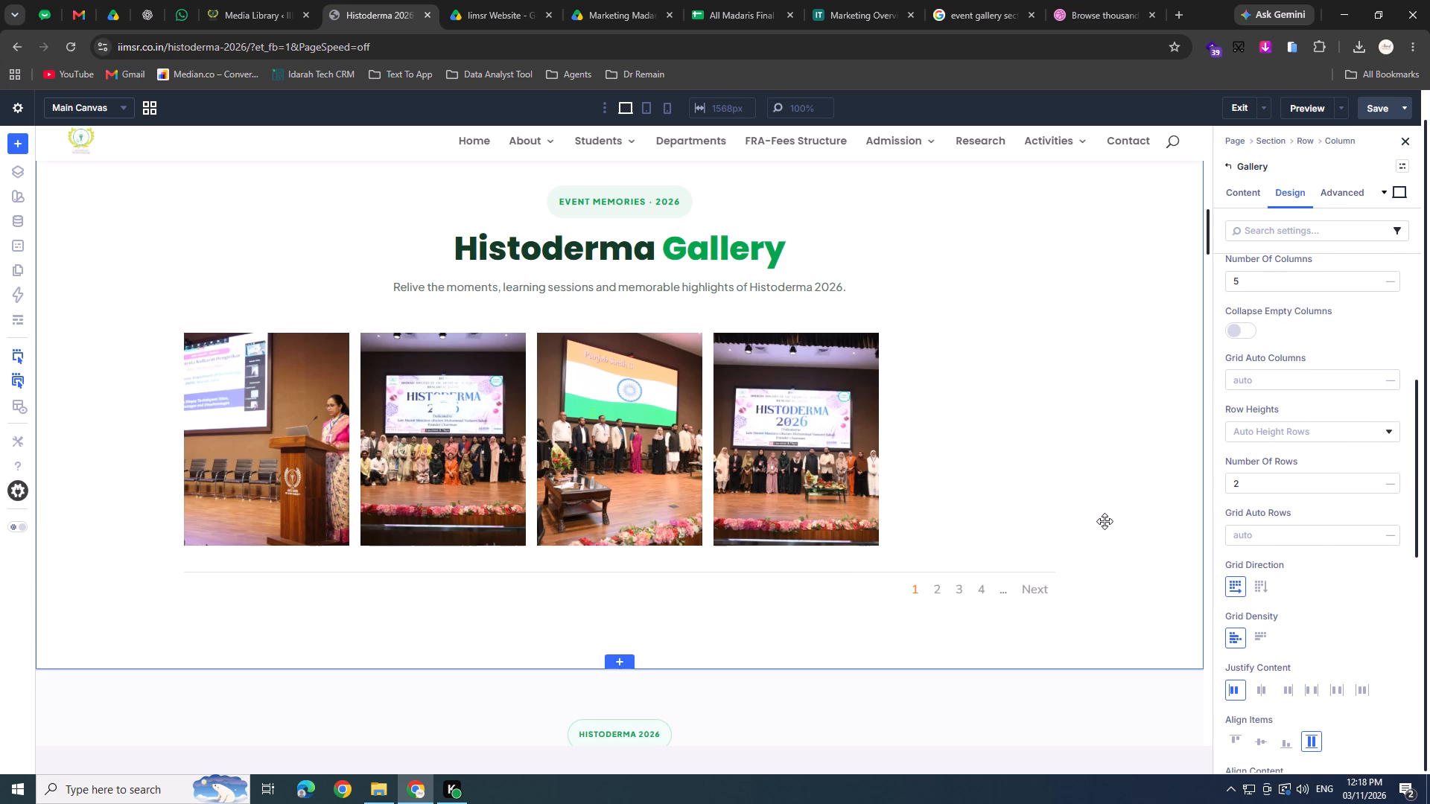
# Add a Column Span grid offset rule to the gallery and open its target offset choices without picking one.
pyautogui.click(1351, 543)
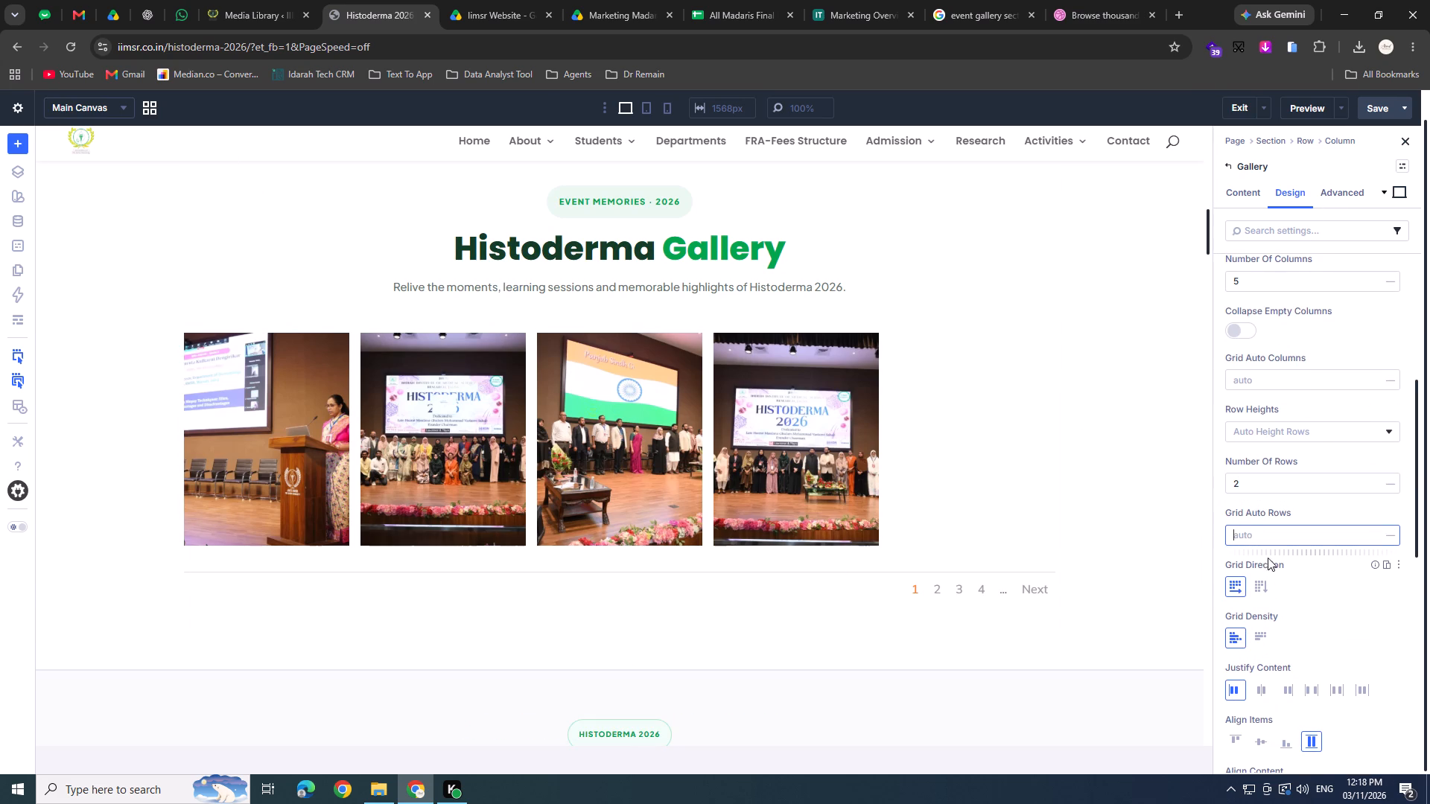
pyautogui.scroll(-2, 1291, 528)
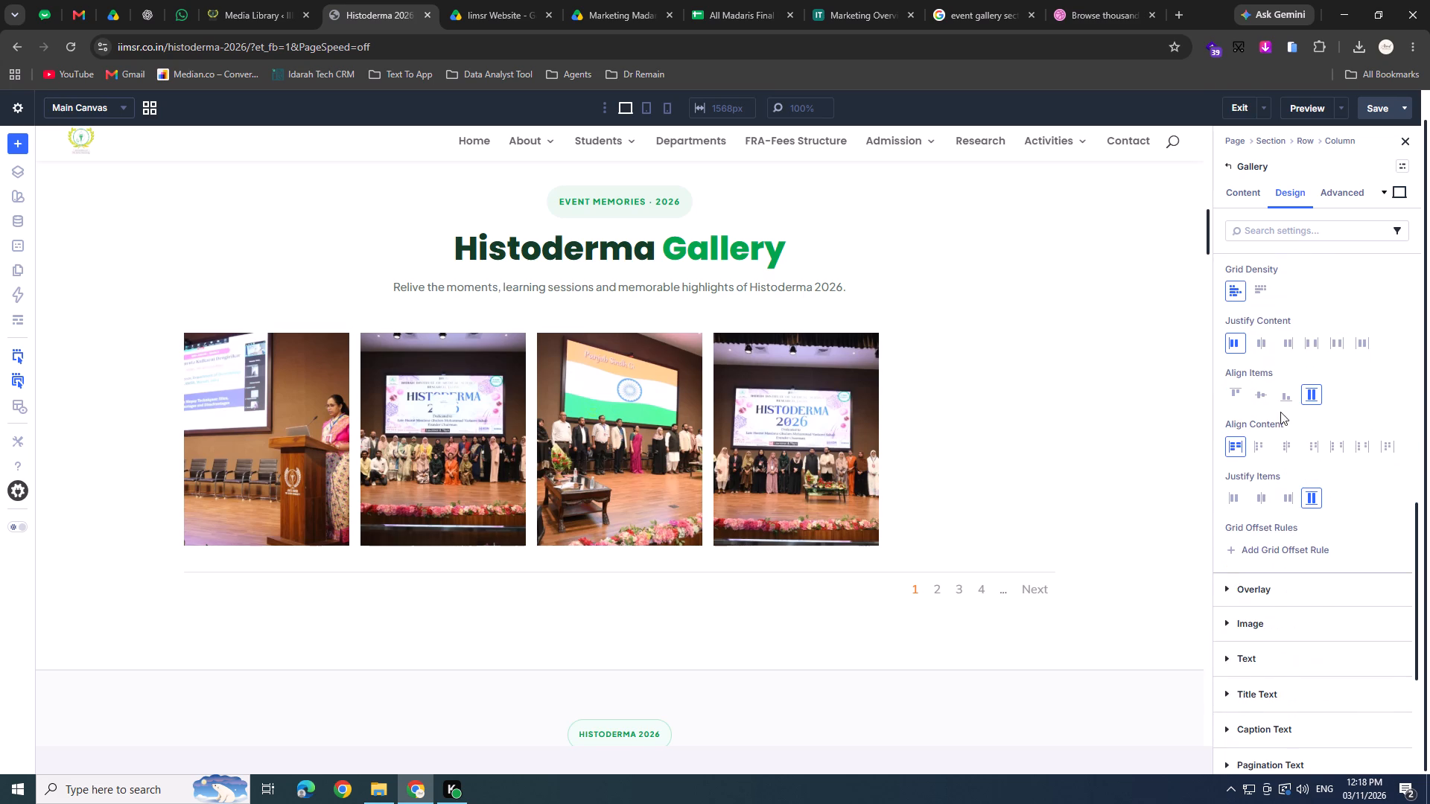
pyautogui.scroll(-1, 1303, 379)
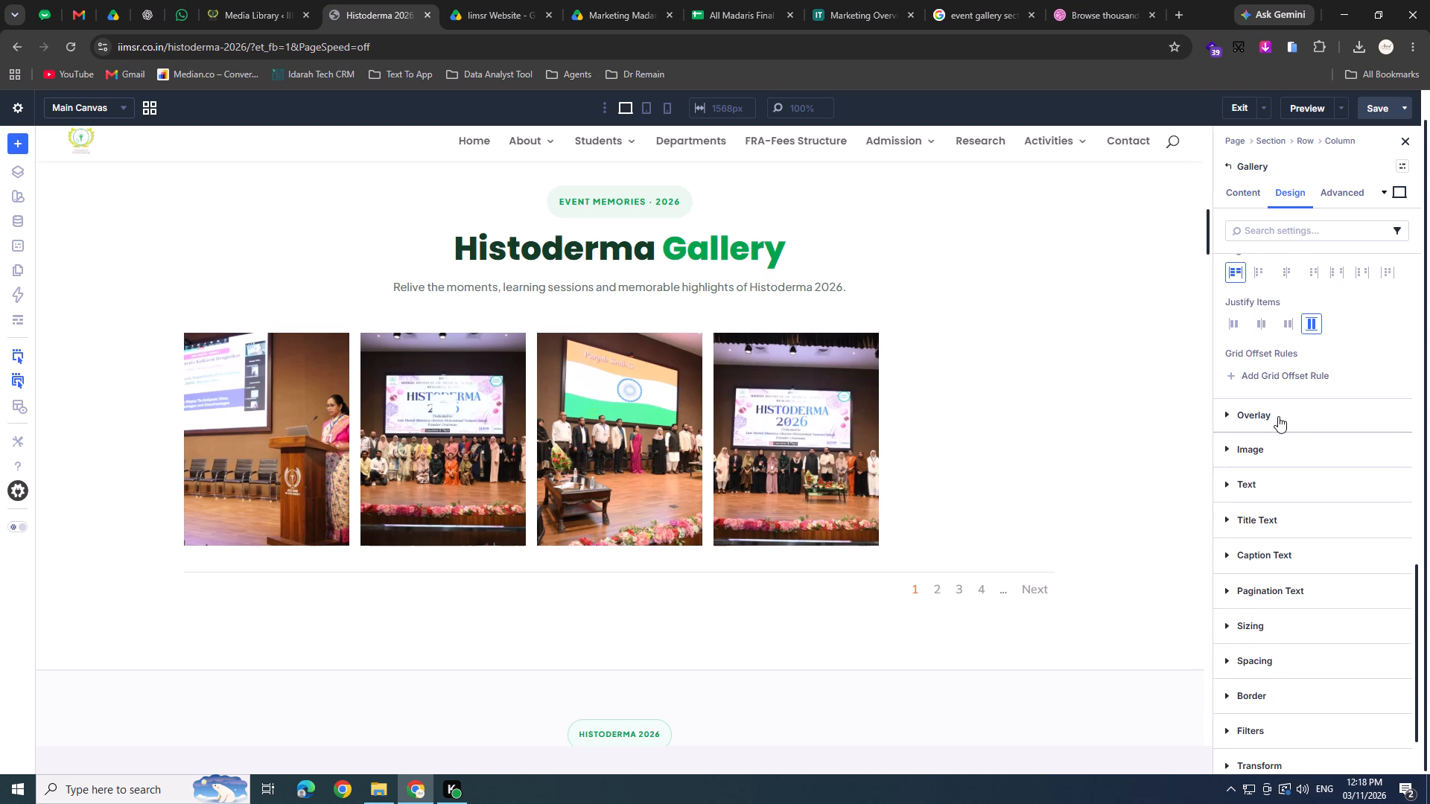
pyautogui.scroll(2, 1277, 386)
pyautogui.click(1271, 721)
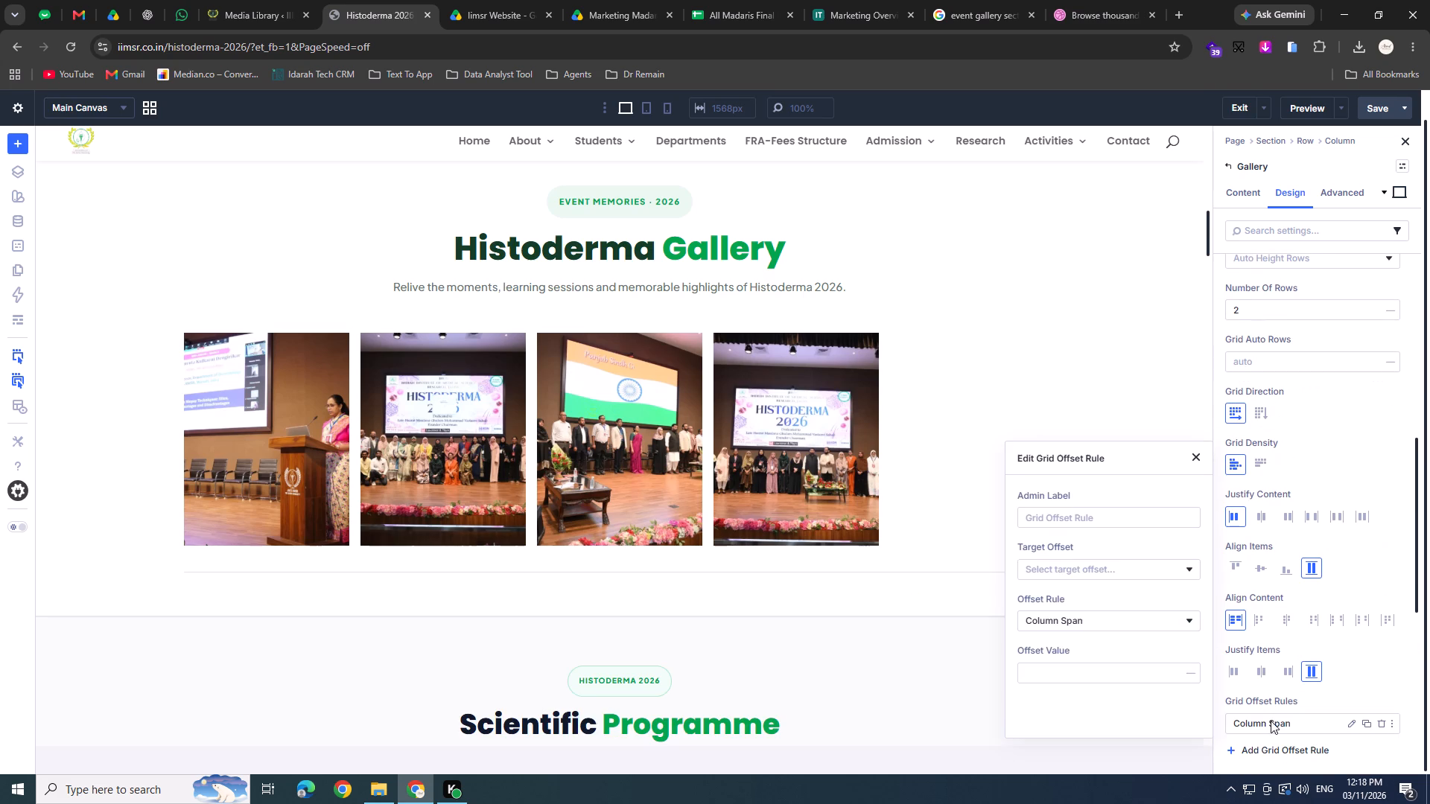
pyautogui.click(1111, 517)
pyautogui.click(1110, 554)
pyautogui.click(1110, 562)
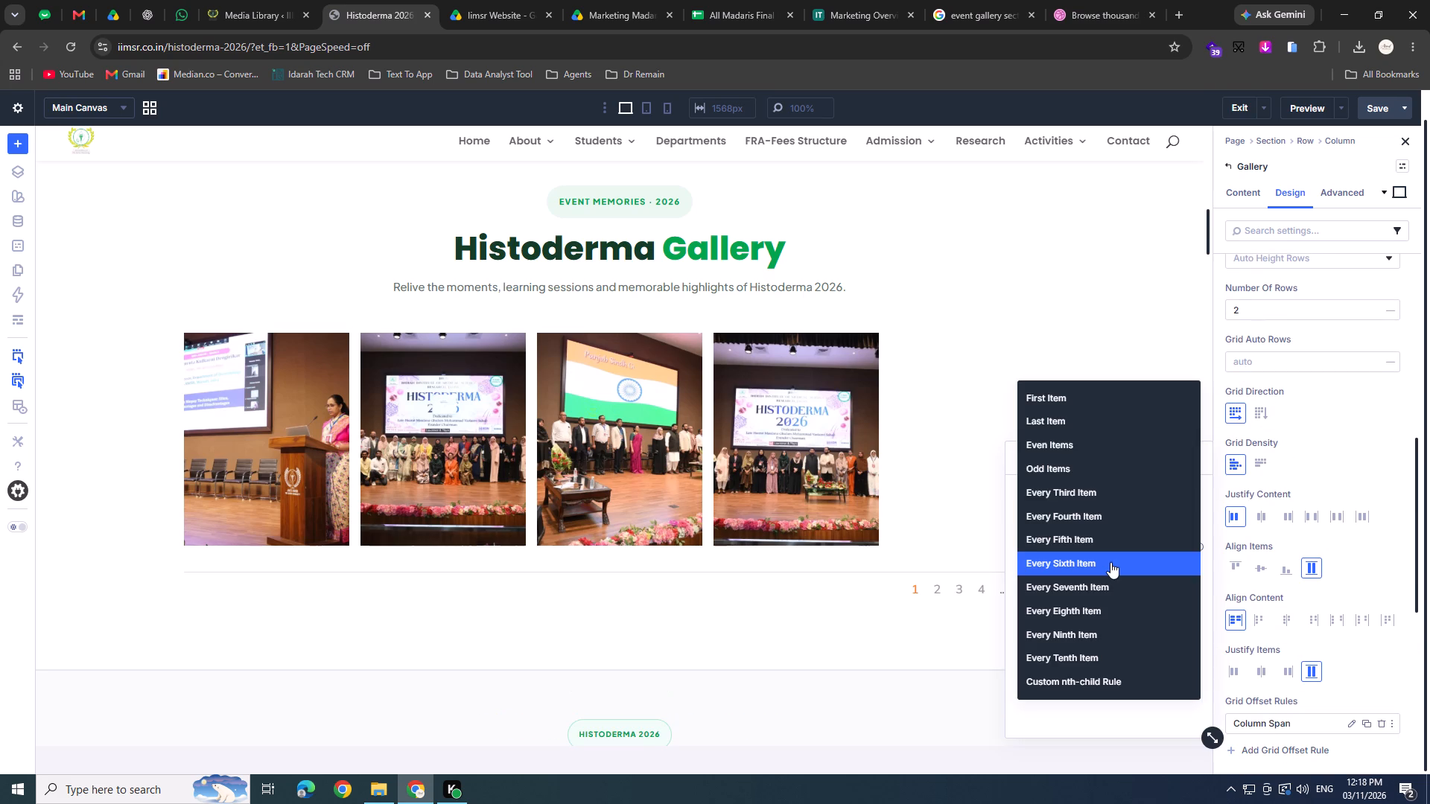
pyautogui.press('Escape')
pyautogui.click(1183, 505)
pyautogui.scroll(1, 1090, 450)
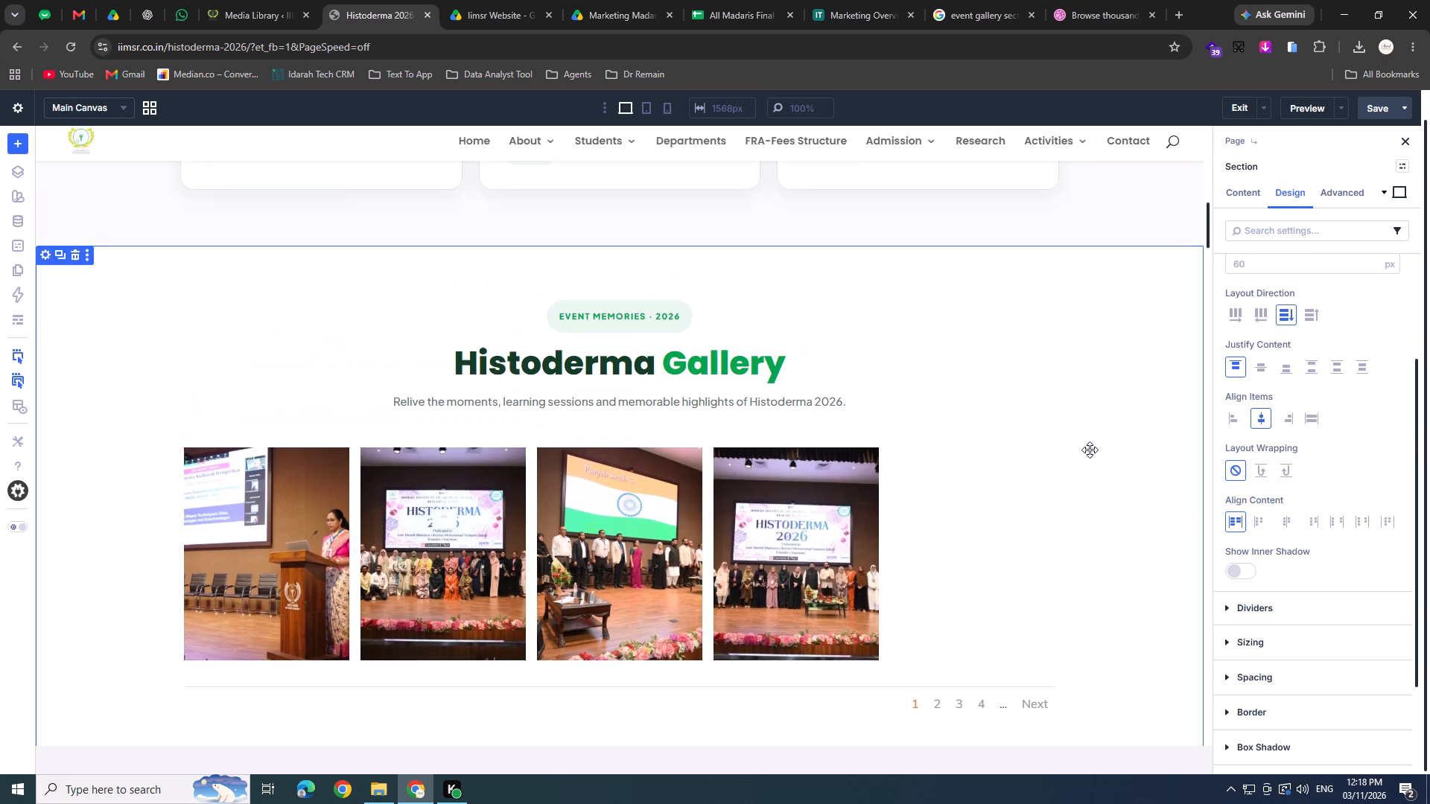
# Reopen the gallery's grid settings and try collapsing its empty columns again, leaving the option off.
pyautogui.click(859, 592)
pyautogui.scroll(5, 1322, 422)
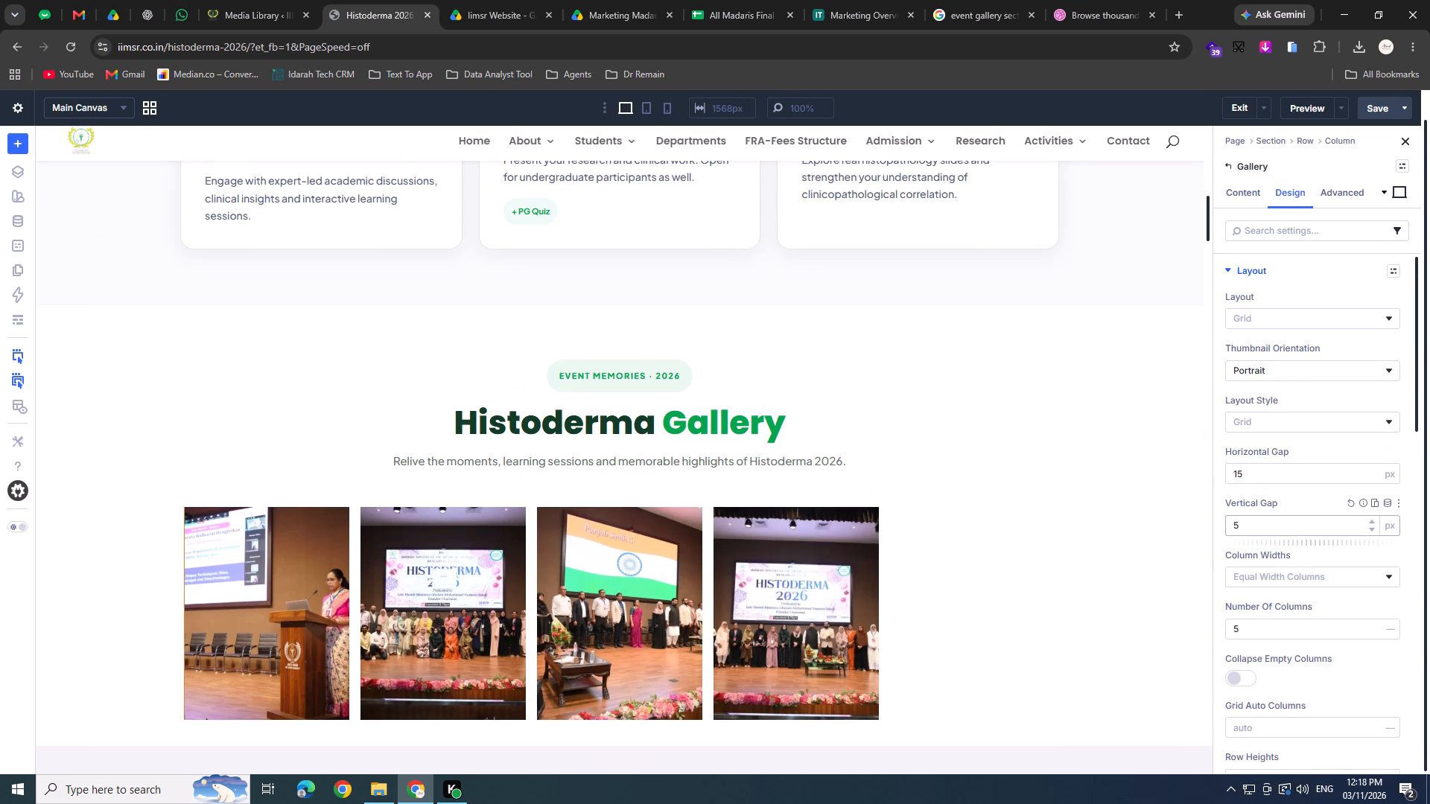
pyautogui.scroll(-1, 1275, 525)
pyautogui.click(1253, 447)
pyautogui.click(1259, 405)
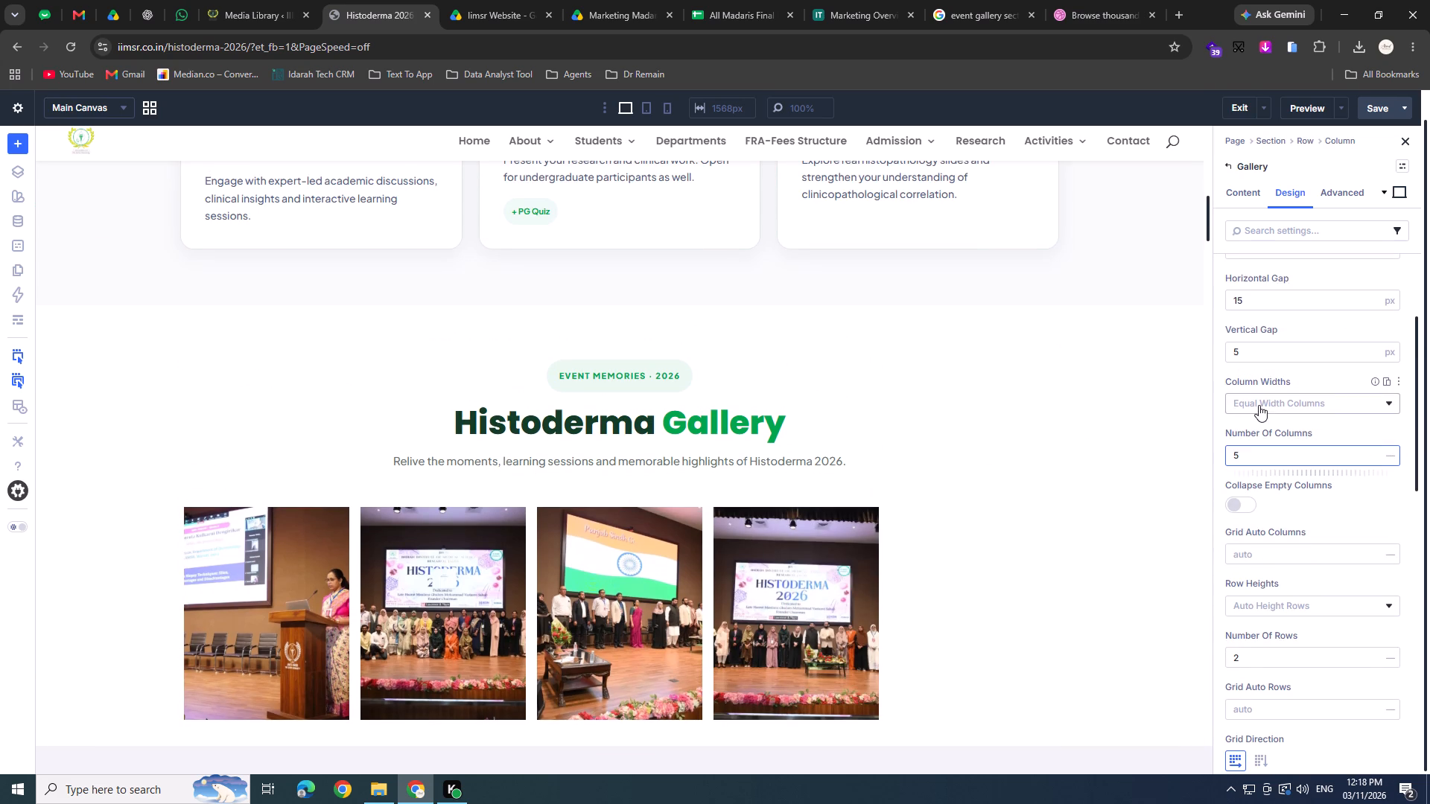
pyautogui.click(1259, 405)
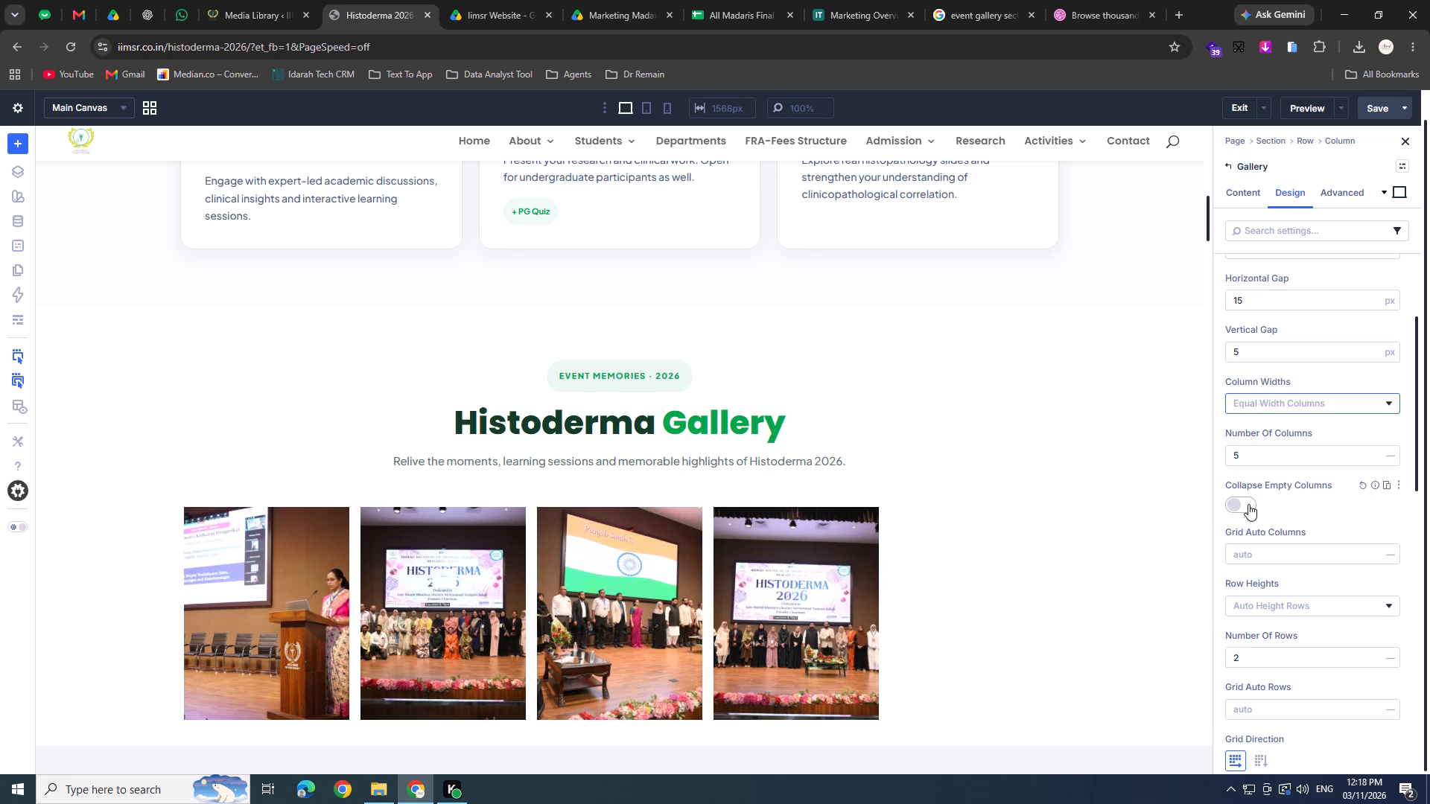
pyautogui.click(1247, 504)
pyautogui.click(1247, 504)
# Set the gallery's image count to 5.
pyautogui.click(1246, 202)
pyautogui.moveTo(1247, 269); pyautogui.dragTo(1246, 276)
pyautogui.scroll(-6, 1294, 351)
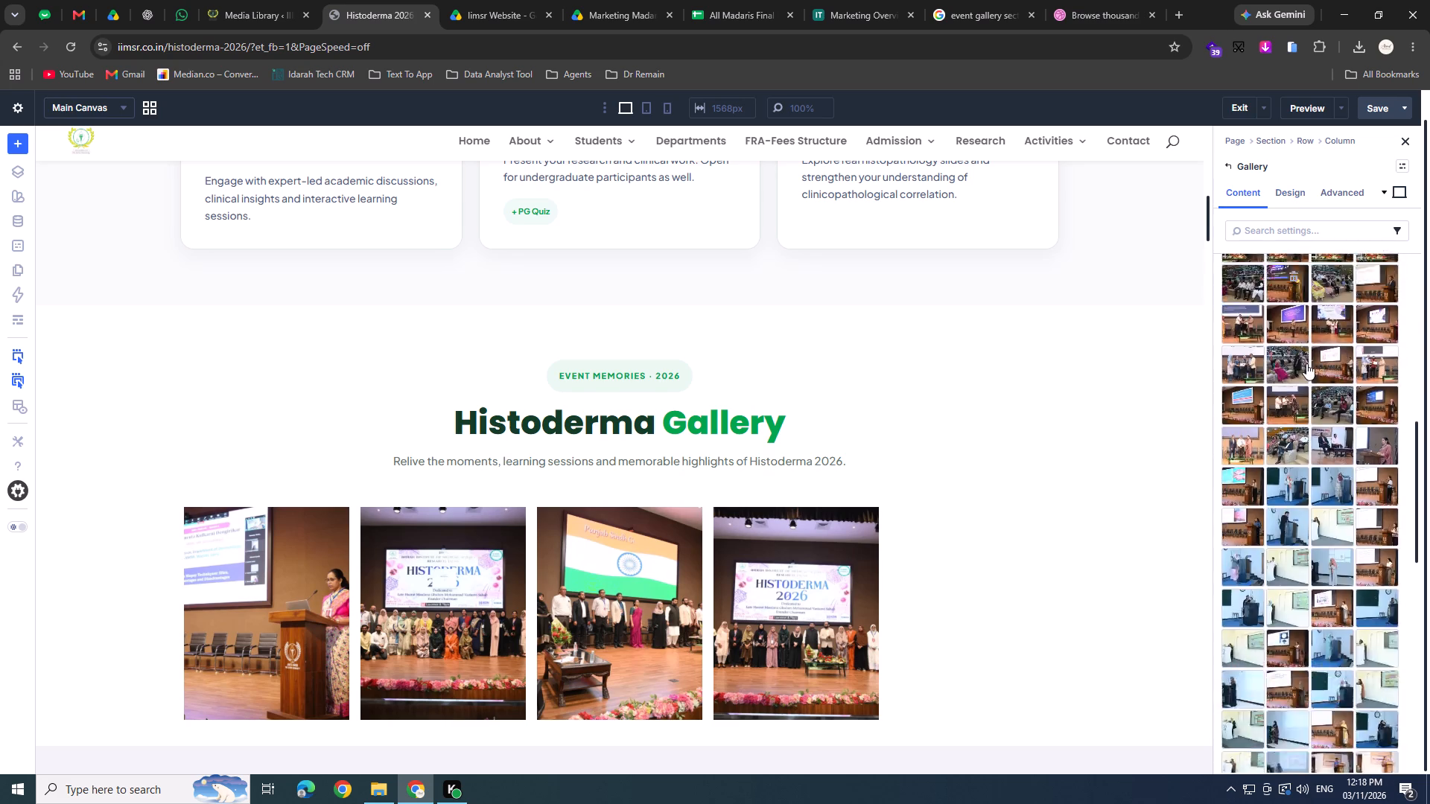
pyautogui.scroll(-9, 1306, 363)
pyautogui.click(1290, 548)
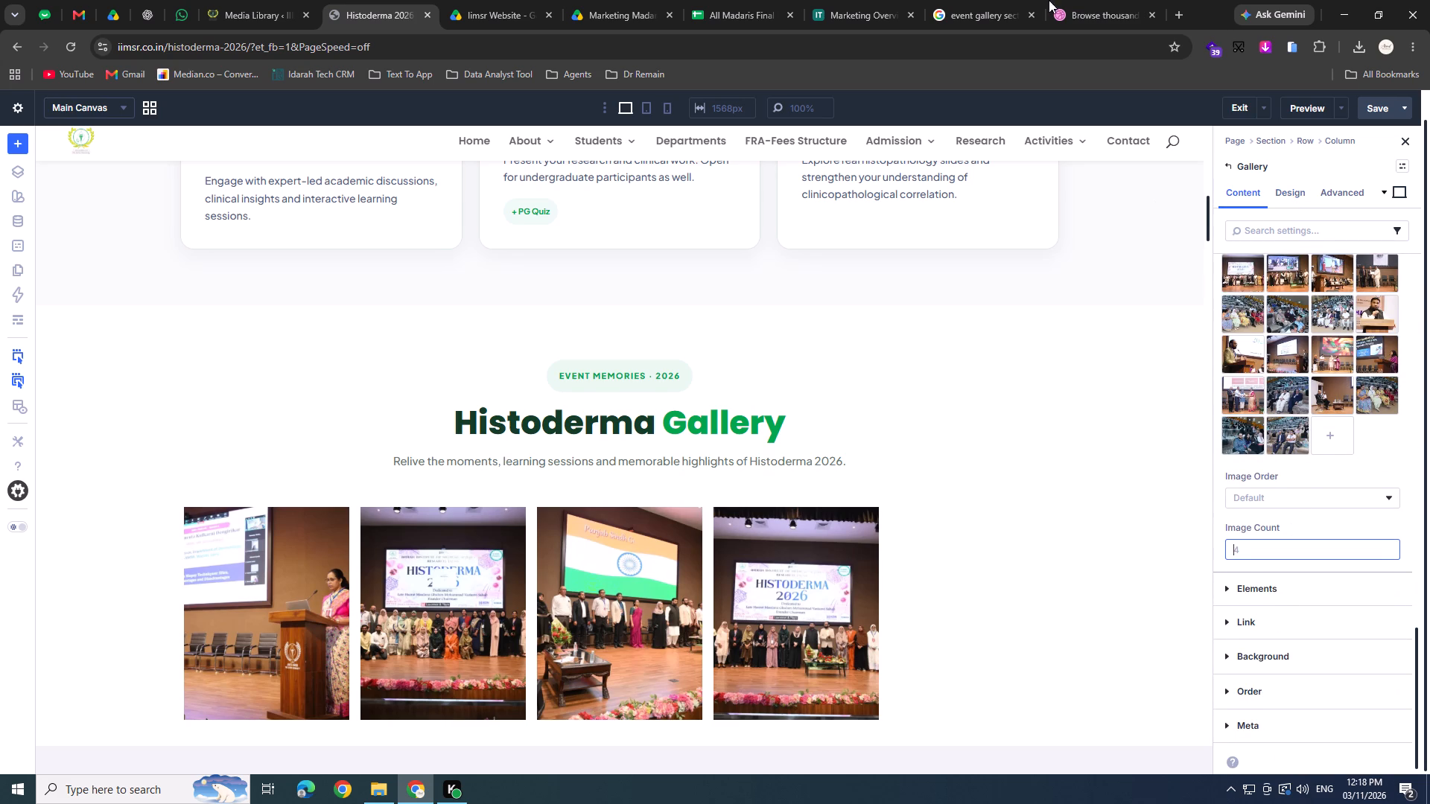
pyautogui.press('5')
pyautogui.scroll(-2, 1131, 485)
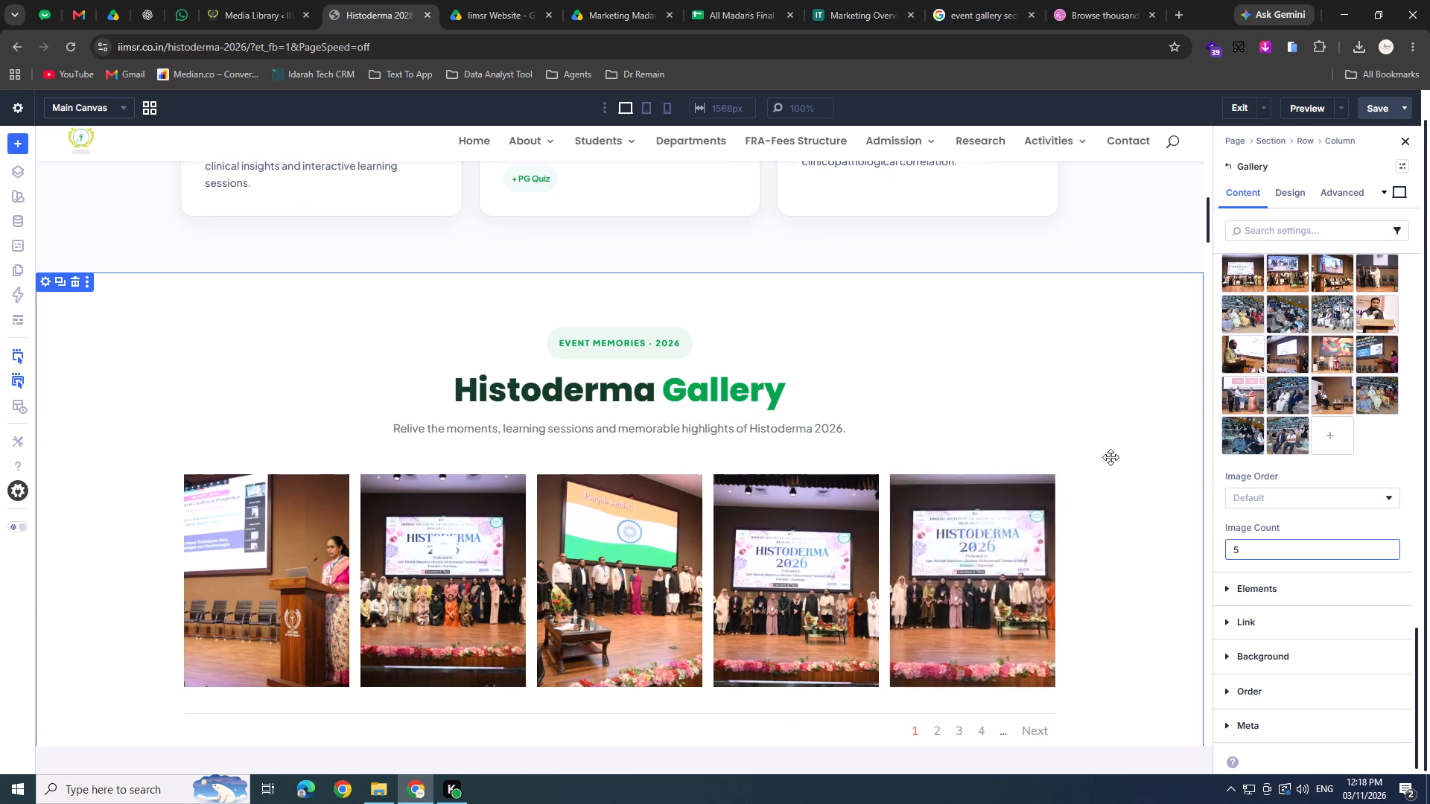
# Set the gallery's image count to 142 and look through the resulting photo grid.
pyautogui.hotkey('ctrl', 'a')
pyautogui.write('142')
pyautogui.scroll(-3, 1035, 363)
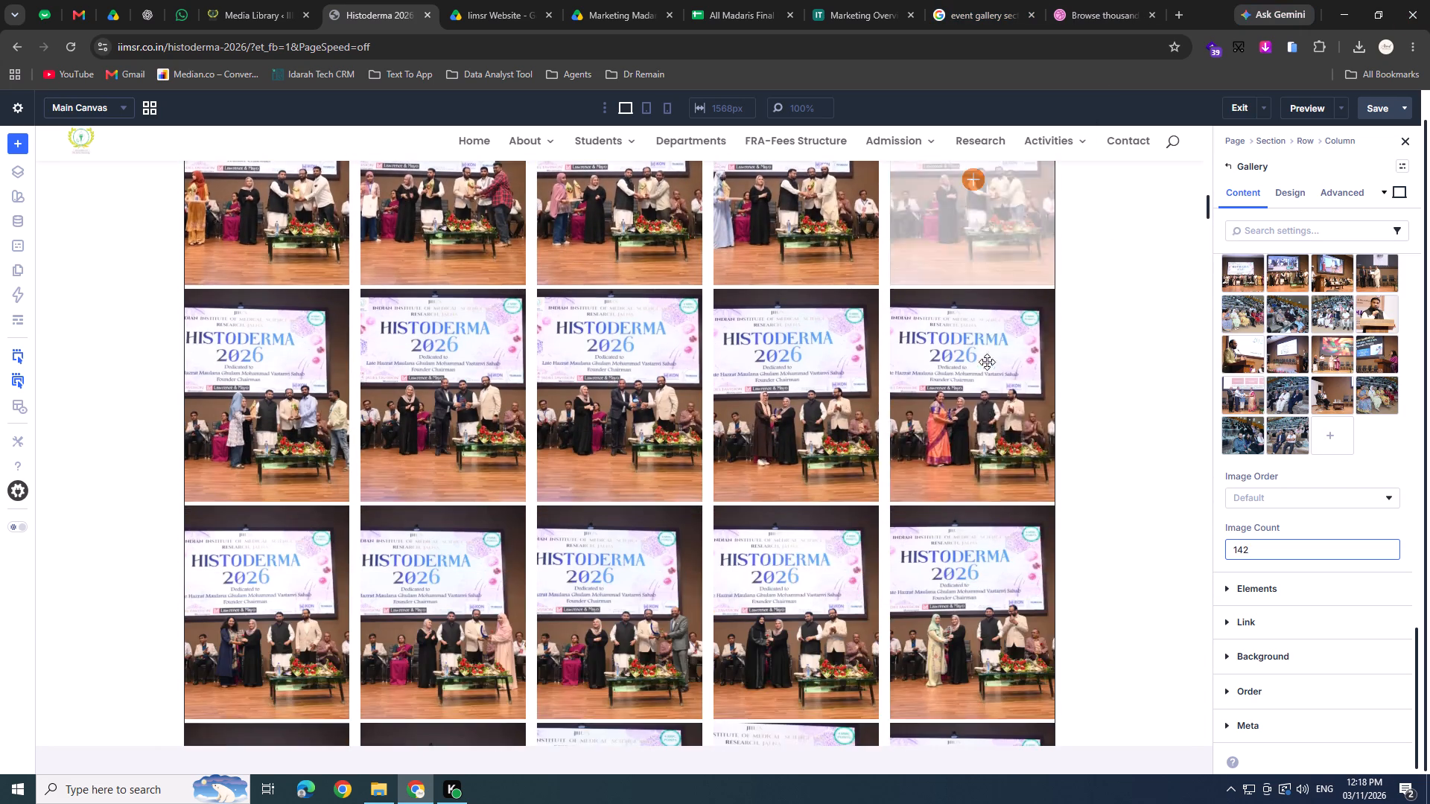
pyautogui.scroll(-8, 958, 342)
pyautogui.scroll(-2, 982, 407)
pyautogui.scroll(11, 982, 403)
pyautogui.scroll(4, 1002, 476)
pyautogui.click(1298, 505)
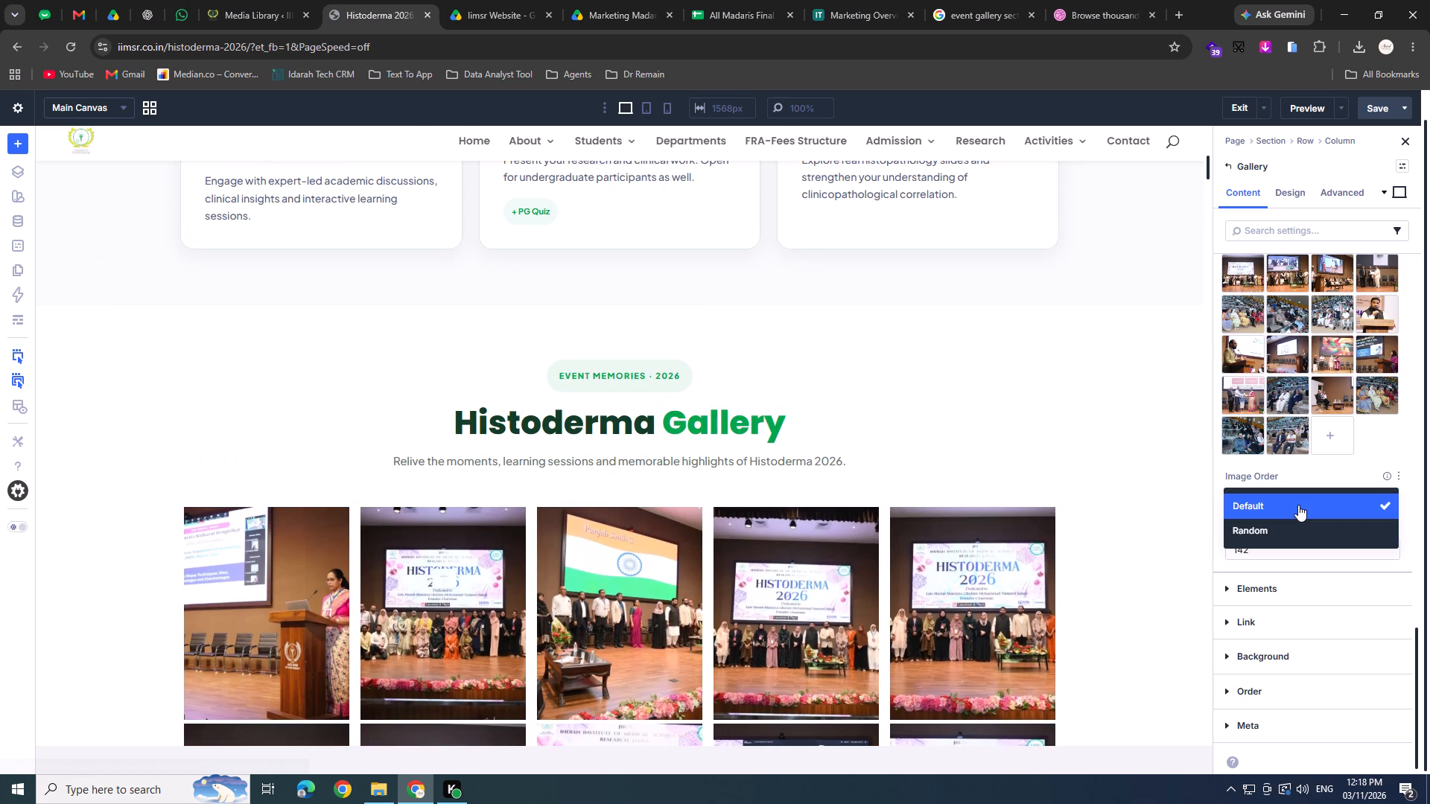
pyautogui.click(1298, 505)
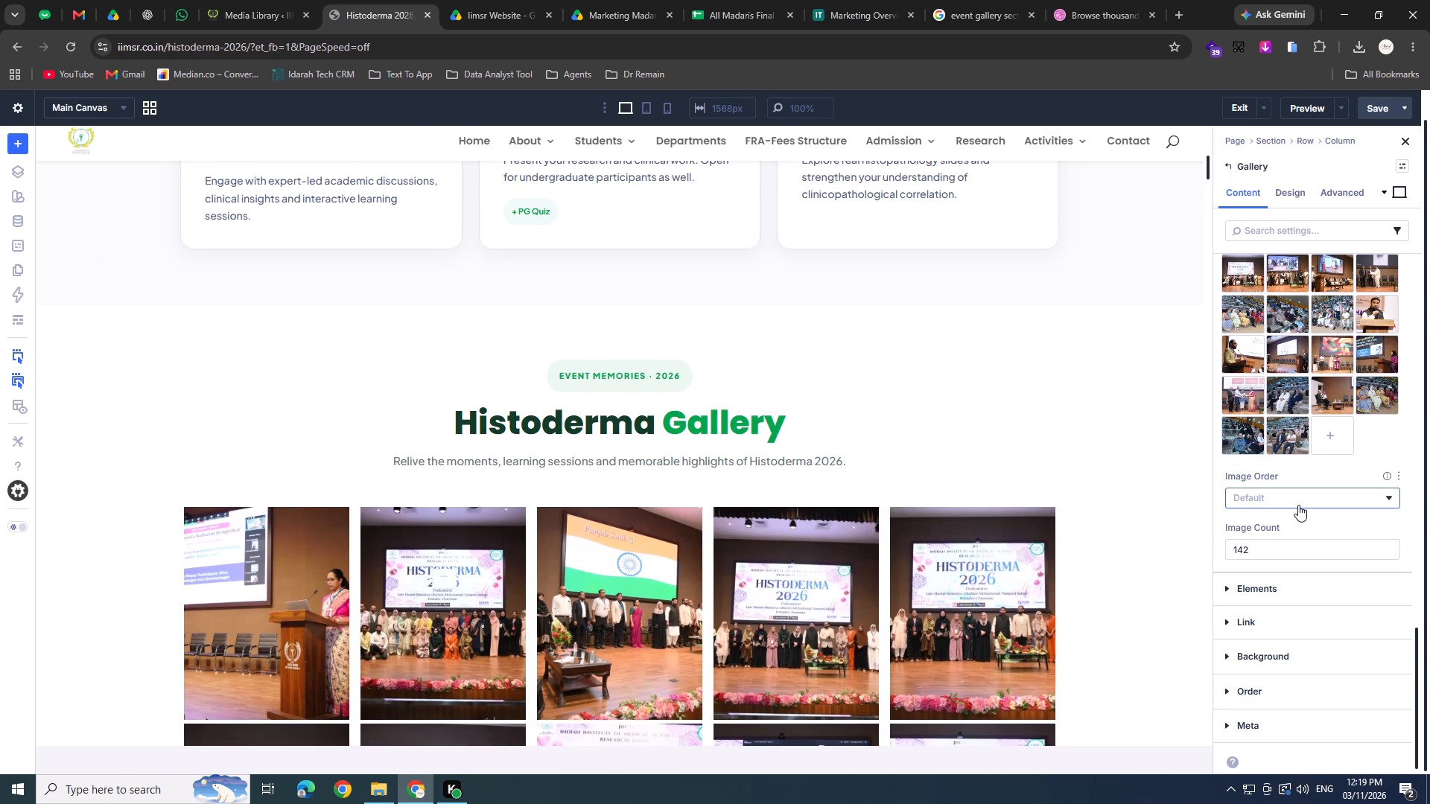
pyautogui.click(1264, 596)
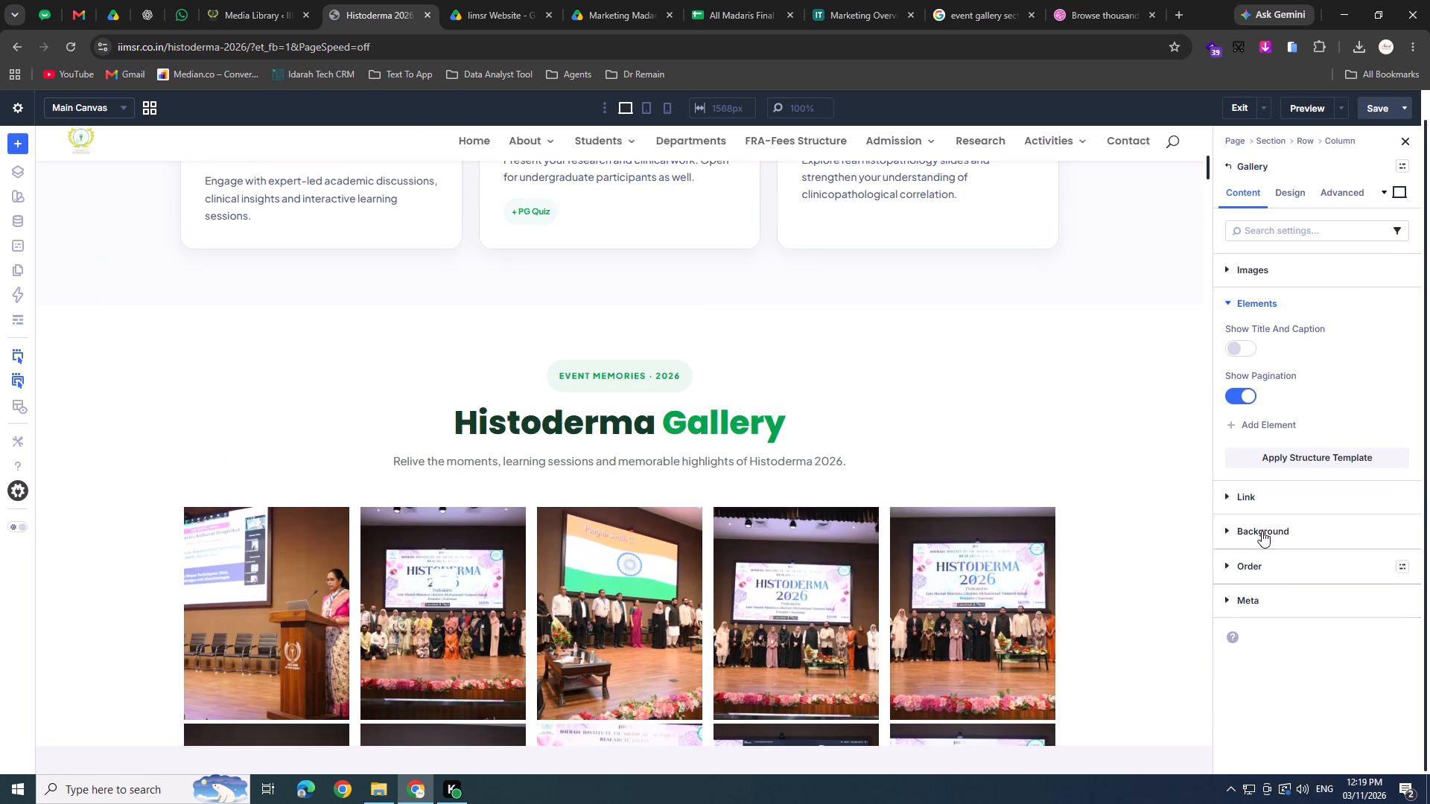
# Set the gallery grid's number of rows to 1 and check the photo grid.
pyautogui.click(1300, 200)
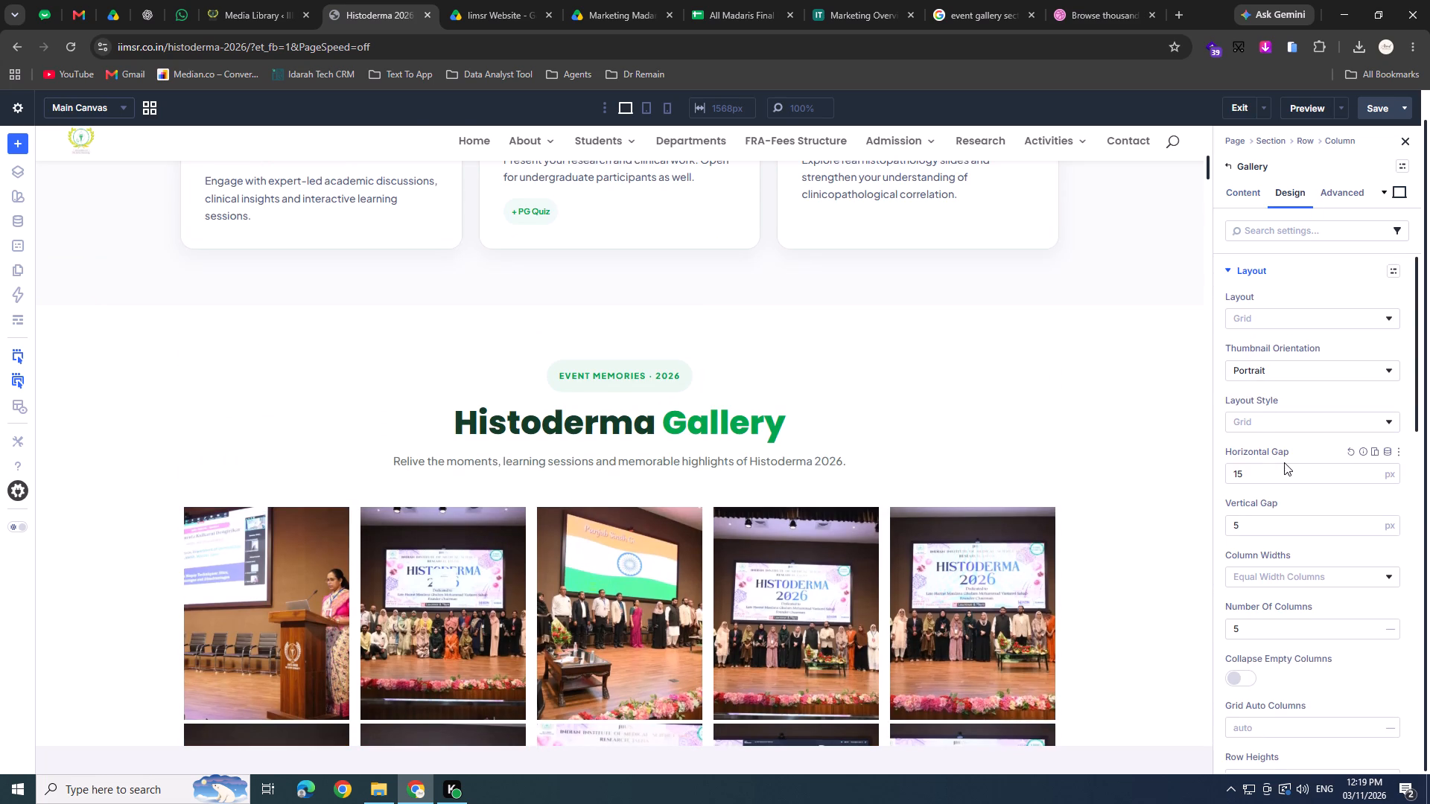
pyautogui.scroll(-1, 1283, 485)
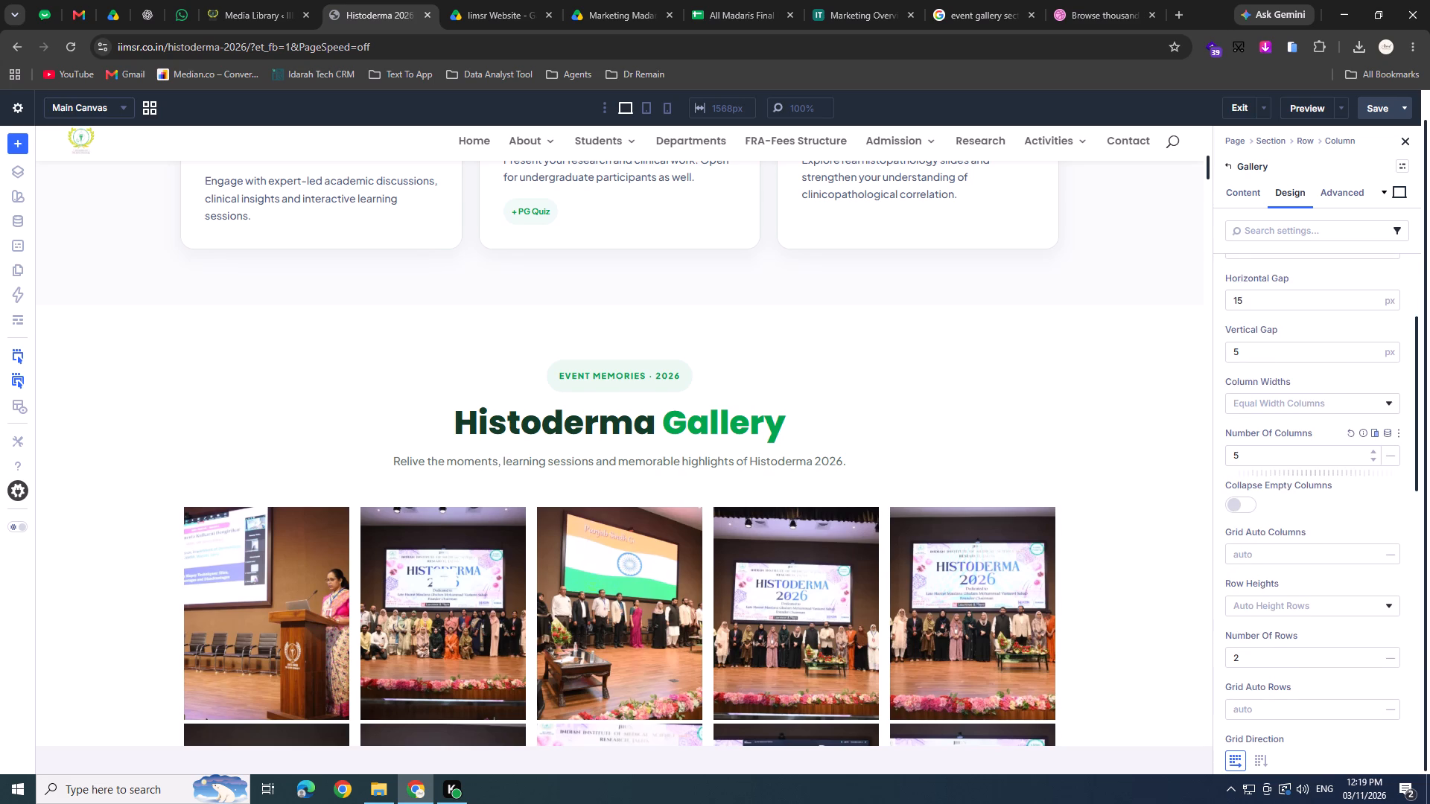
pyautogui.click(1259, 451)
pyautogui.scroll(-2, 1258, 503)
pyautogui.click(1251, 310)
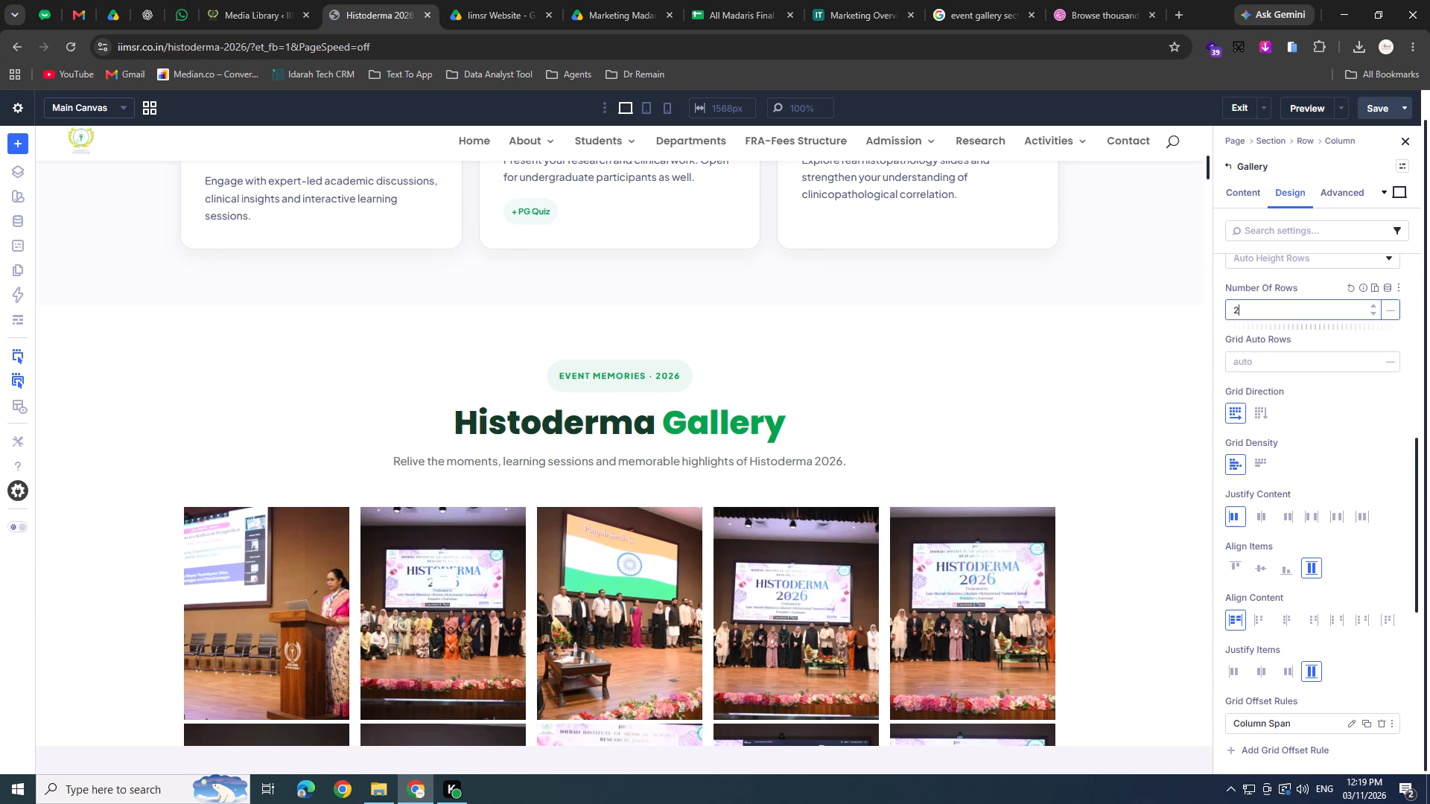
pyautogui.hotkey('ctrl', 'a')
pyautogui.press('1')
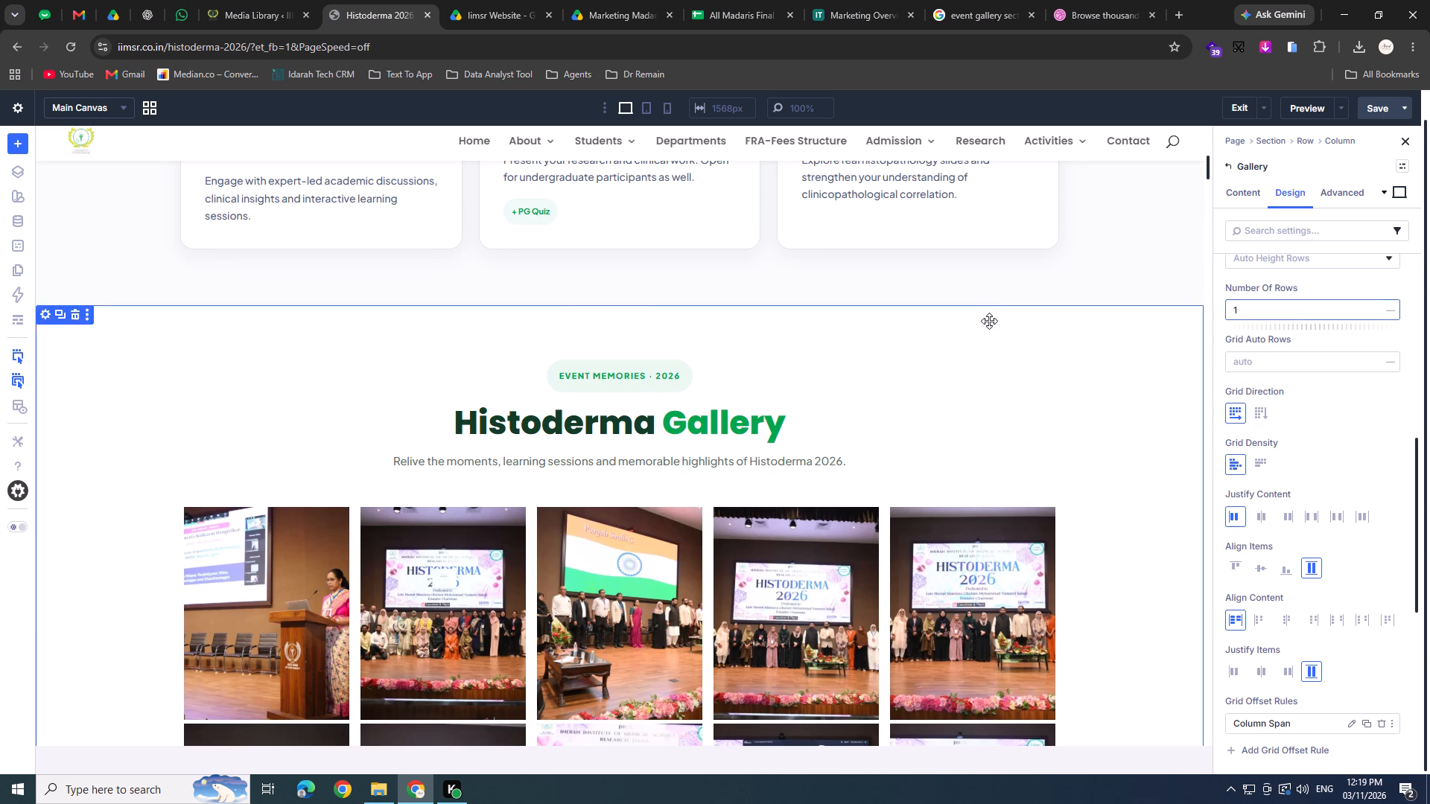
pyautogui.scroll(-3, 982, 350)
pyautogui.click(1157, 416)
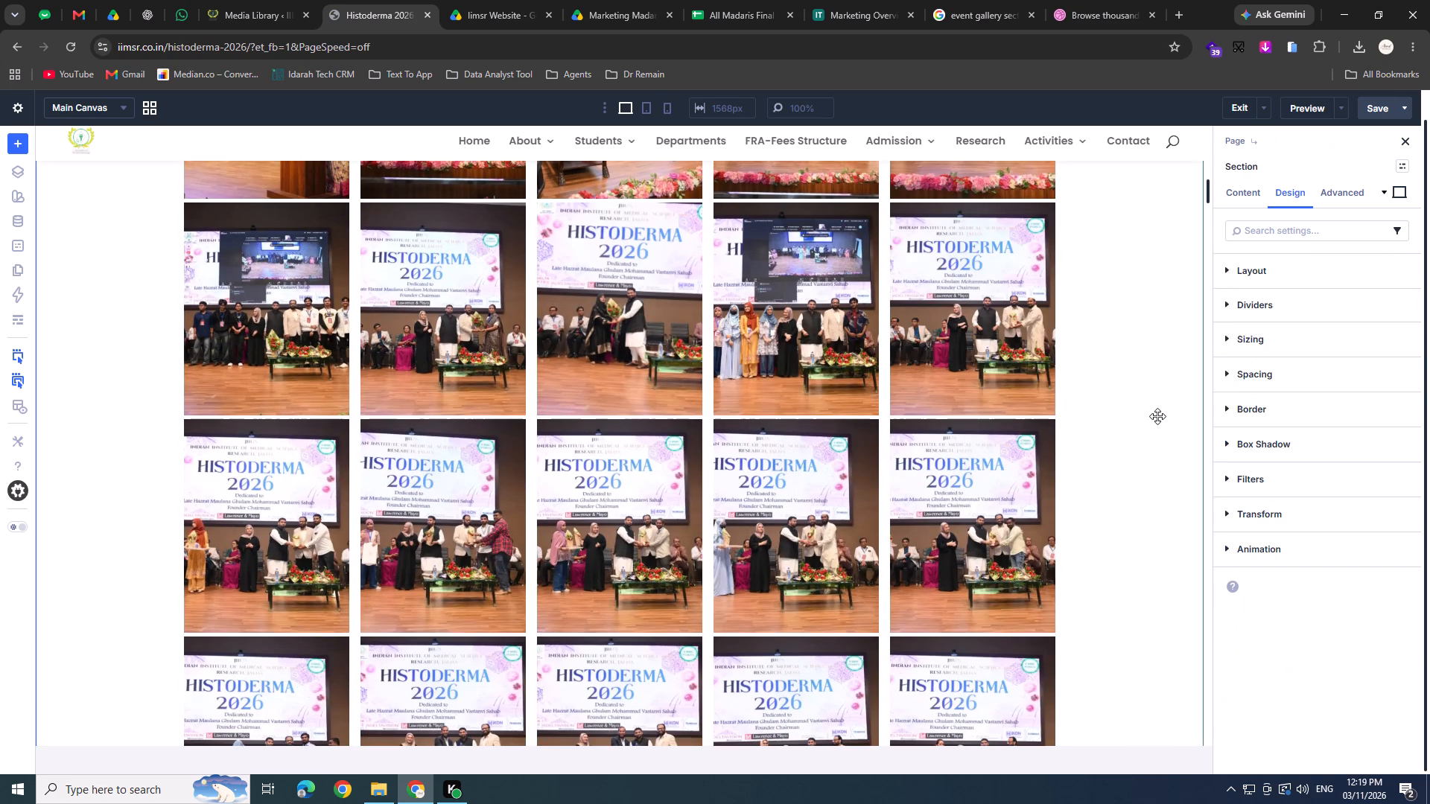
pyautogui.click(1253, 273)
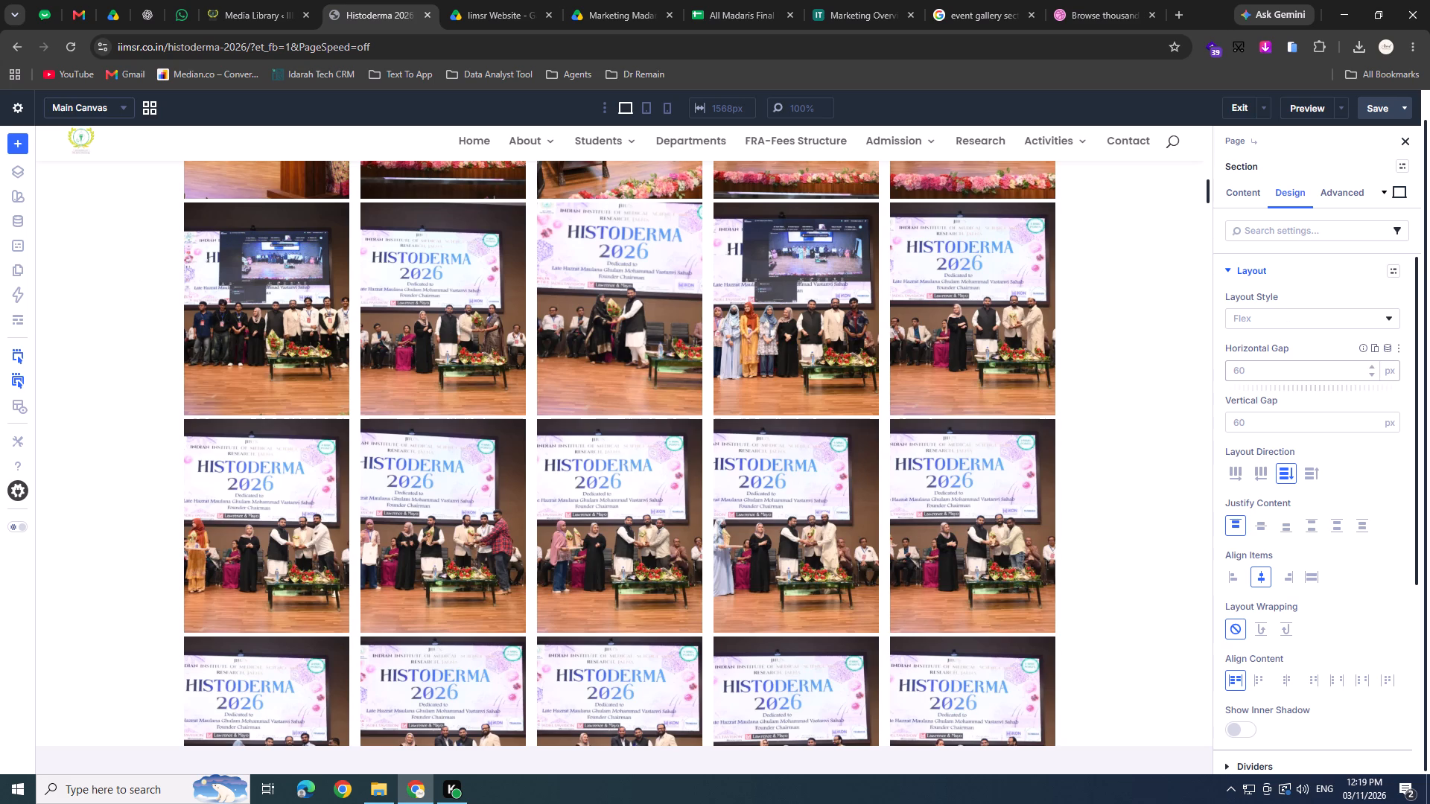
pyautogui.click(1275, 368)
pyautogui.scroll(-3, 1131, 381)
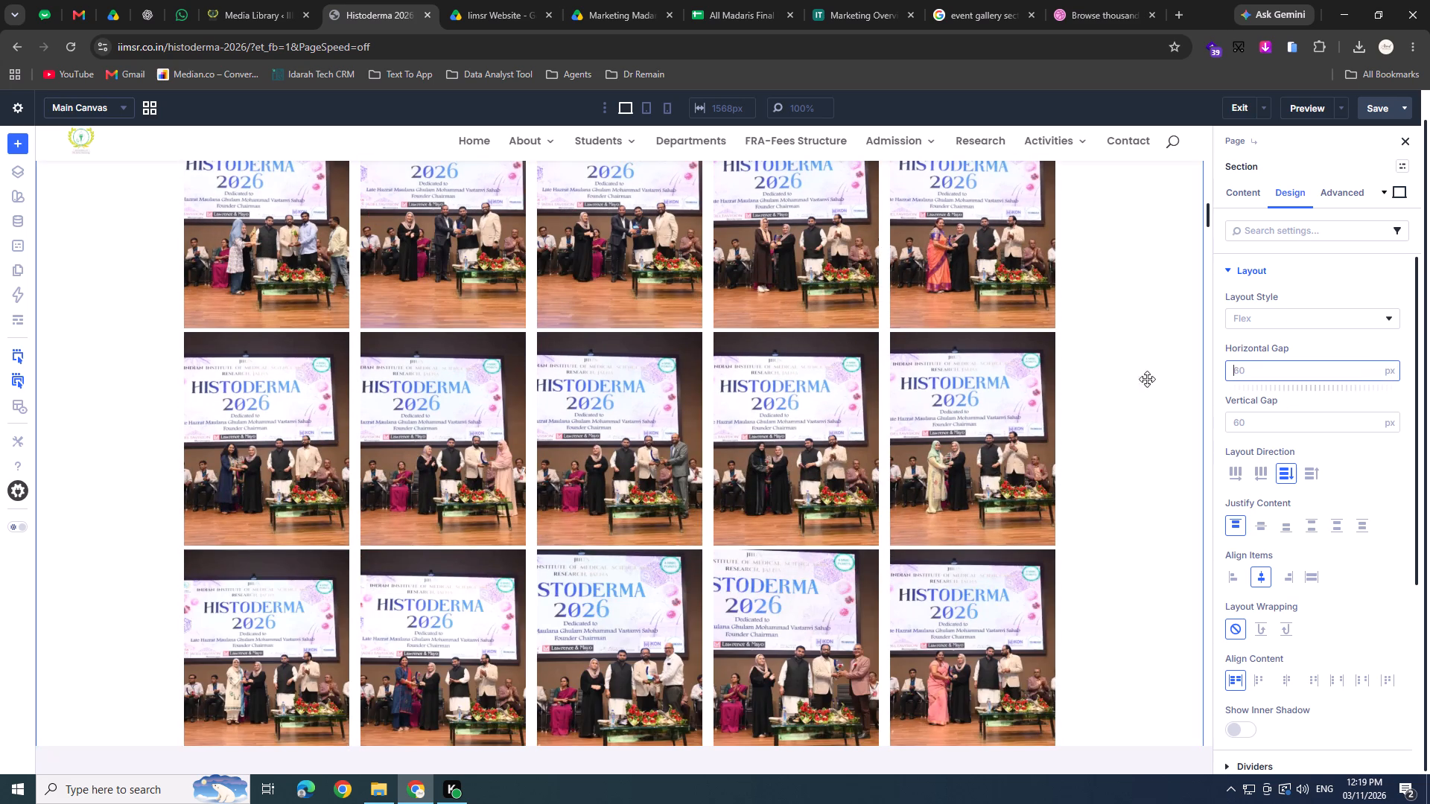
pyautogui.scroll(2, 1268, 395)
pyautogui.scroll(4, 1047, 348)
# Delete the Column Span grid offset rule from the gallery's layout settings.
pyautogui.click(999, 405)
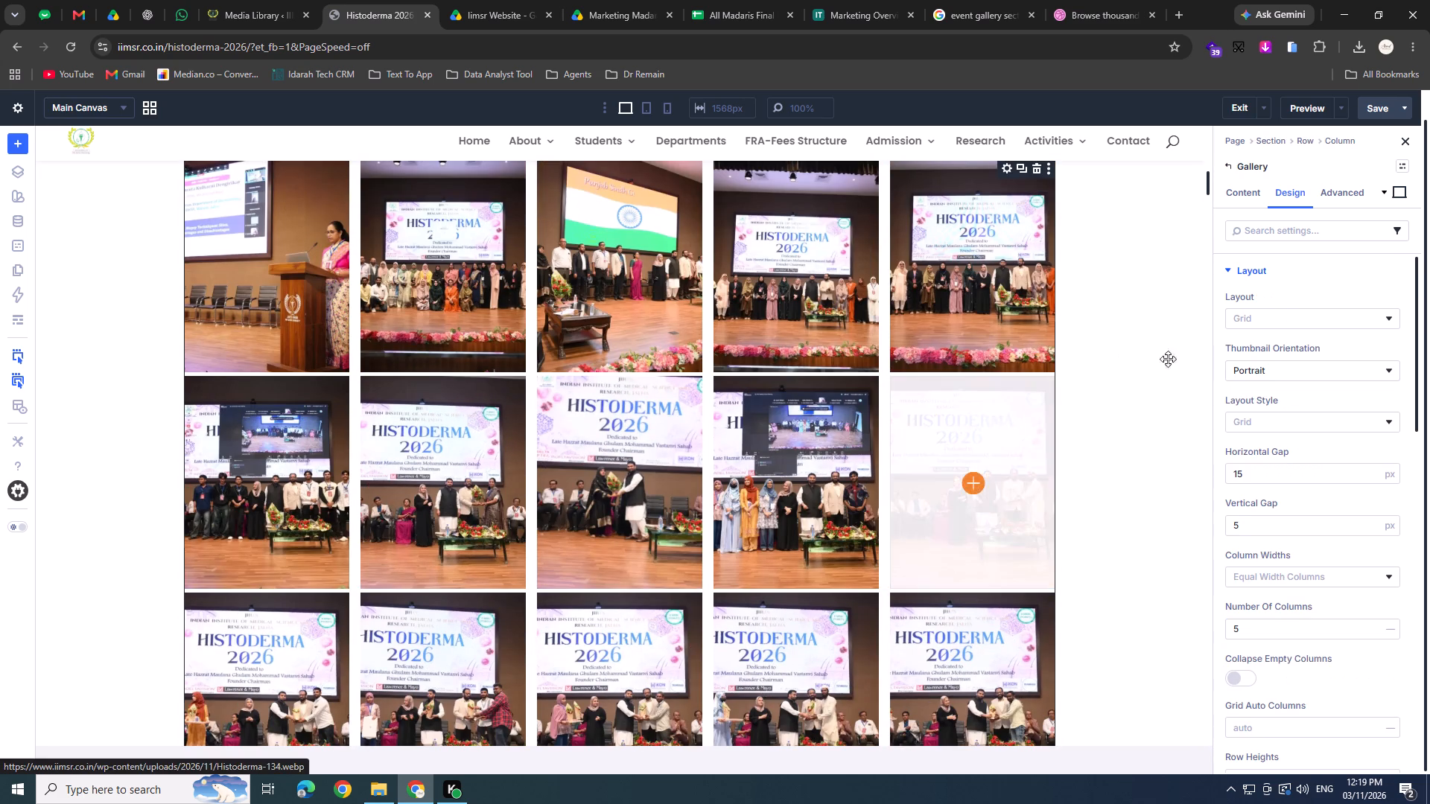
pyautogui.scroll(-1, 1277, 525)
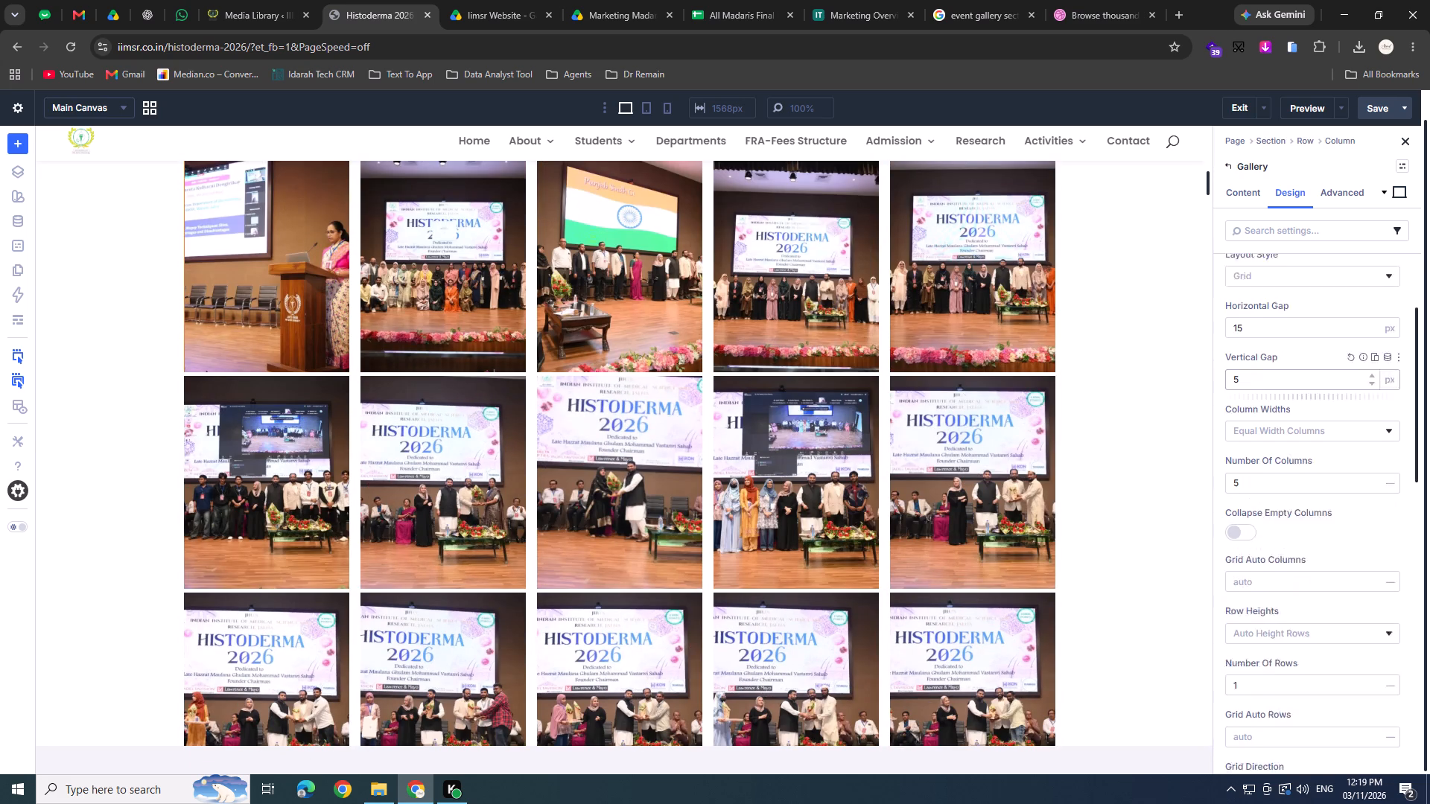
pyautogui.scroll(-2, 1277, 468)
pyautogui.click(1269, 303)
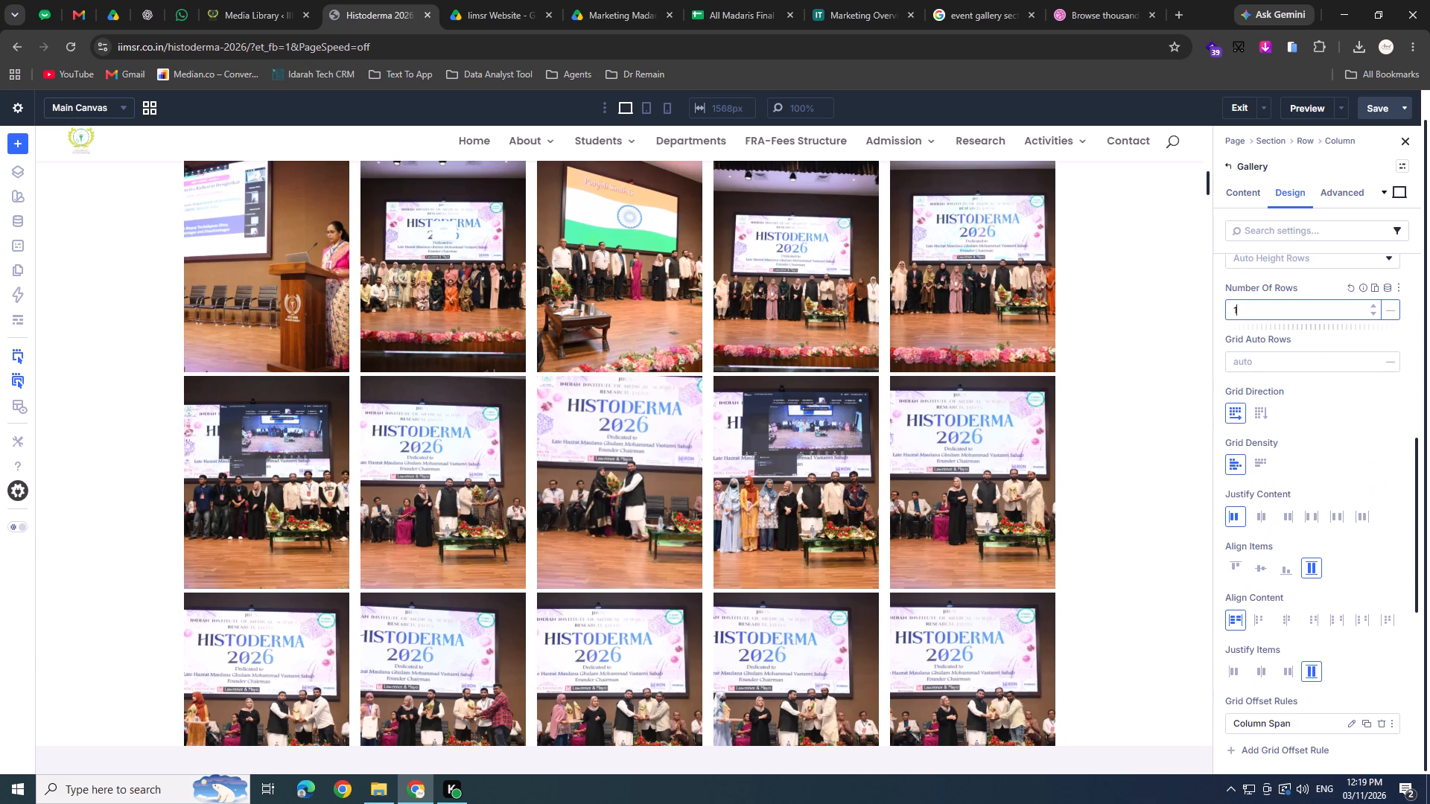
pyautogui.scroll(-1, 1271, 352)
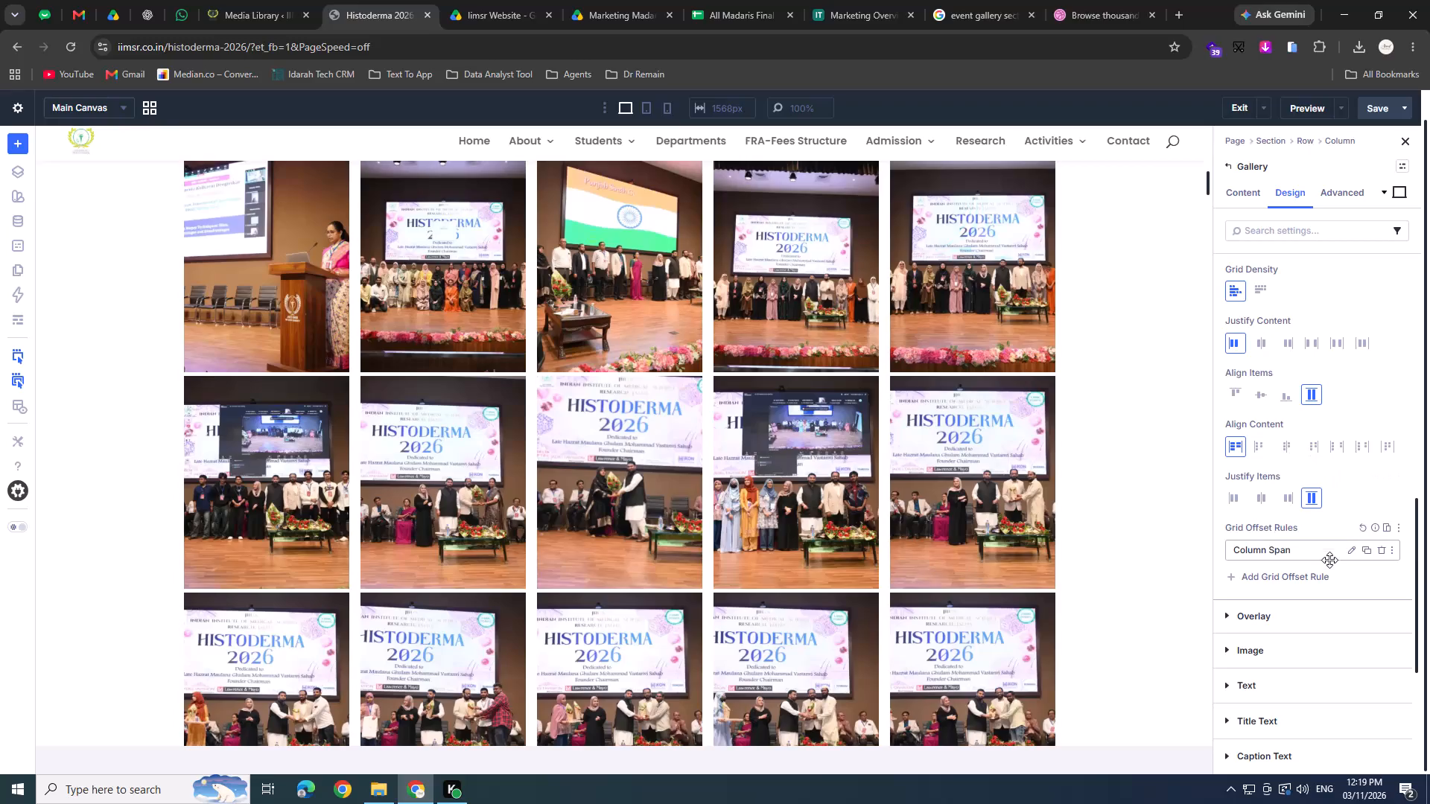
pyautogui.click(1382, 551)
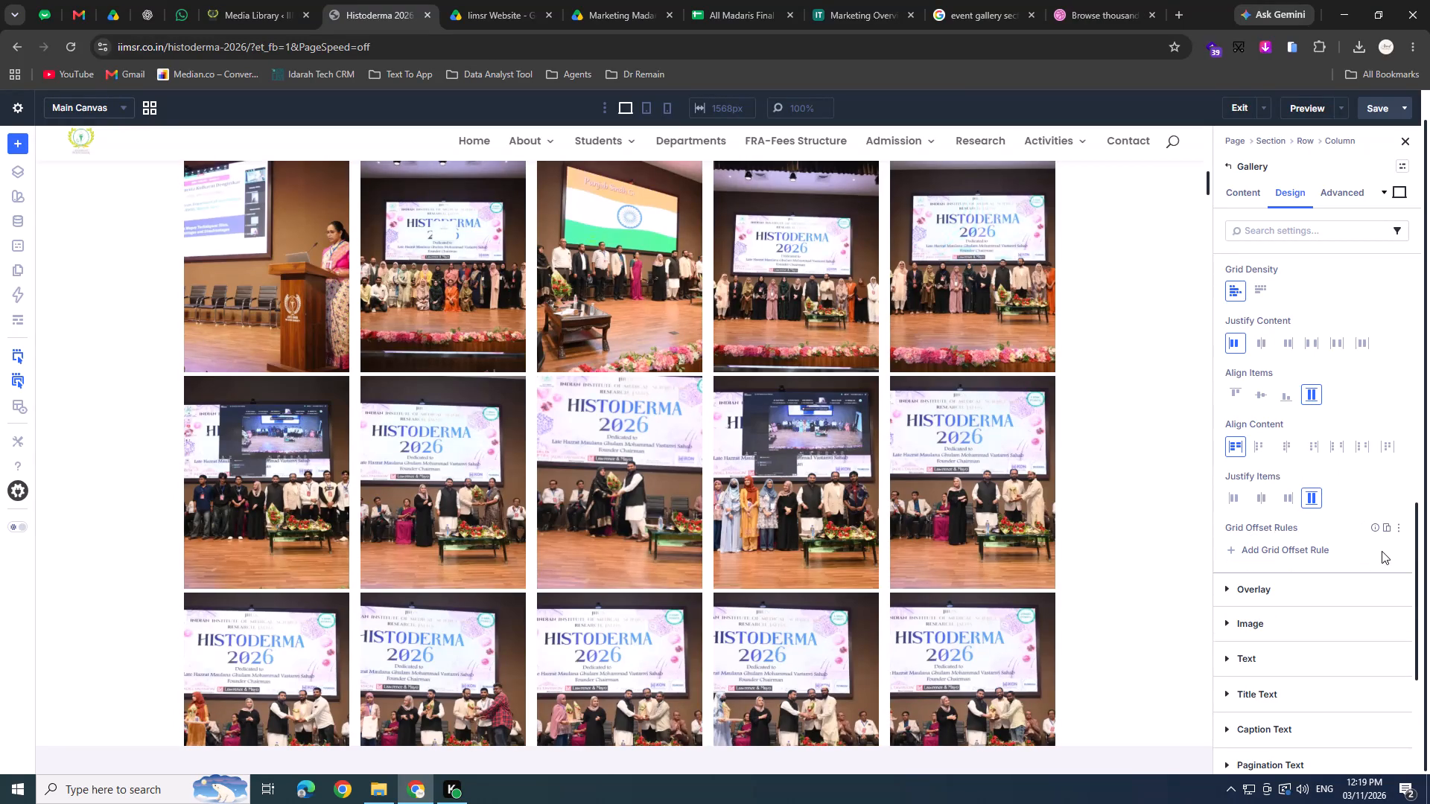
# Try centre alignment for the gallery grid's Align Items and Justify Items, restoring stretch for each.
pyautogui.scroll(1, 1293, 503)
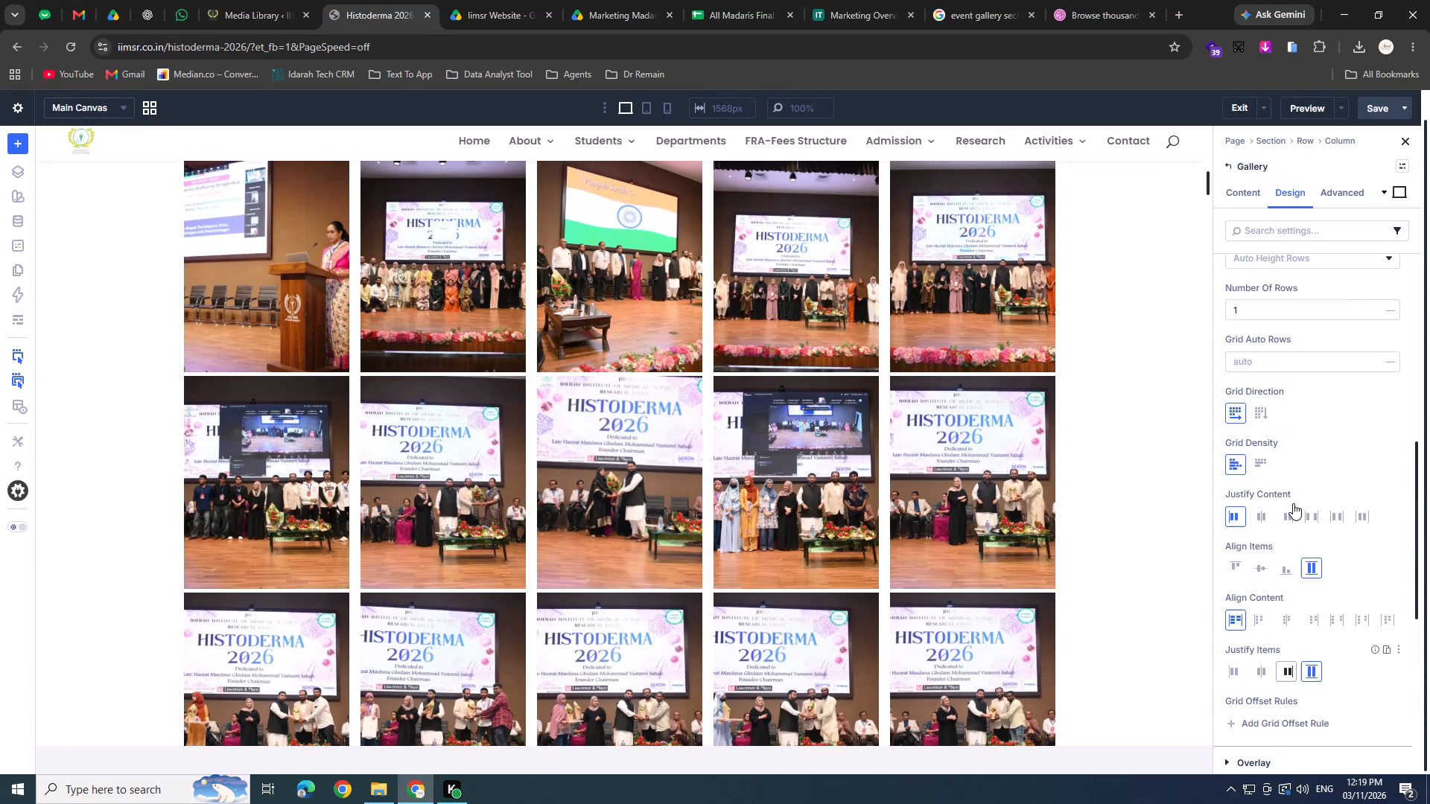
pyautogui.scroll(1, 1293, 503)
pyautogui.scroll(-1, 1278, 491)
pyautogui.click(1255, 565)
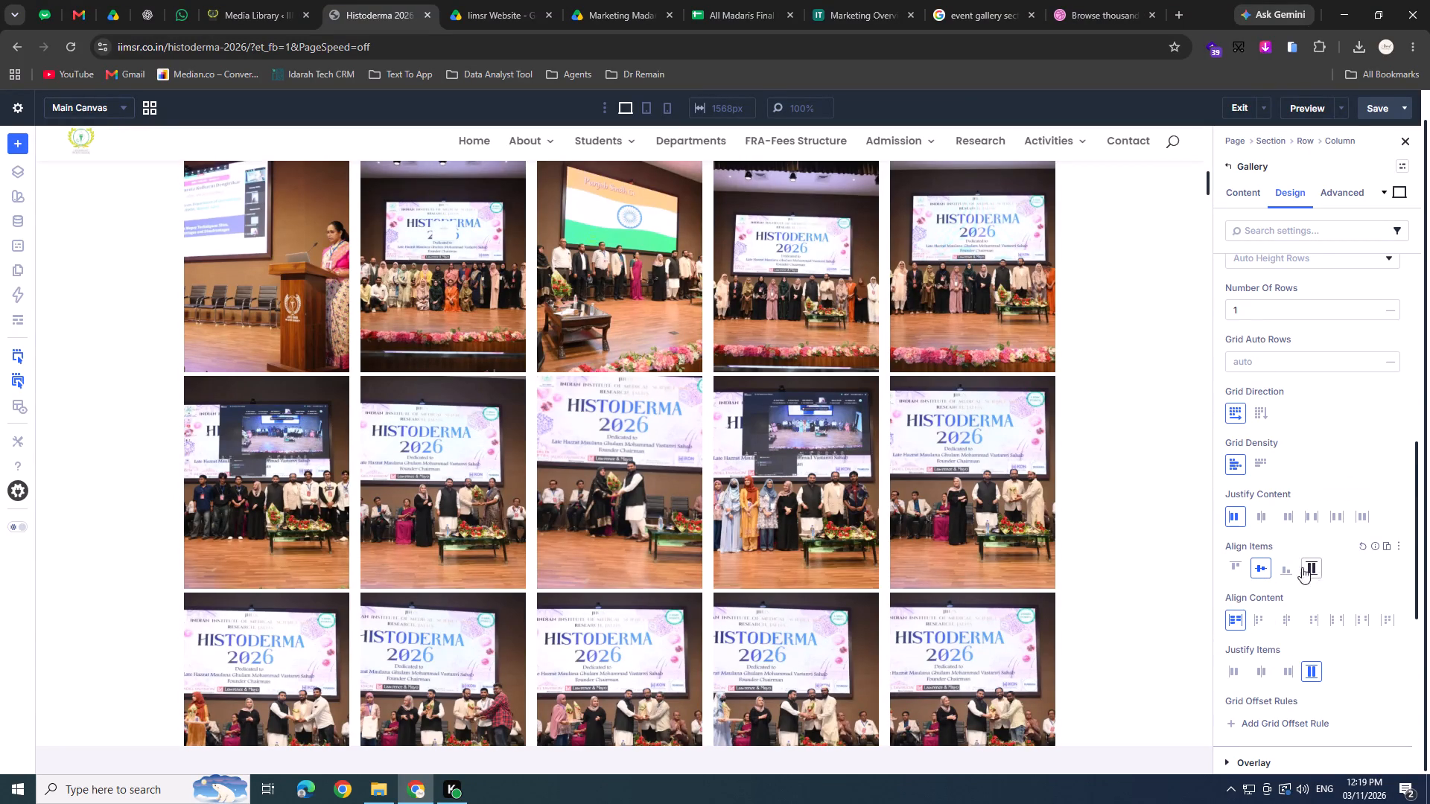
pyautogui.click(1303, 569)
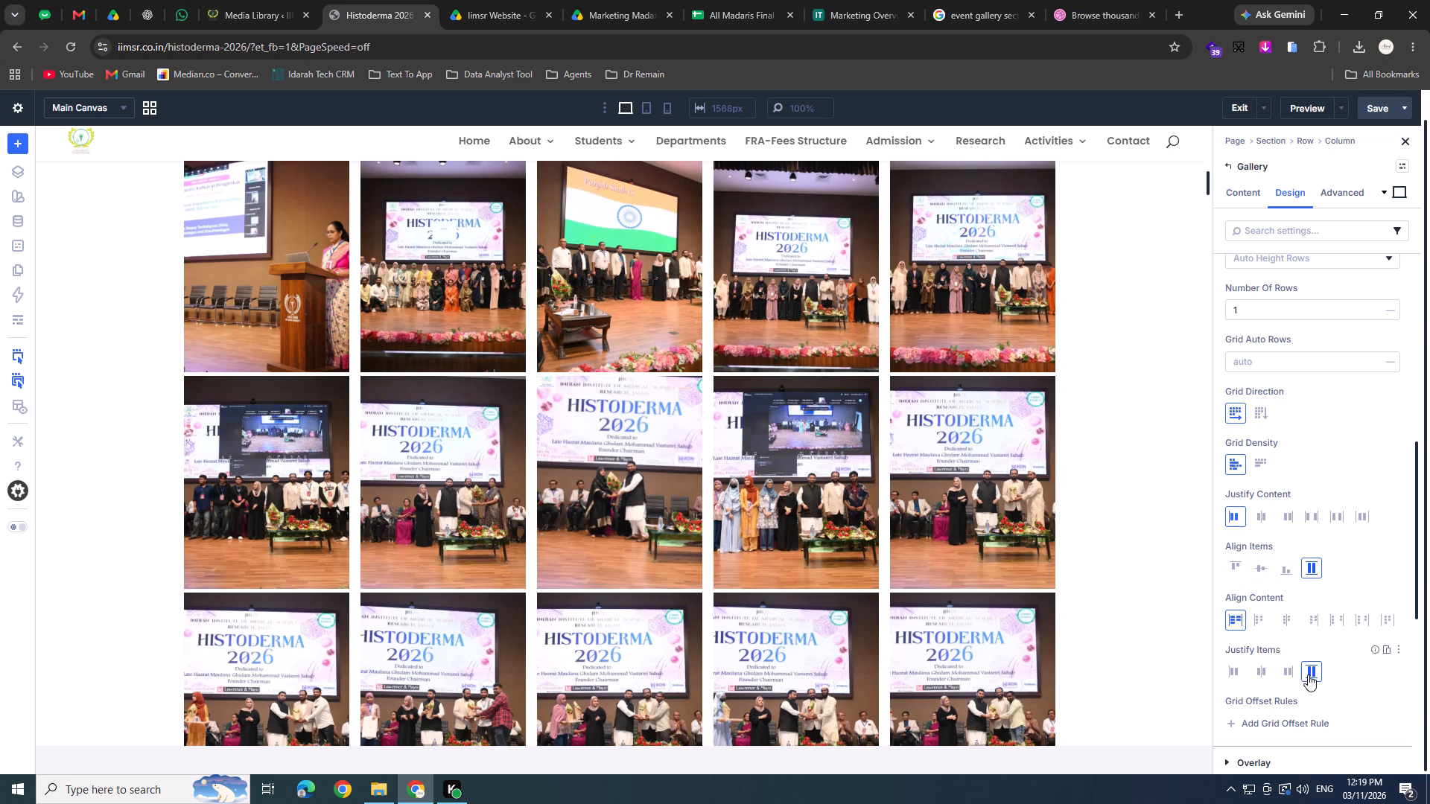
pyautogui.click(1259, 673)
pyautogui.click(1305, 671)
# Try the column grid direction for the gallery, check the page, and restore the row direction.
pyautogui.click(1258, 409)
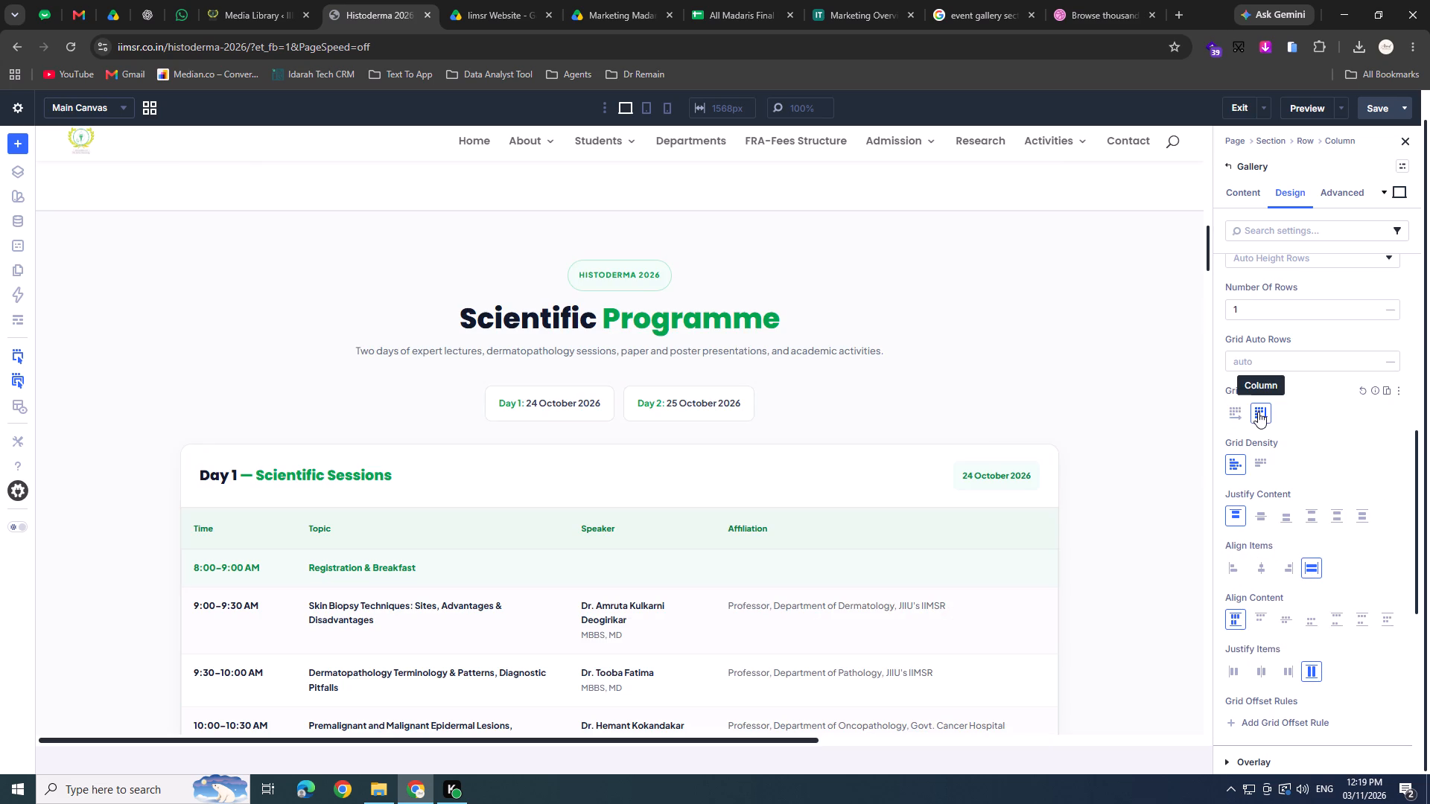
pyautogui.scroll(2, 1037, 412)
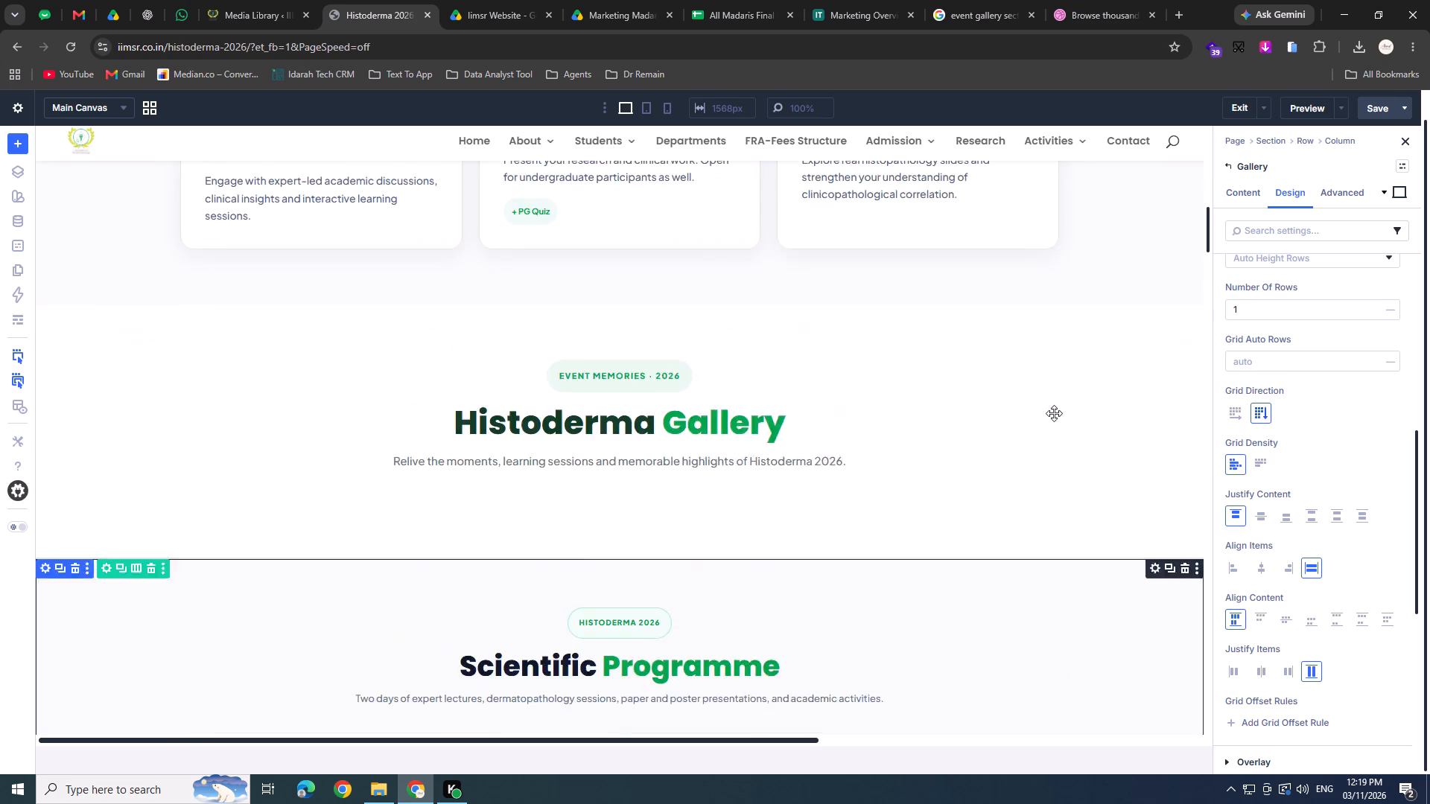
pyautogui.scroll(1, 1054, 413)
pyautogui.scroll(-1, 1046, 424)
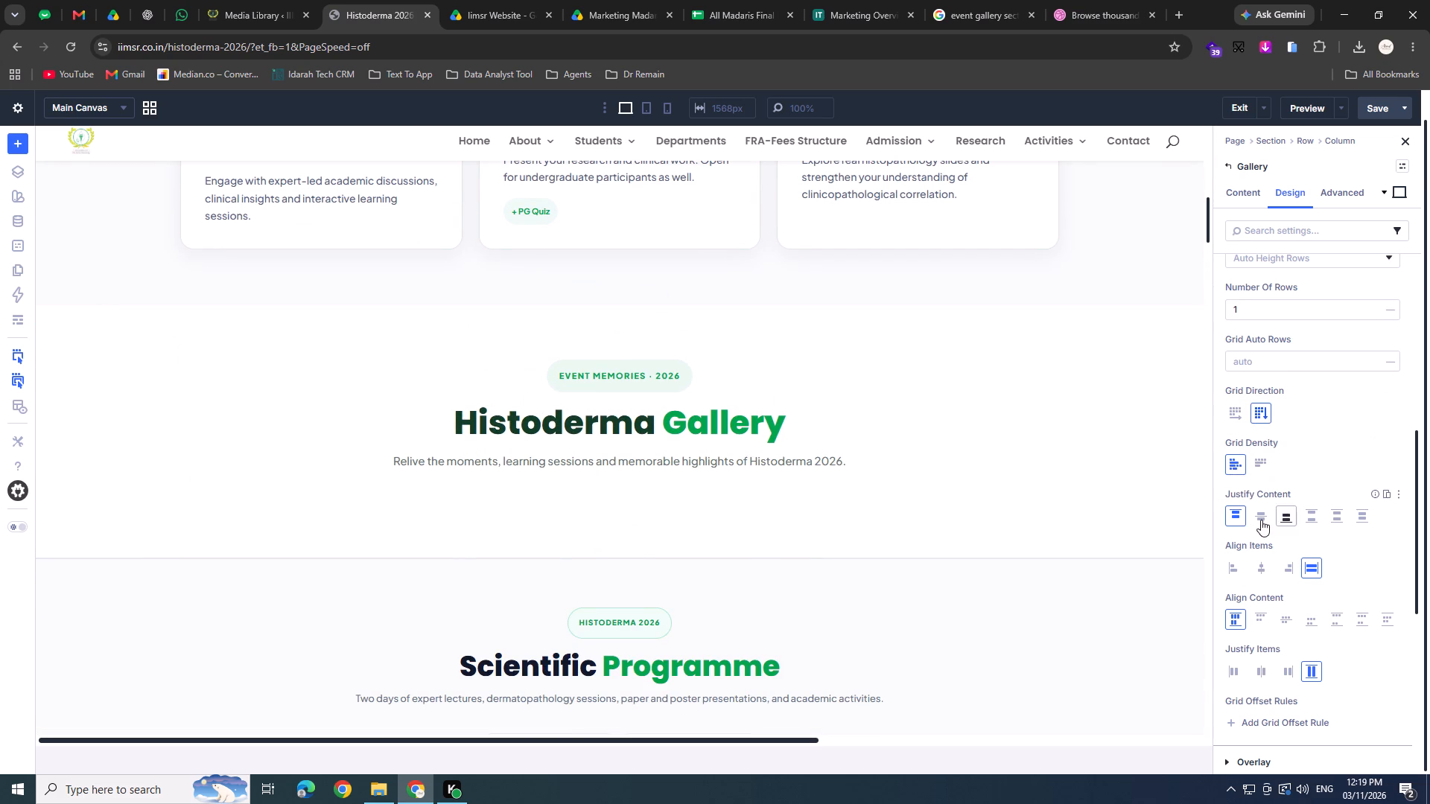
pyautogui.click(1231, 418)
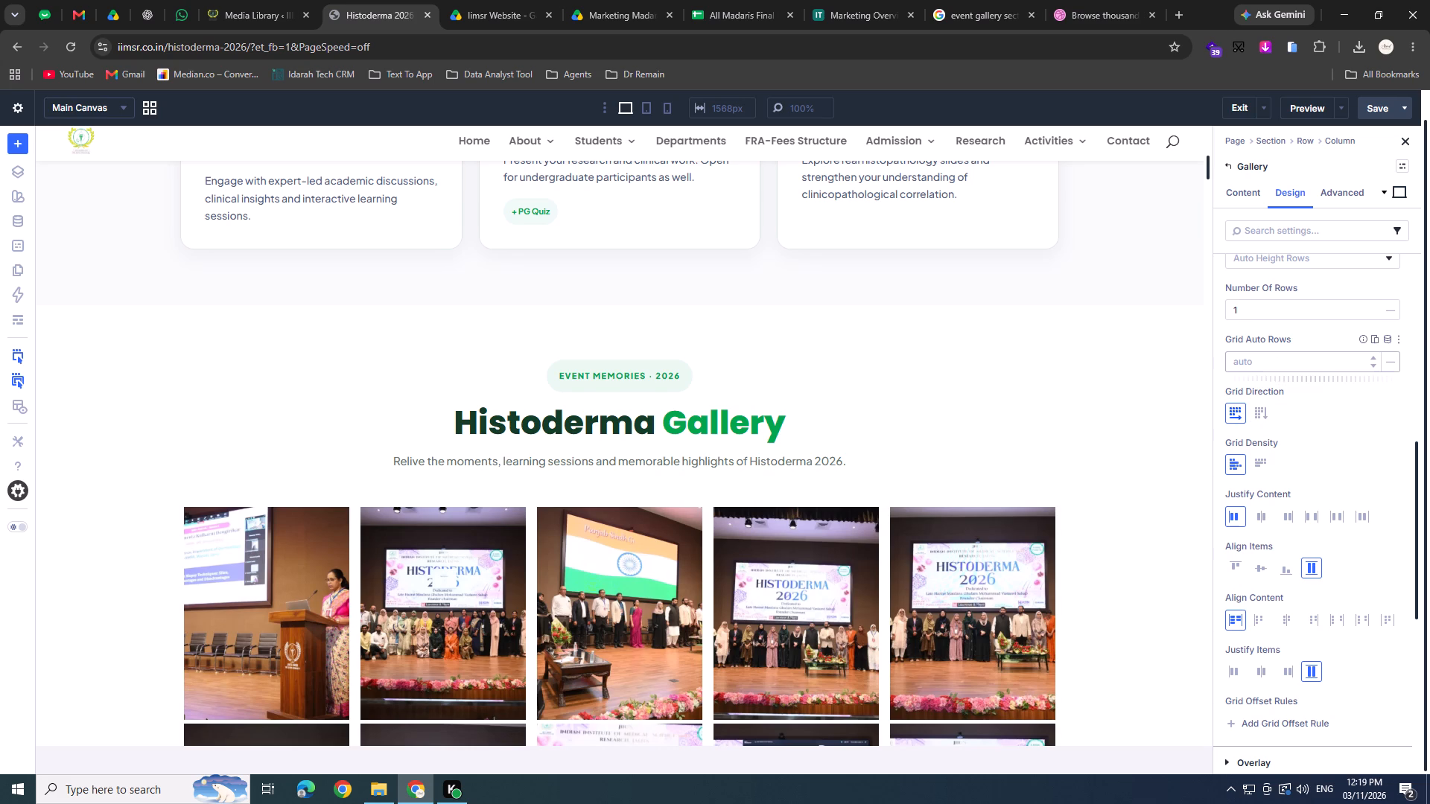
# Look through the gallery's overlay icon colour options and the global colour and font variables.
pyautogui.scroll(2, 1295, 381)
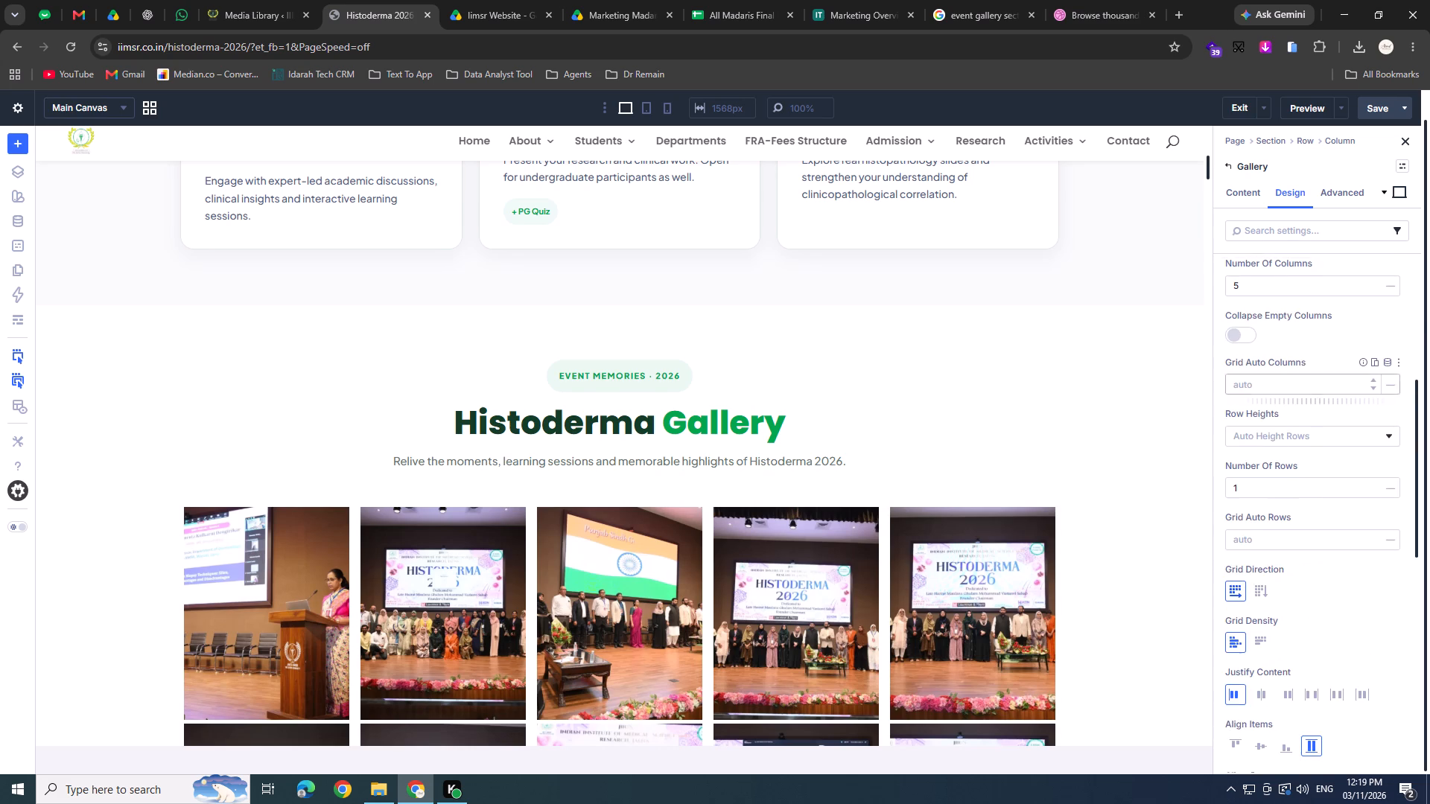
pyautogui.scroll(1, 1290, 385)
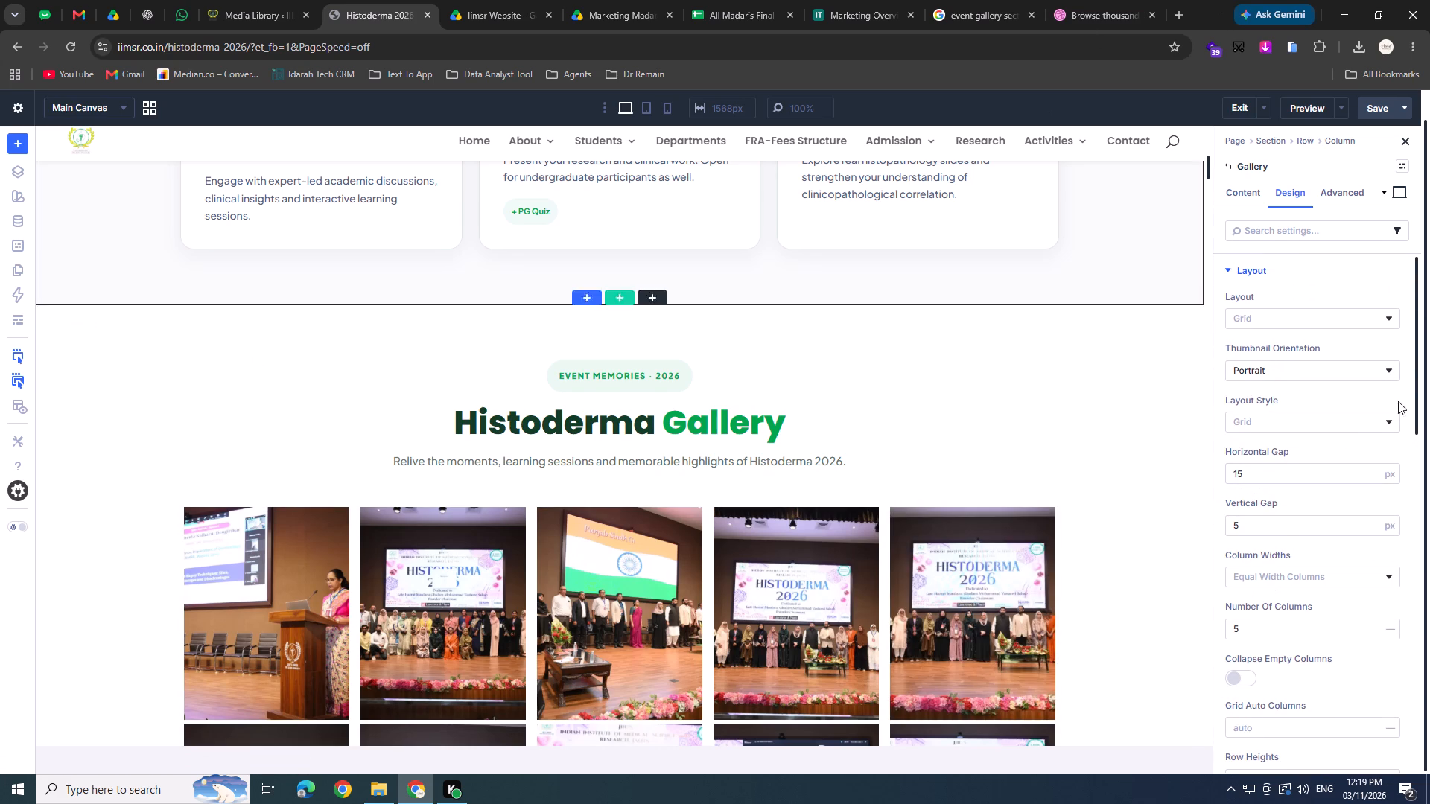
pyautogui.click(1291, 275)
pyautogui.click(1280, 301)
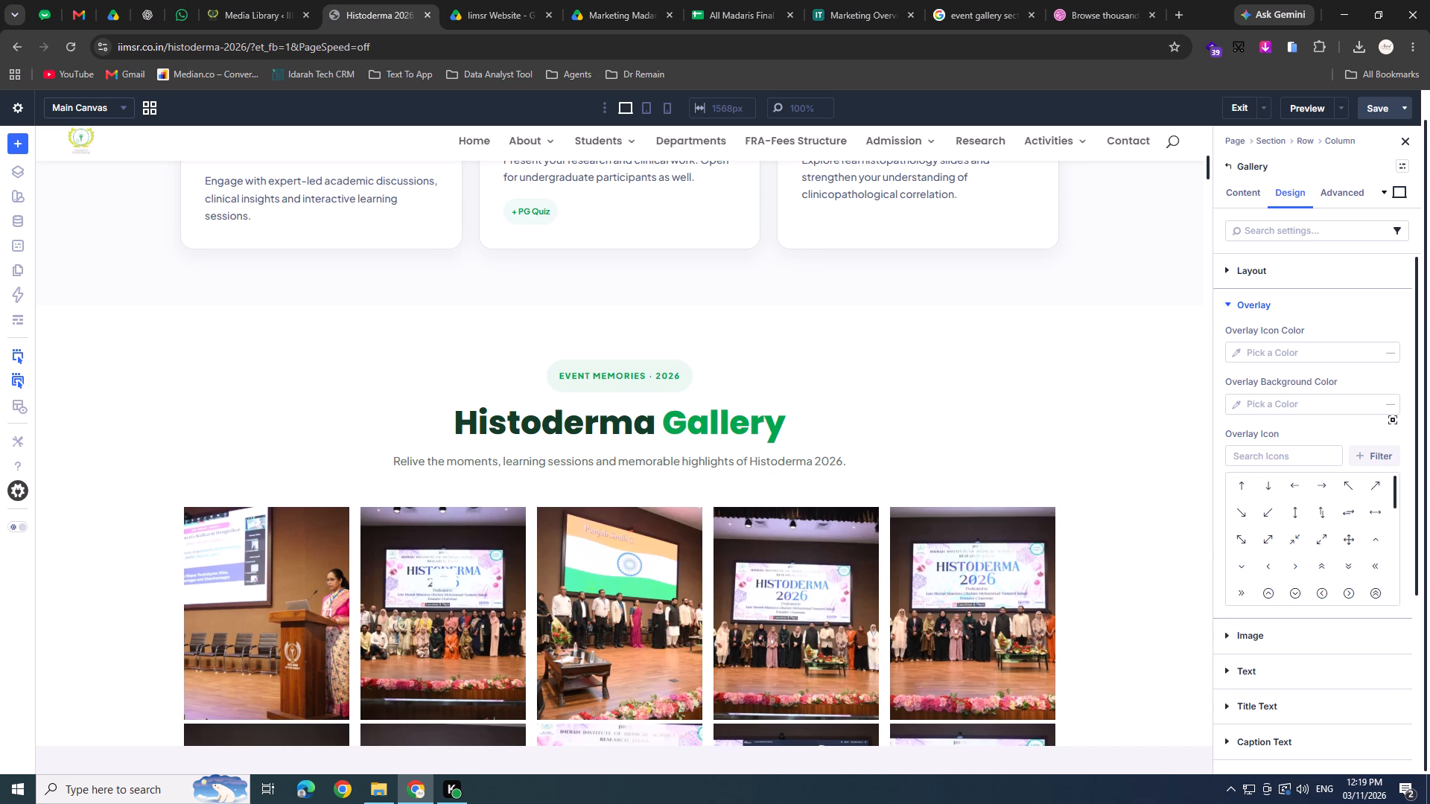
pyautogui.click(1273, 350)
pyautogui.click(1236, 352)
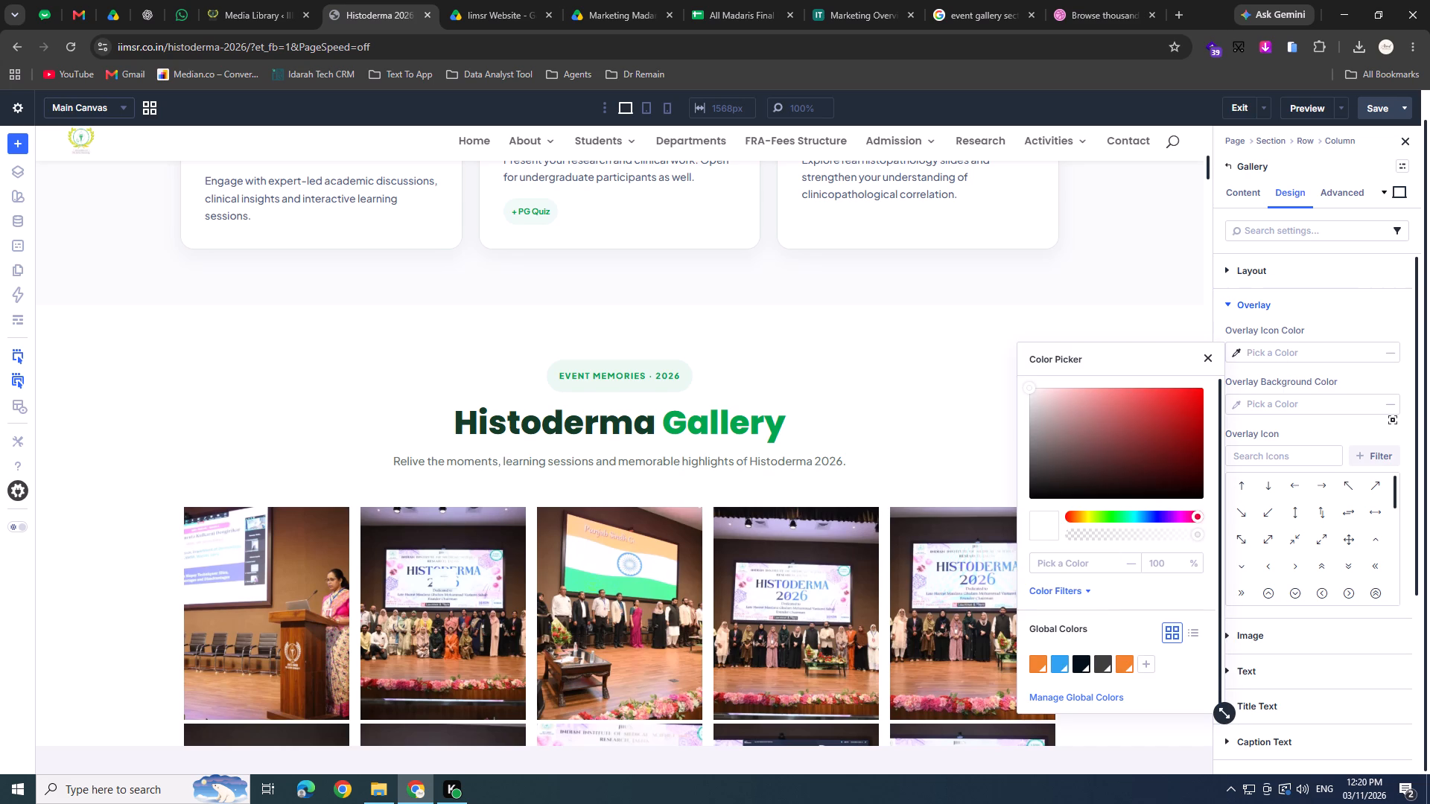
pyautogui.click(1060, 596)
pyautogui.scroll(-1, 1072, 600)
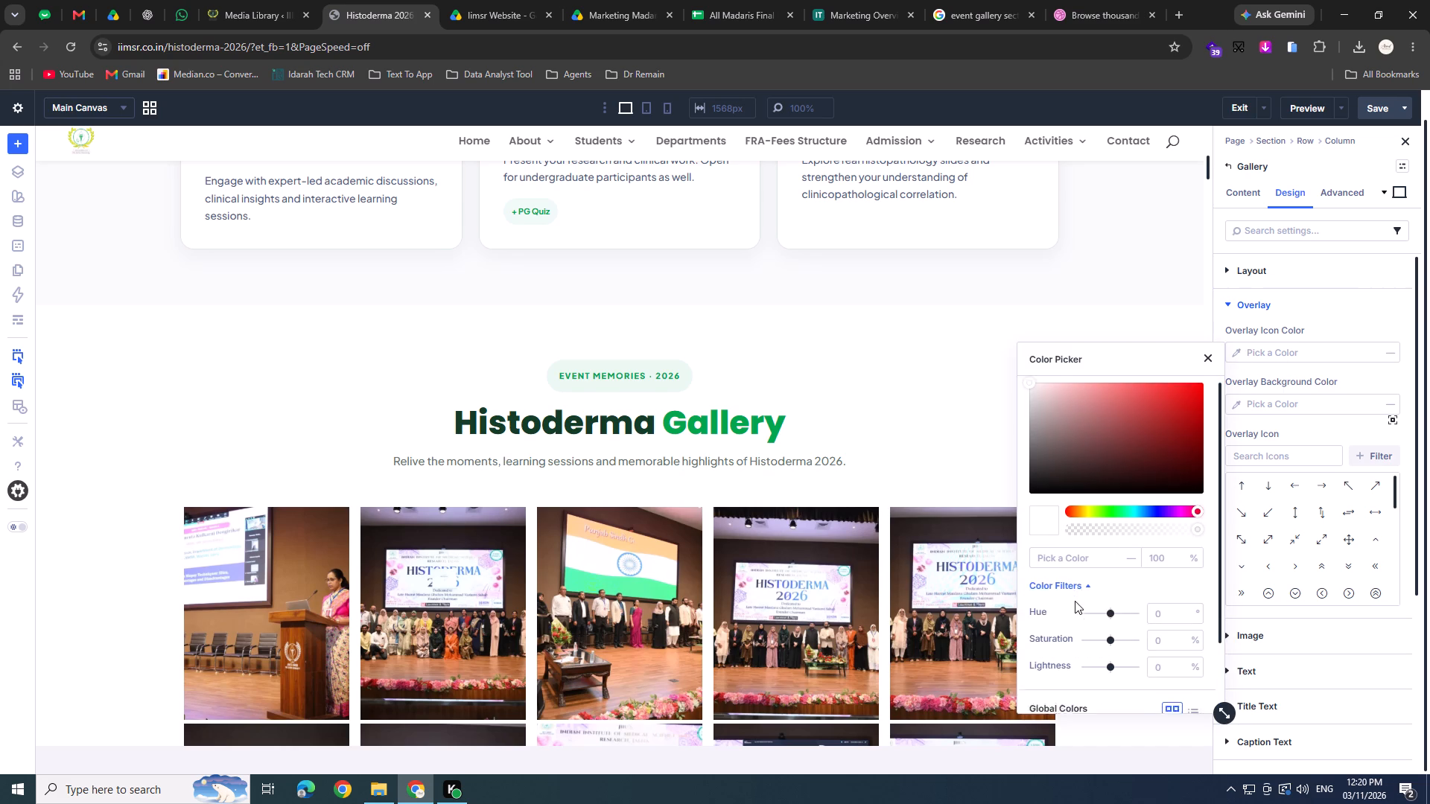
pyautogui.scroll(-1, 1075, 601)
pyautogui.click(1081, 690)
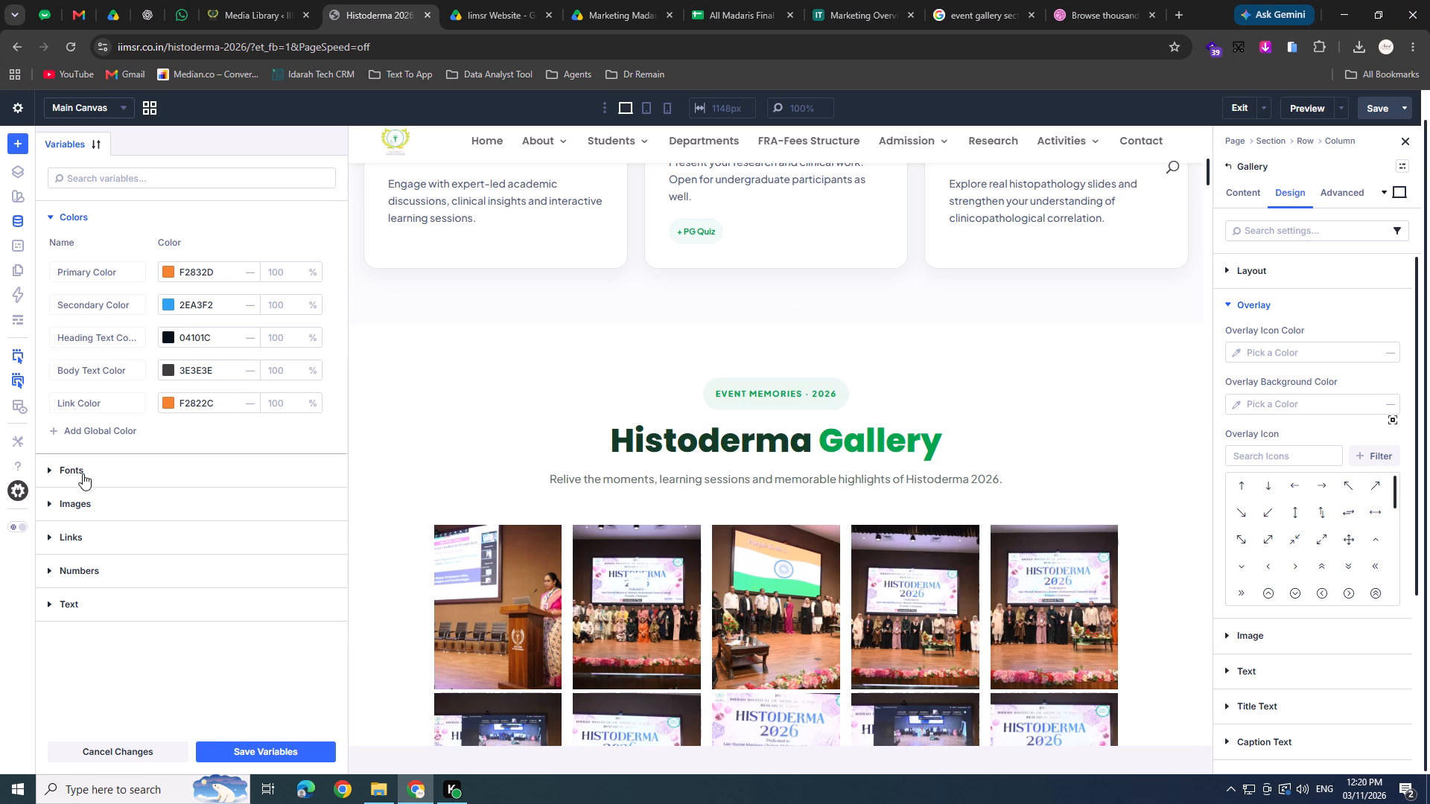
pyautogui.click(91, 473)
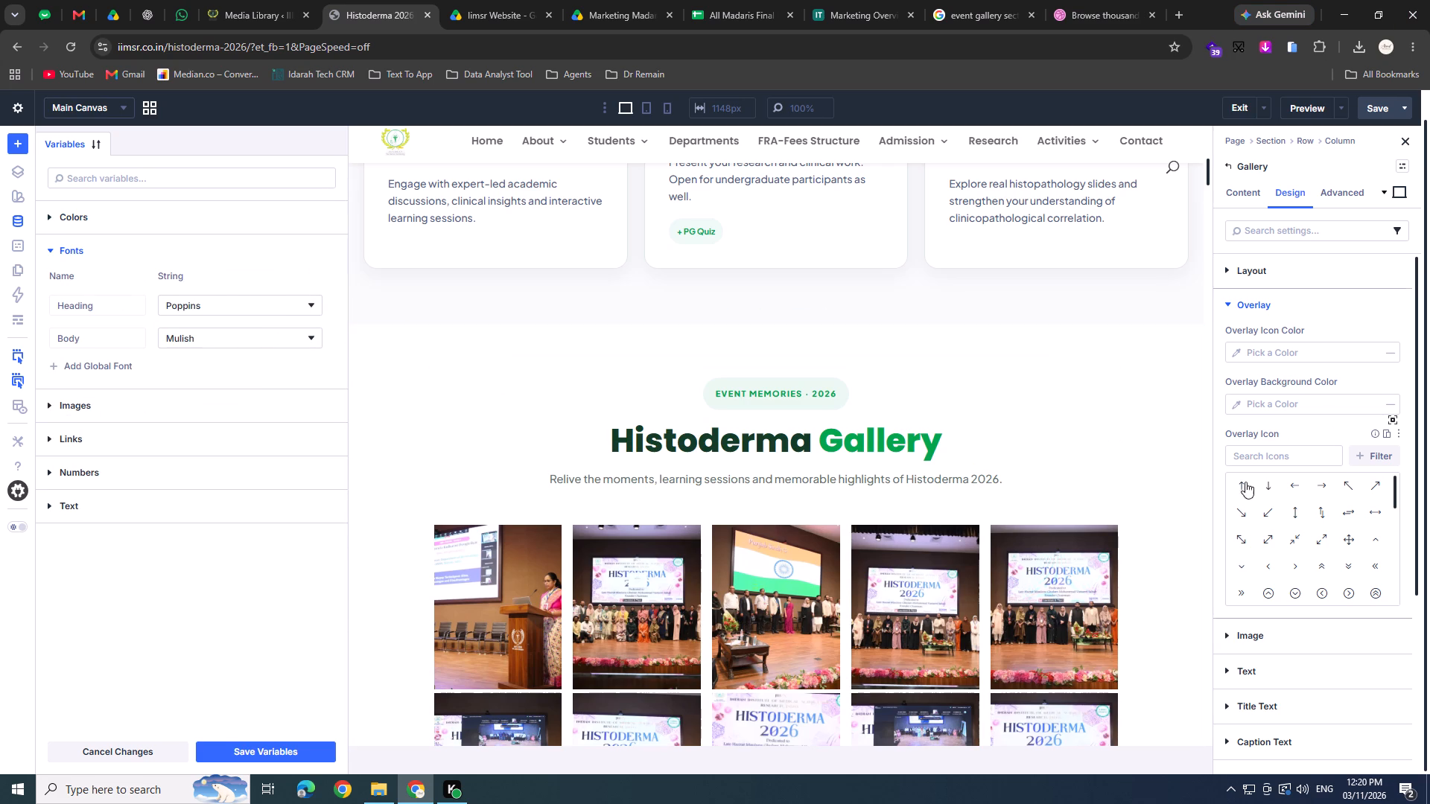
pyautogui.click(994, 454)
pyautogui.click(980, 604)
pyautogui.press('Escape')
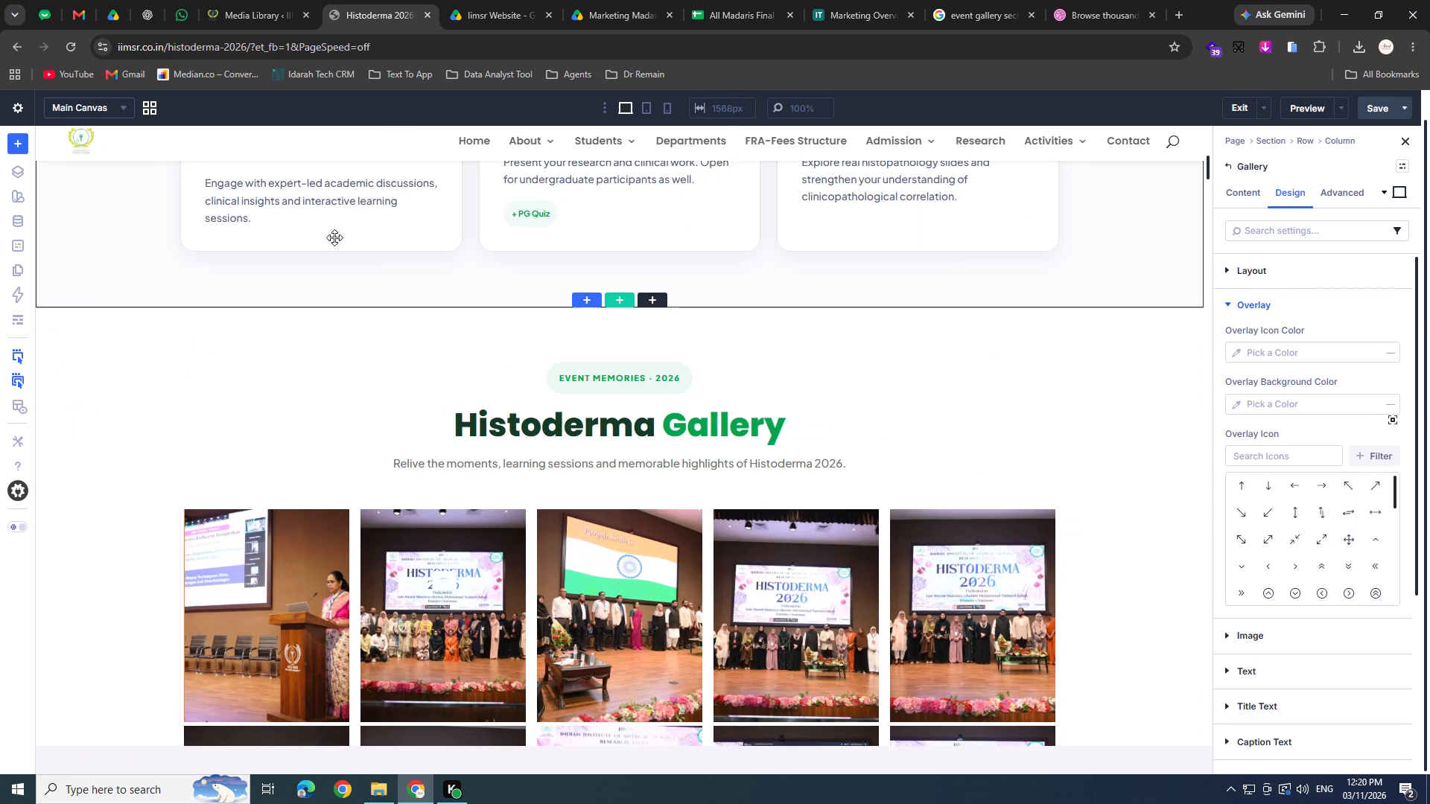
# Look through the whole five-column photo grid down to the Scientific Programme section and back up.
pyautogui.scroll(-1, 617, 481)
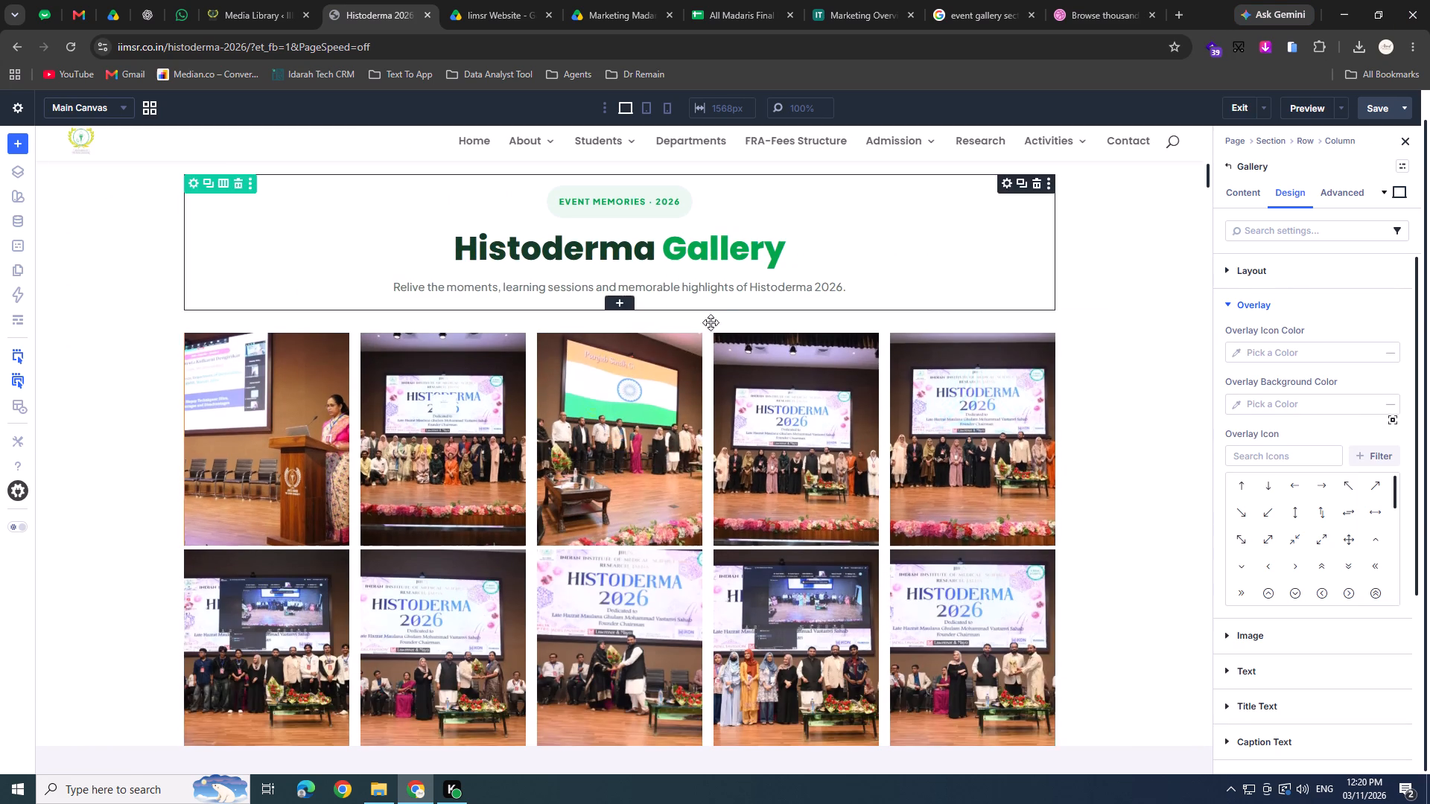
pyautogui.scroll(-16, 708, 325)
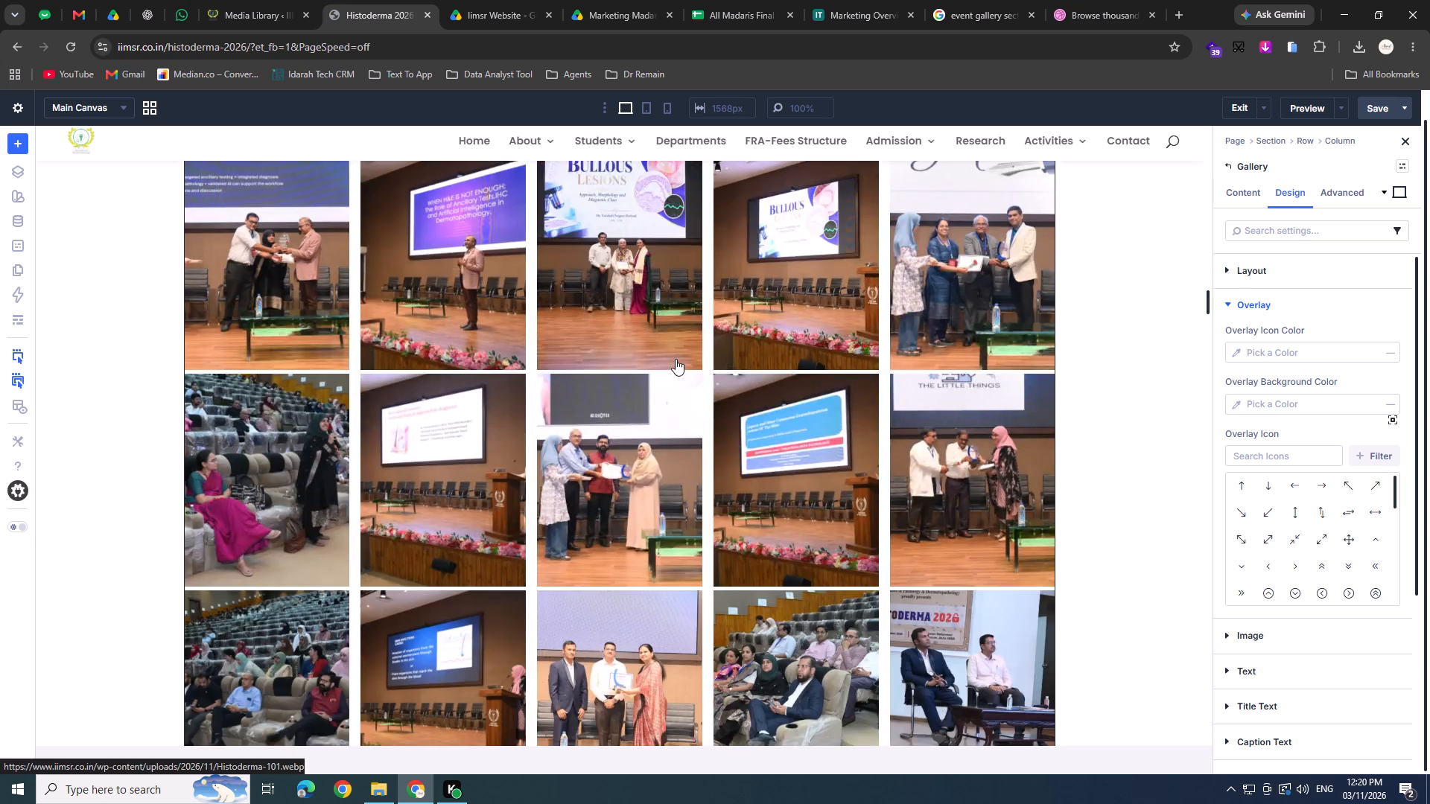
pyautogui.scroll(-19, 674, 363)
pyautogui.scroll(-2, 677, 387)
pyautogui.scroll(2, 677, 388)
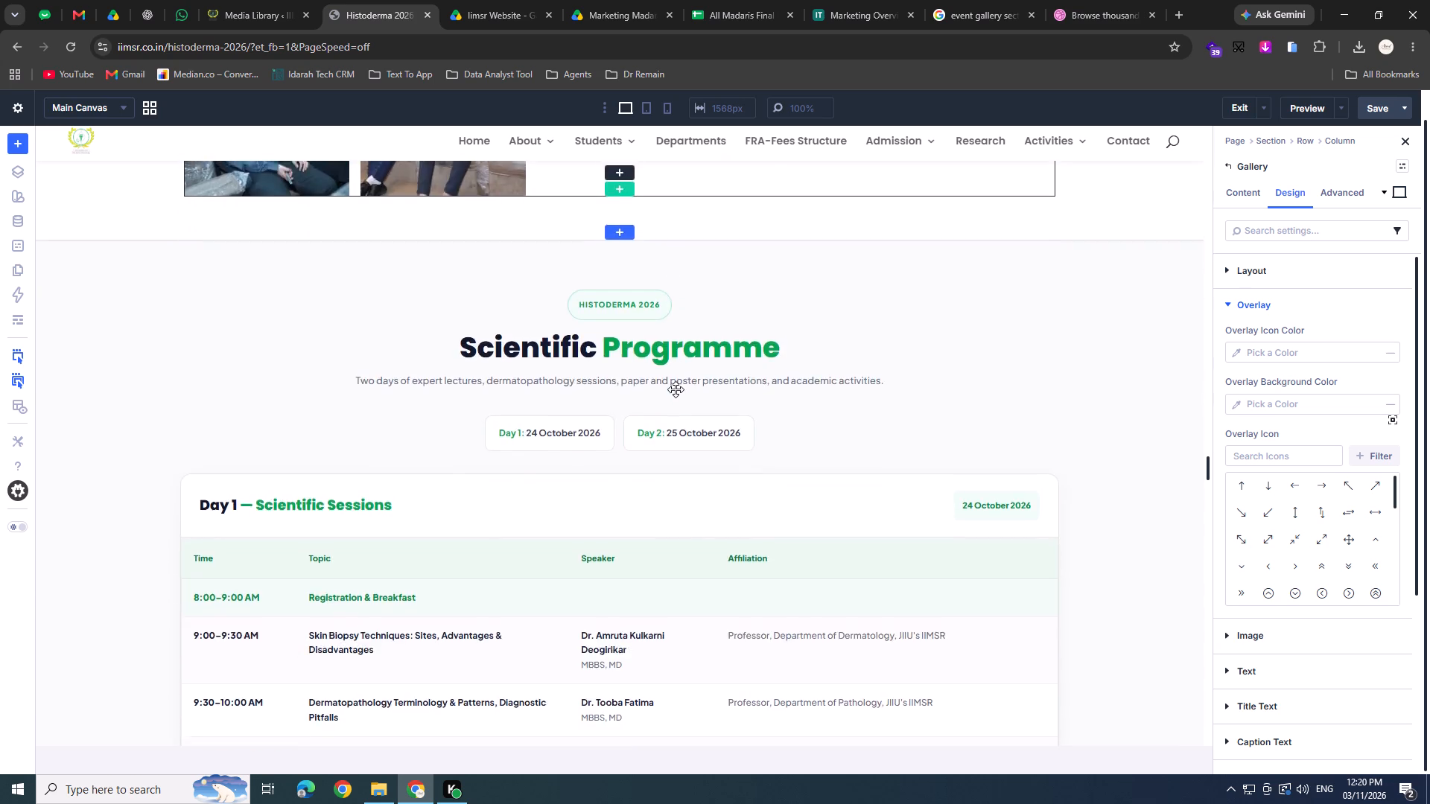
pyautogui.scroll(15, 676, 389)
pyautogui.scroll(4, 592, 425)
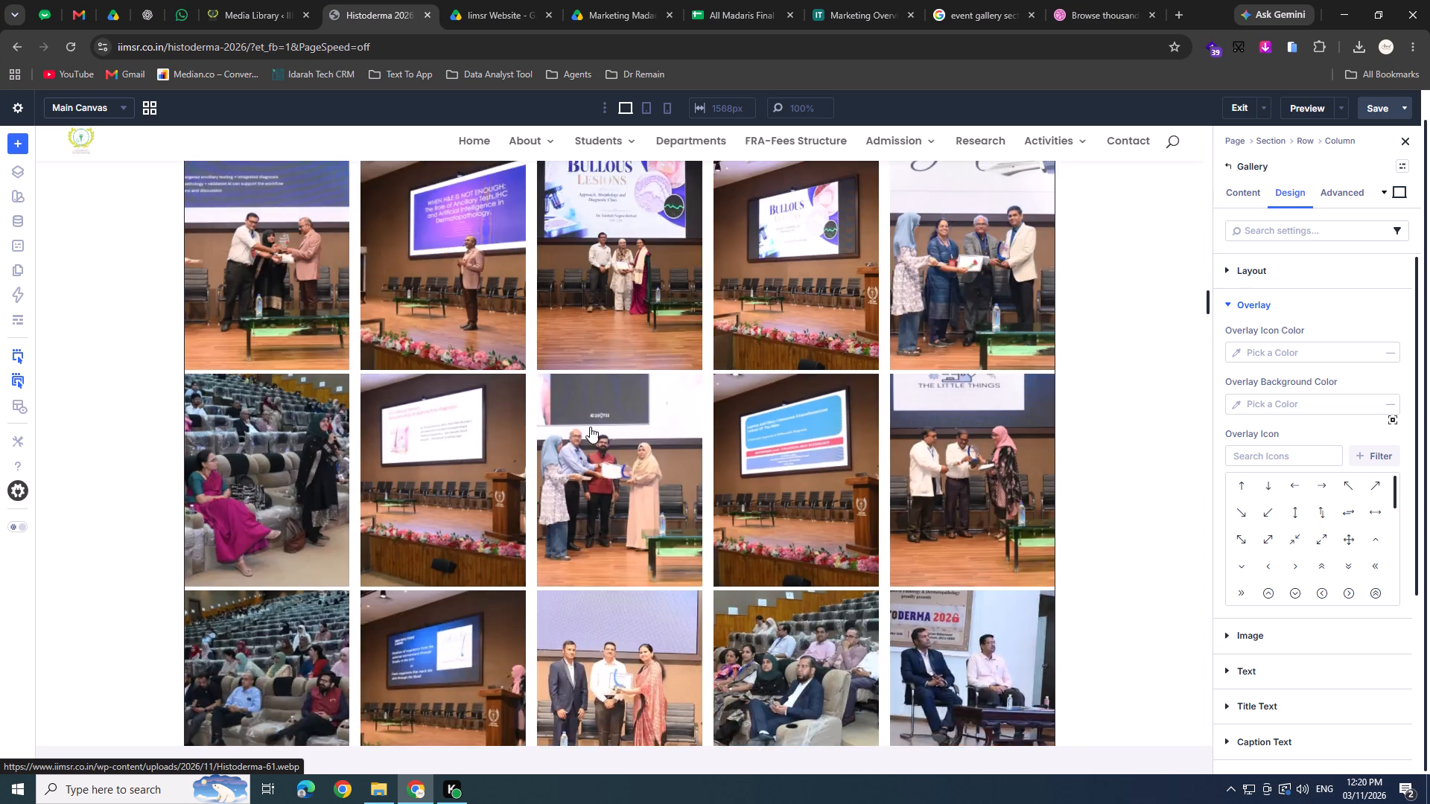
pyautogui.scroll(12, 590, 429)
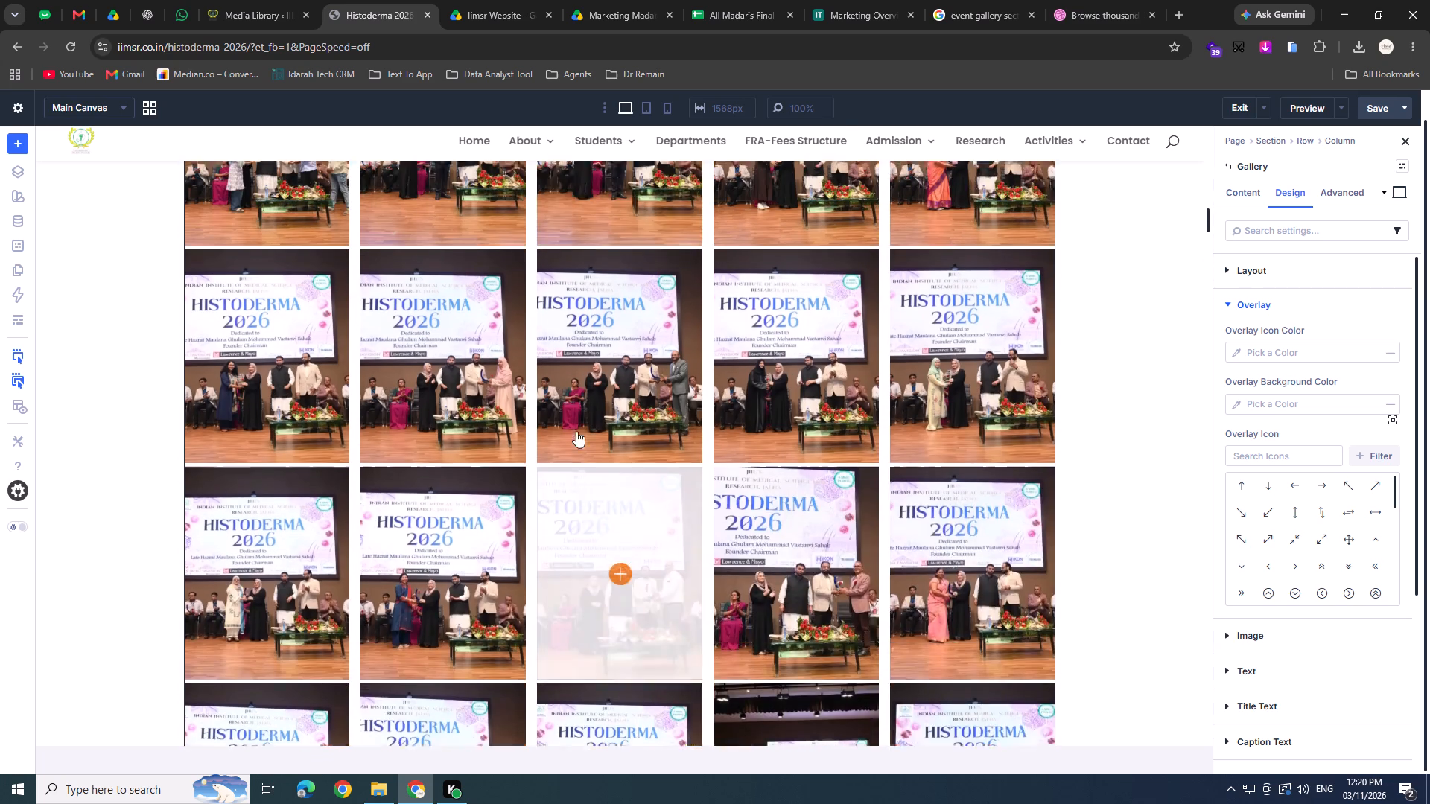
pyautogui.scroll(2, 569, 432)
# Set the gallery's border radius to 8 px on all four corners and check the photos.
pyautogui.scroll(-2, 1255, 674)
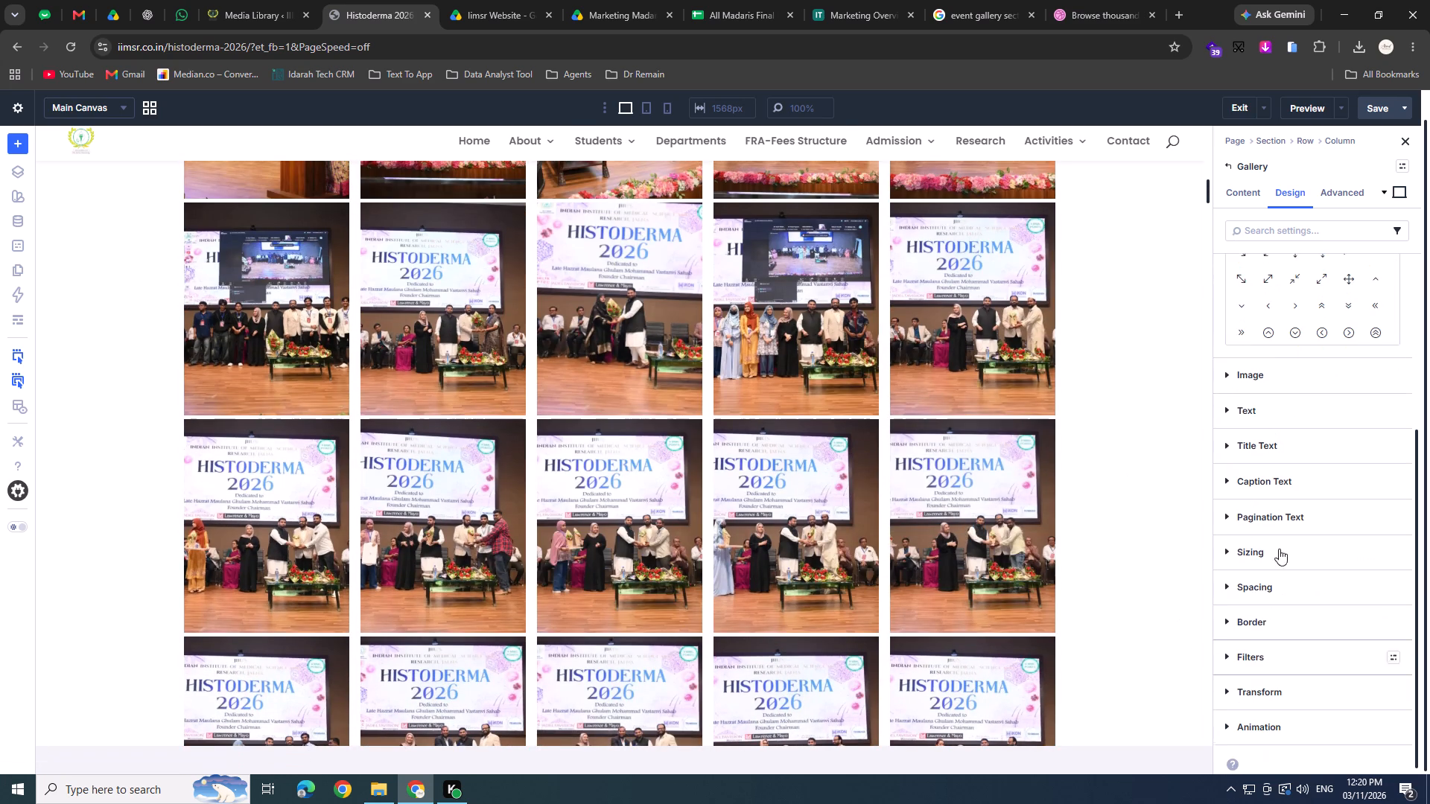
pyautogui.click(1279, 622)
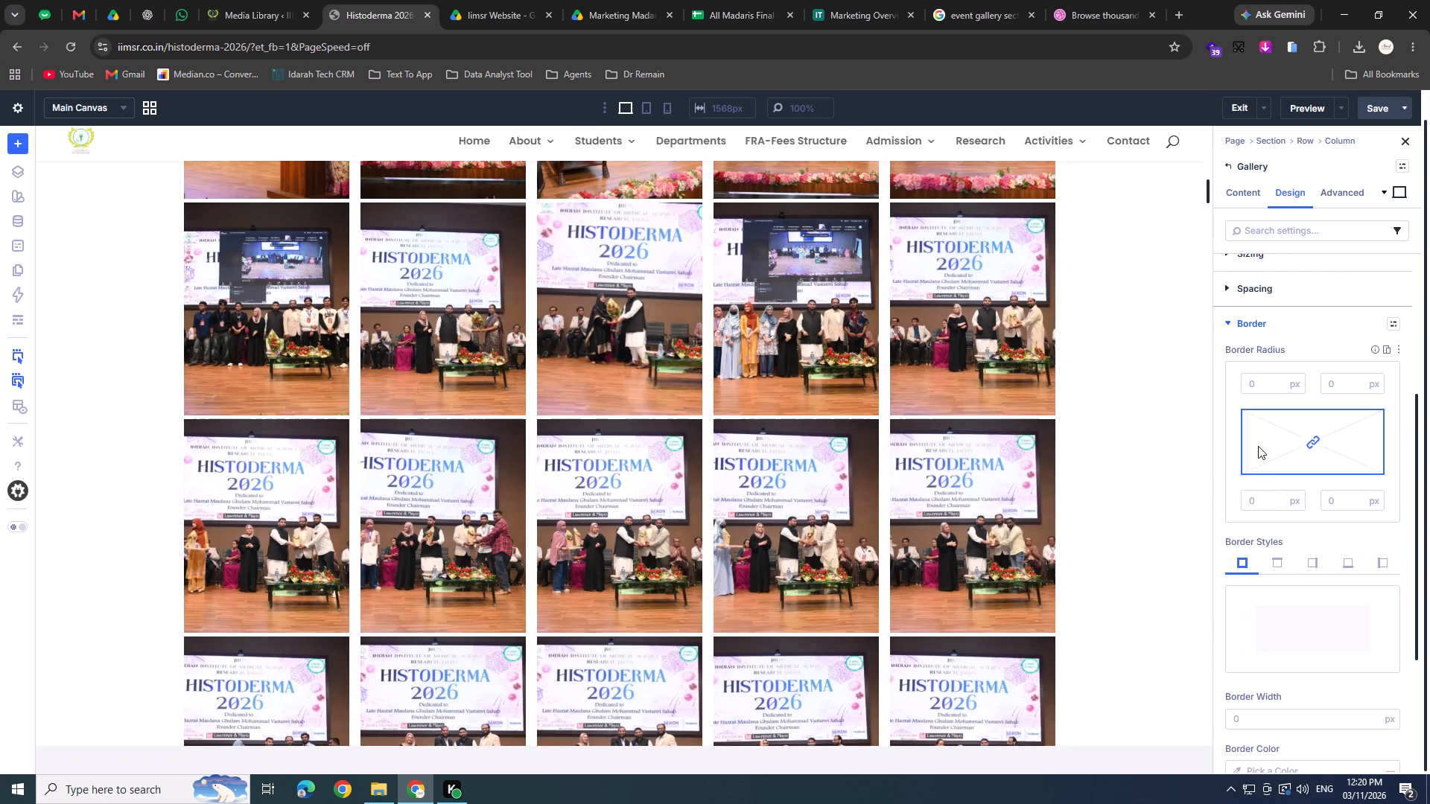
pyautogui.click(1250, 376)
pyautogui.press('8')
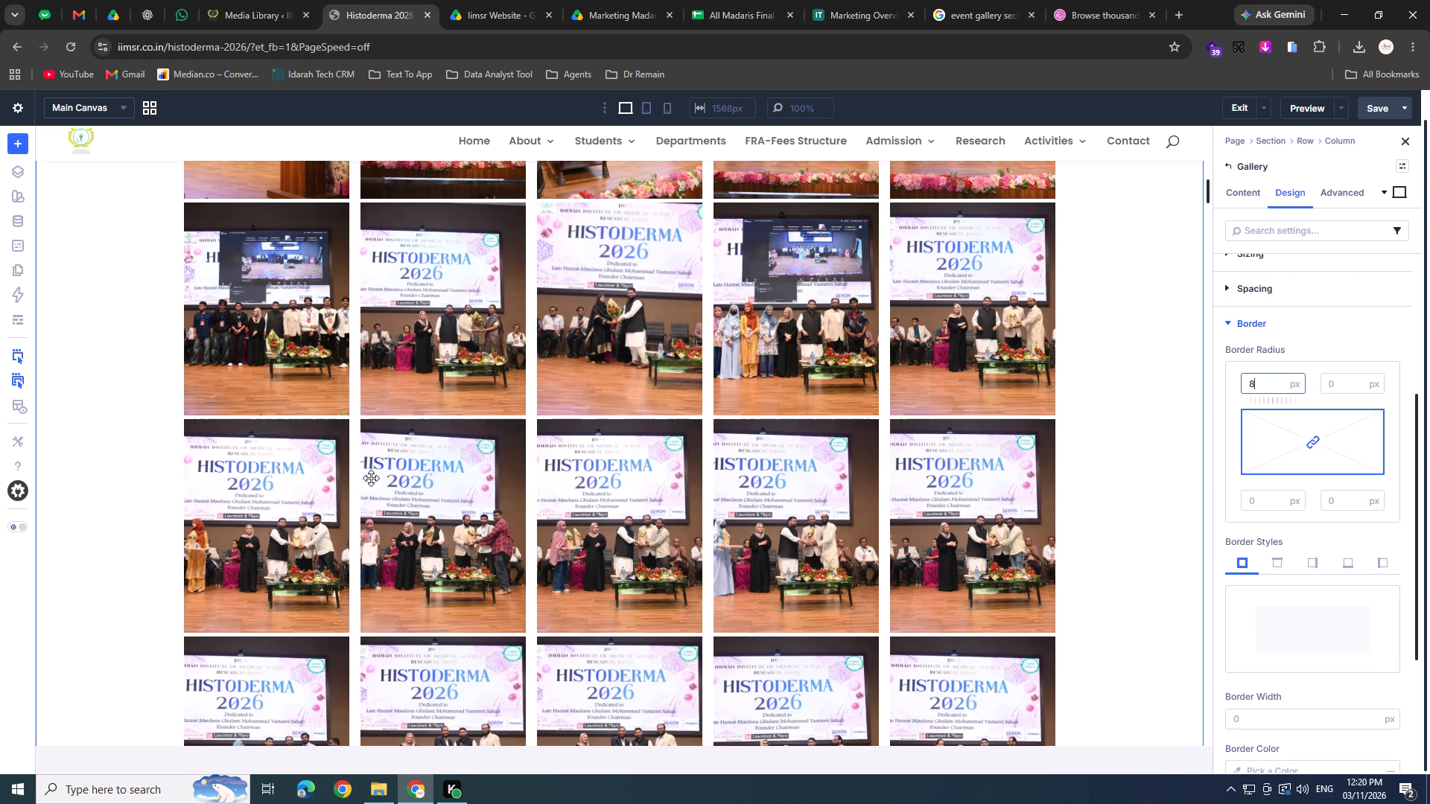
pyautogui.scroll(2, 621, 465)
pyautogui.scroll(-2, 966, 394)
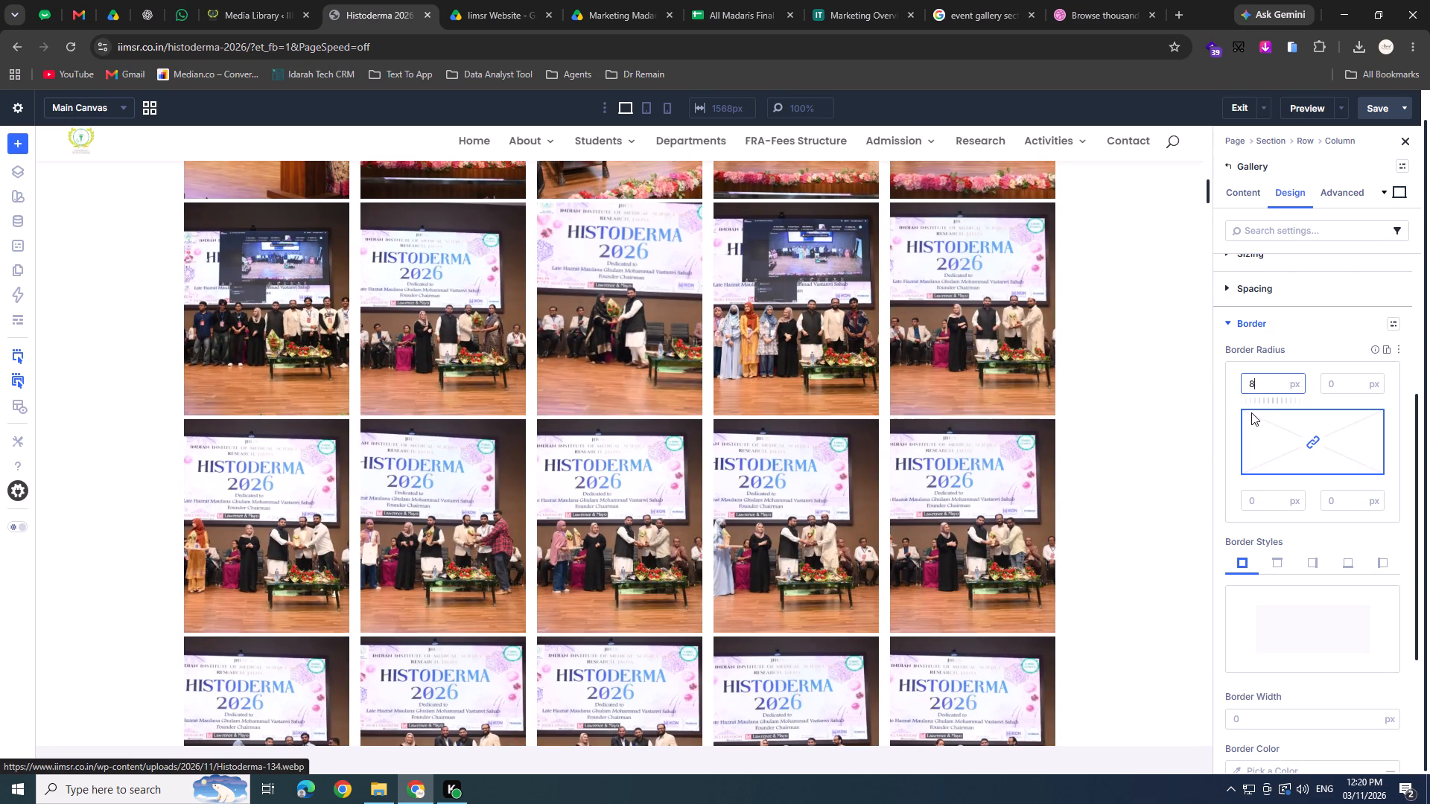
pyautogui.click(1227, 417)
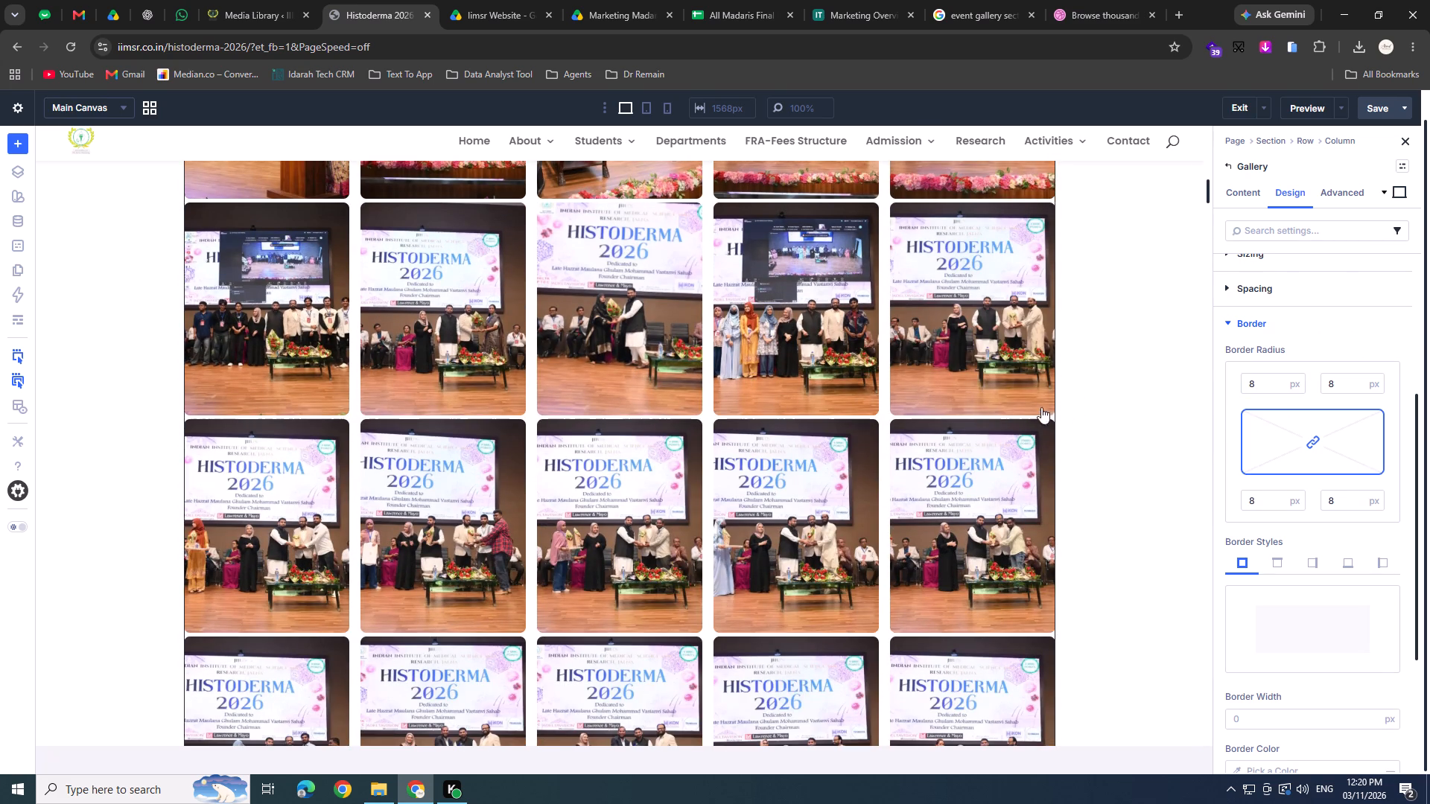
pyautogui.scroll(2, 1041, 407)
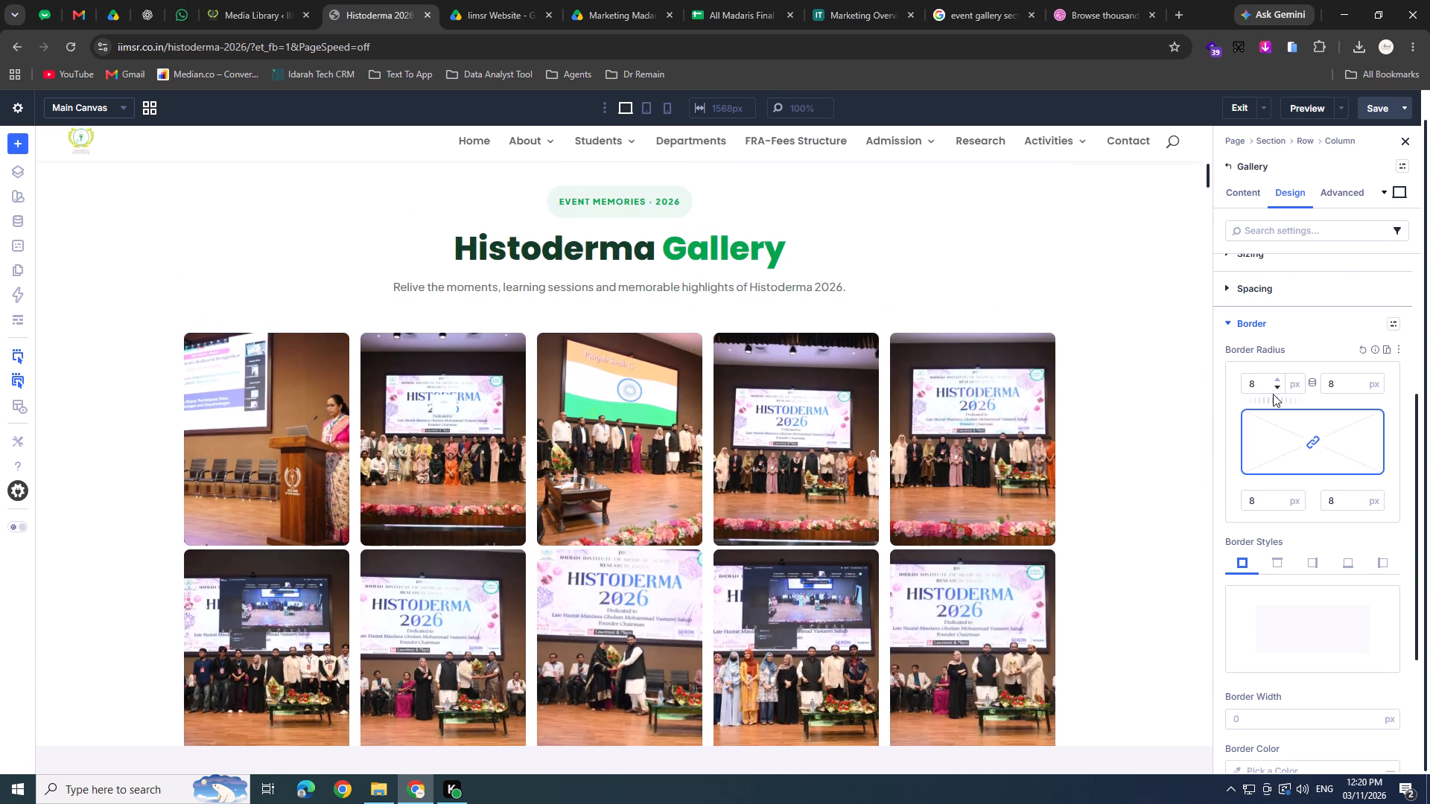
# Look through the gallery's border width, spacing, sizing and pagination text font settings.
pyautogui.click(1265, 388)
pyautogui.scroll(-1, 1275, 467)
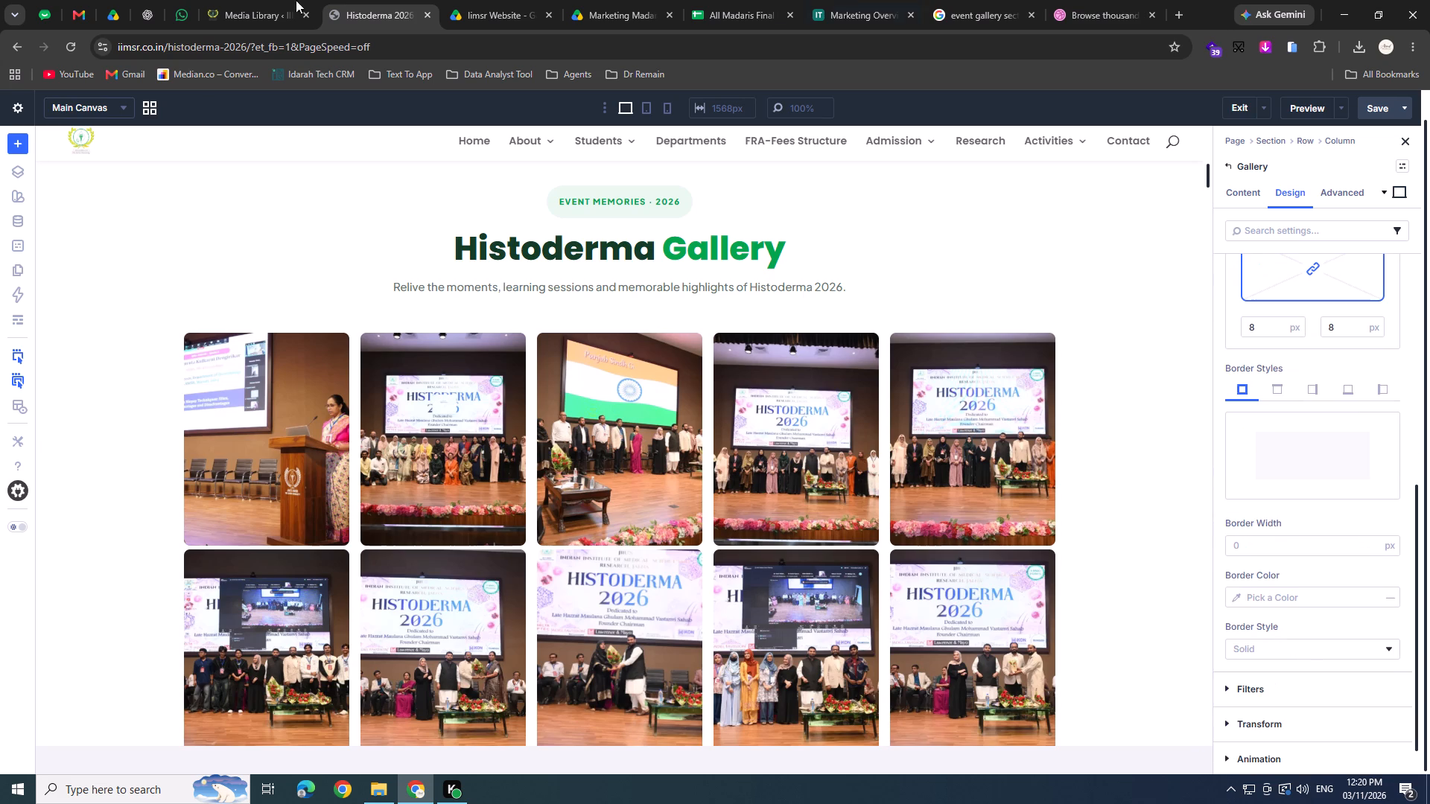
pyautogui.click(1282, 545)
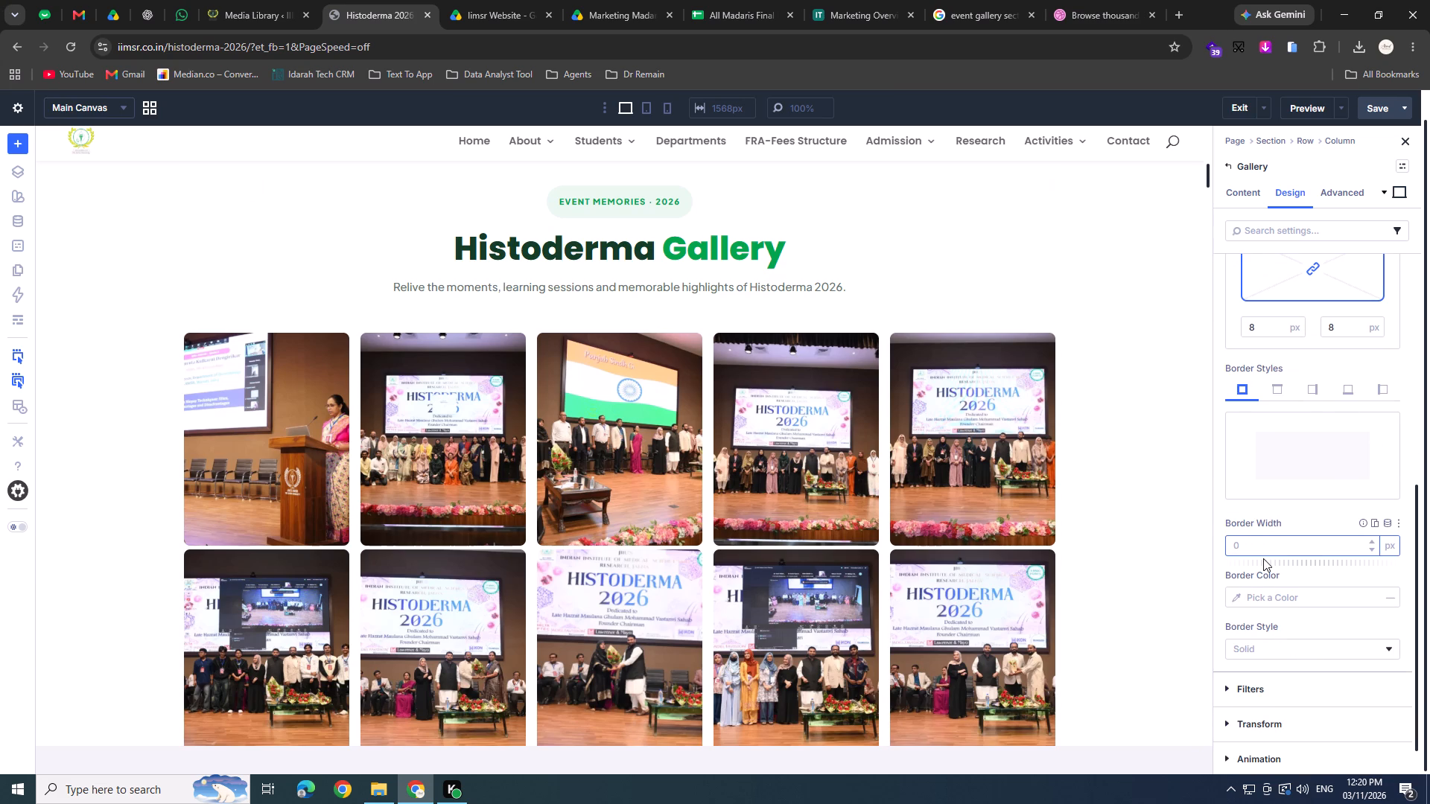
pyautogui.scroll(-1, 1262, 558)
pyautogui.scroll(3, 1272, 562)
pyautogui.click(1265, 581)
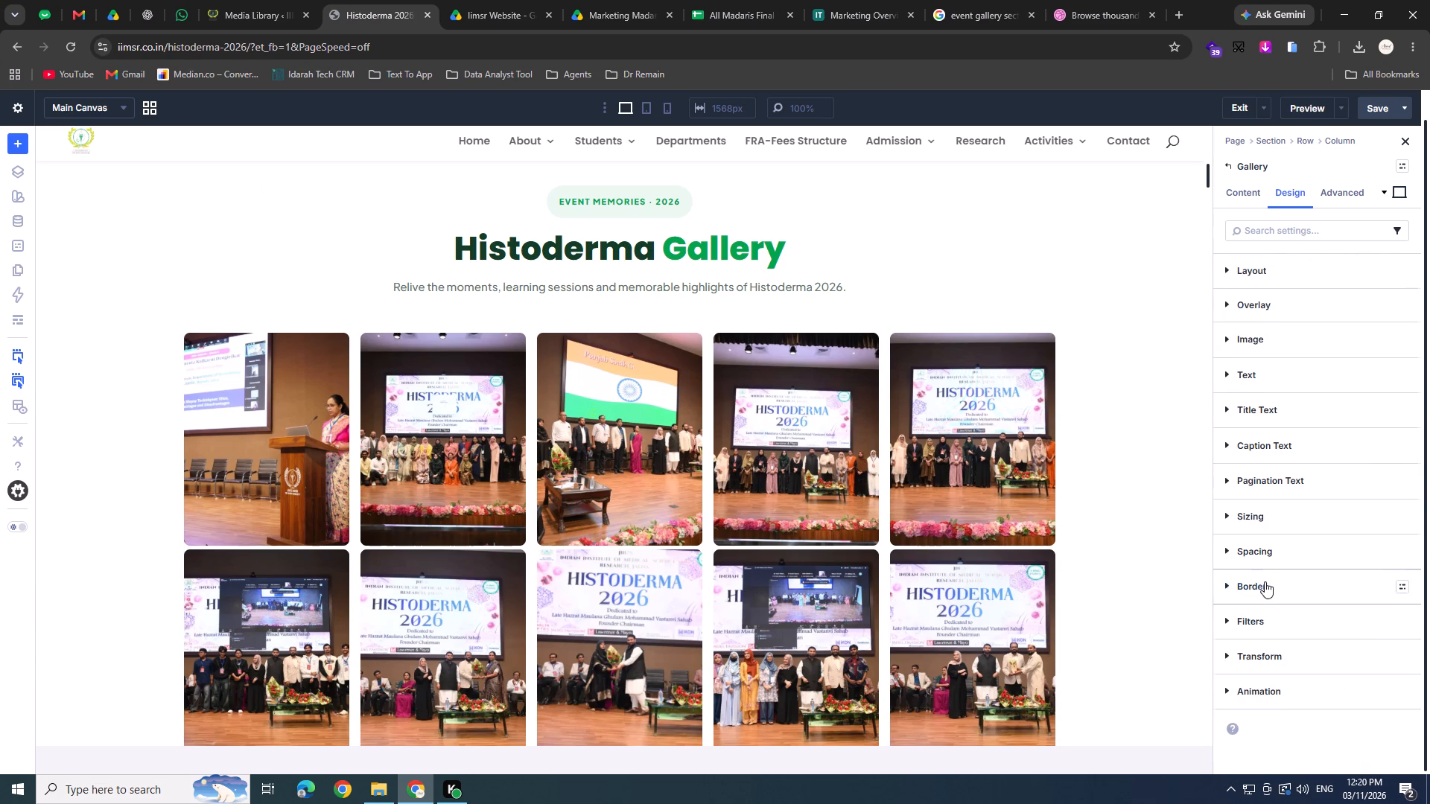
pyautogui.click(1261, 553)
pyautogui.click(1261, 553)
pyautogui.click(1262, 526)
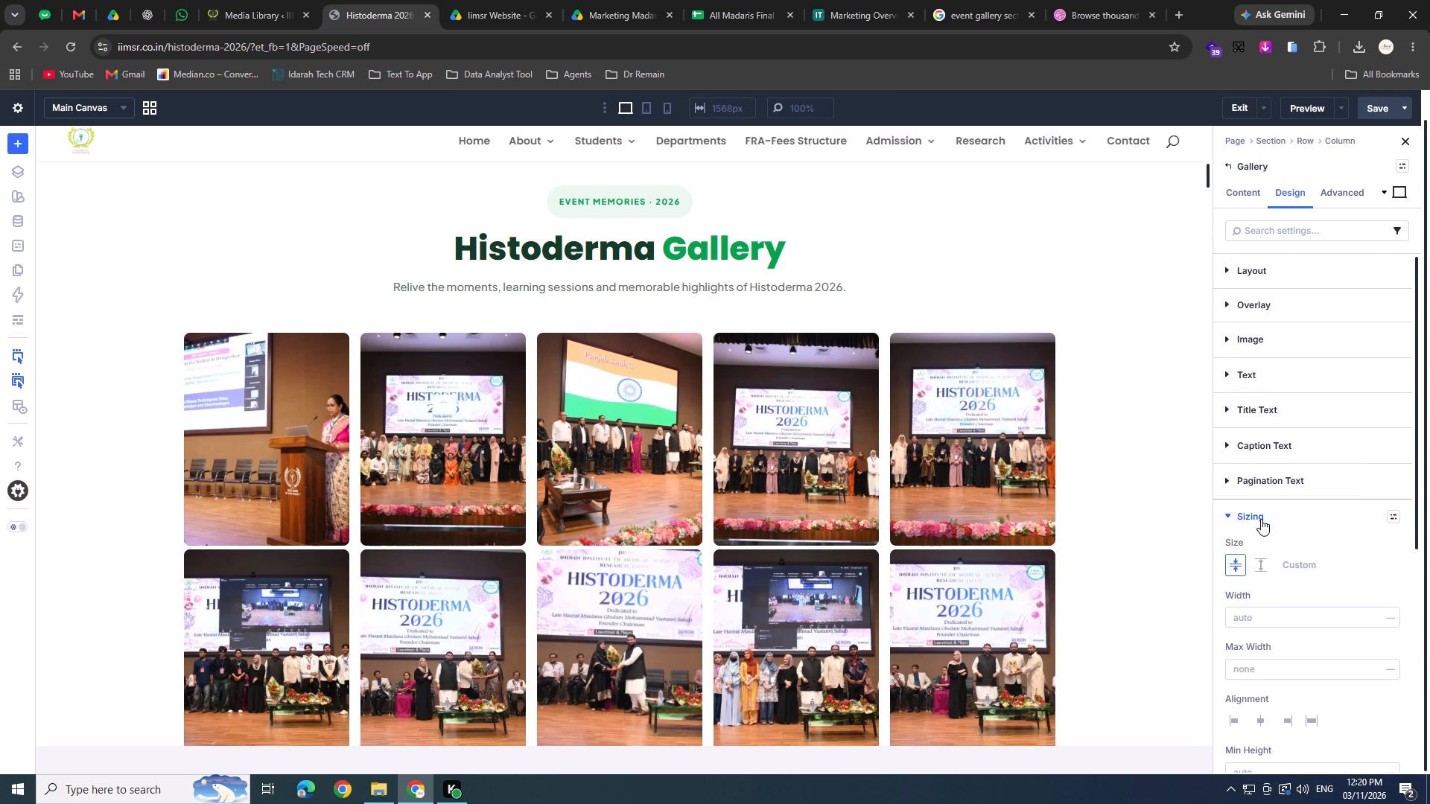
pyautogui.click(1261, 519)
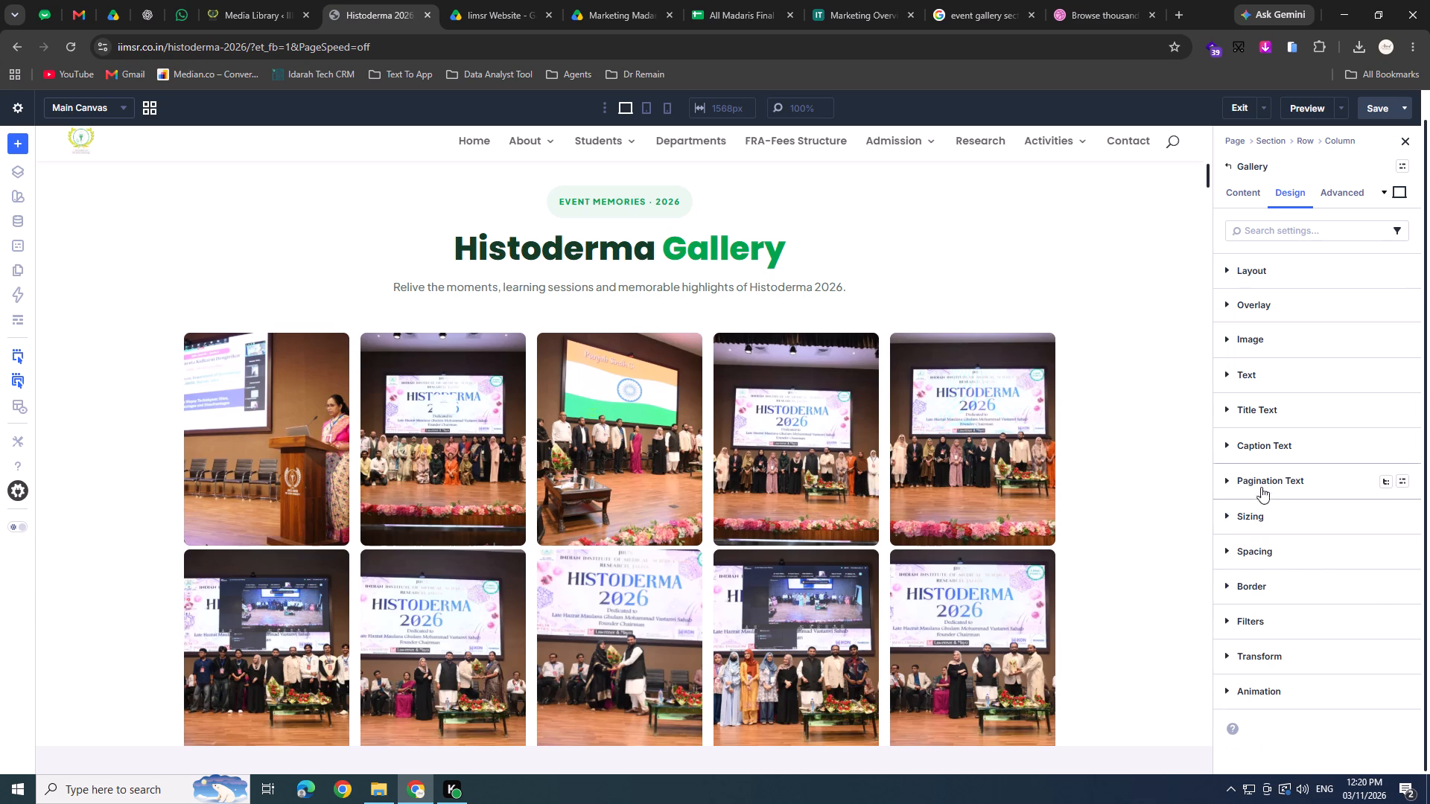
pyautogui.click(1261, 482)
pyautogui.click(1262, 533)
pyautogui.scroll(-4, 992, 542)
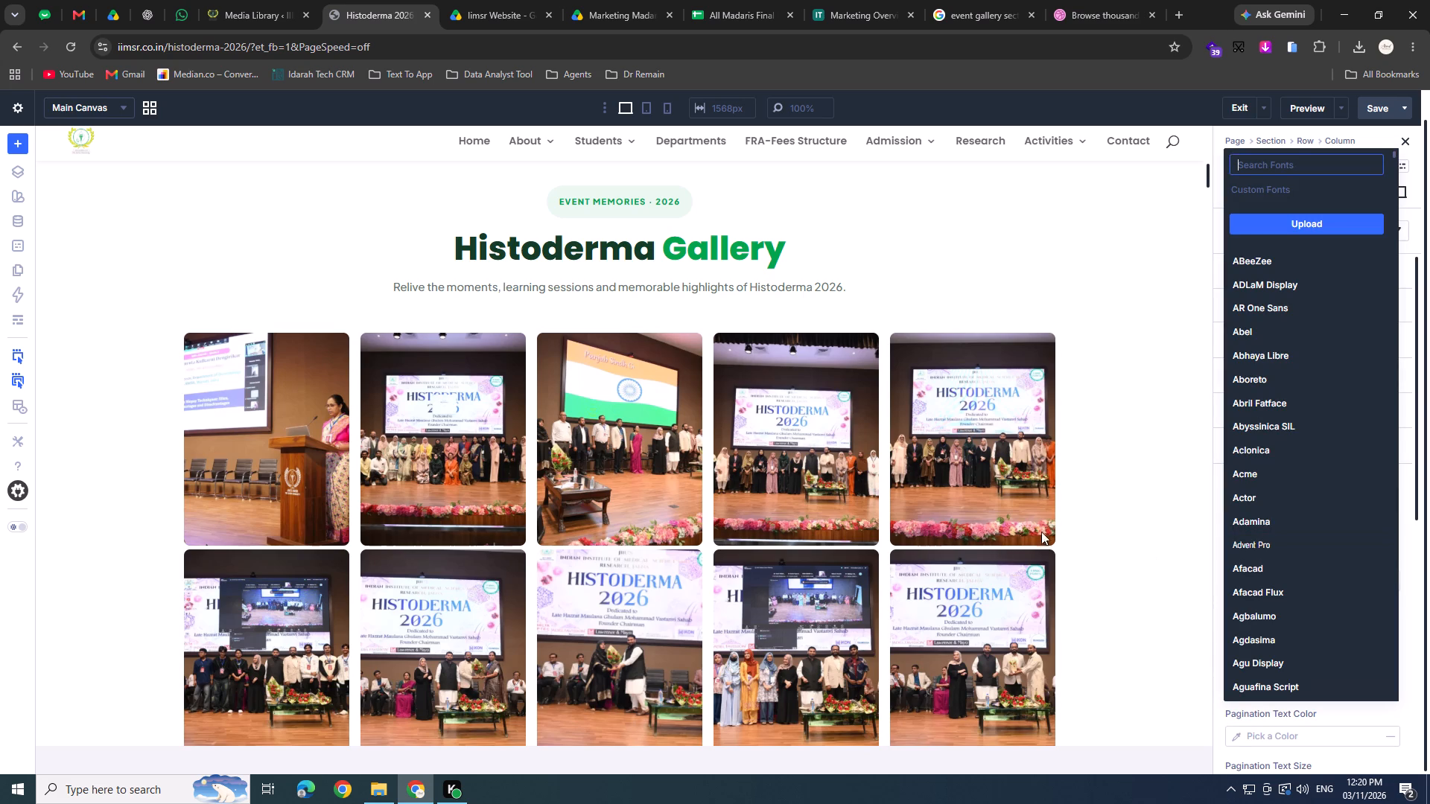
pyautogui.scroll(-2, 1064, 532)
pyautogui.click(1157, 540)
# Set the gallery's image count to 10 so the photos are split across pages.
pyautogui.click(1247, 183)
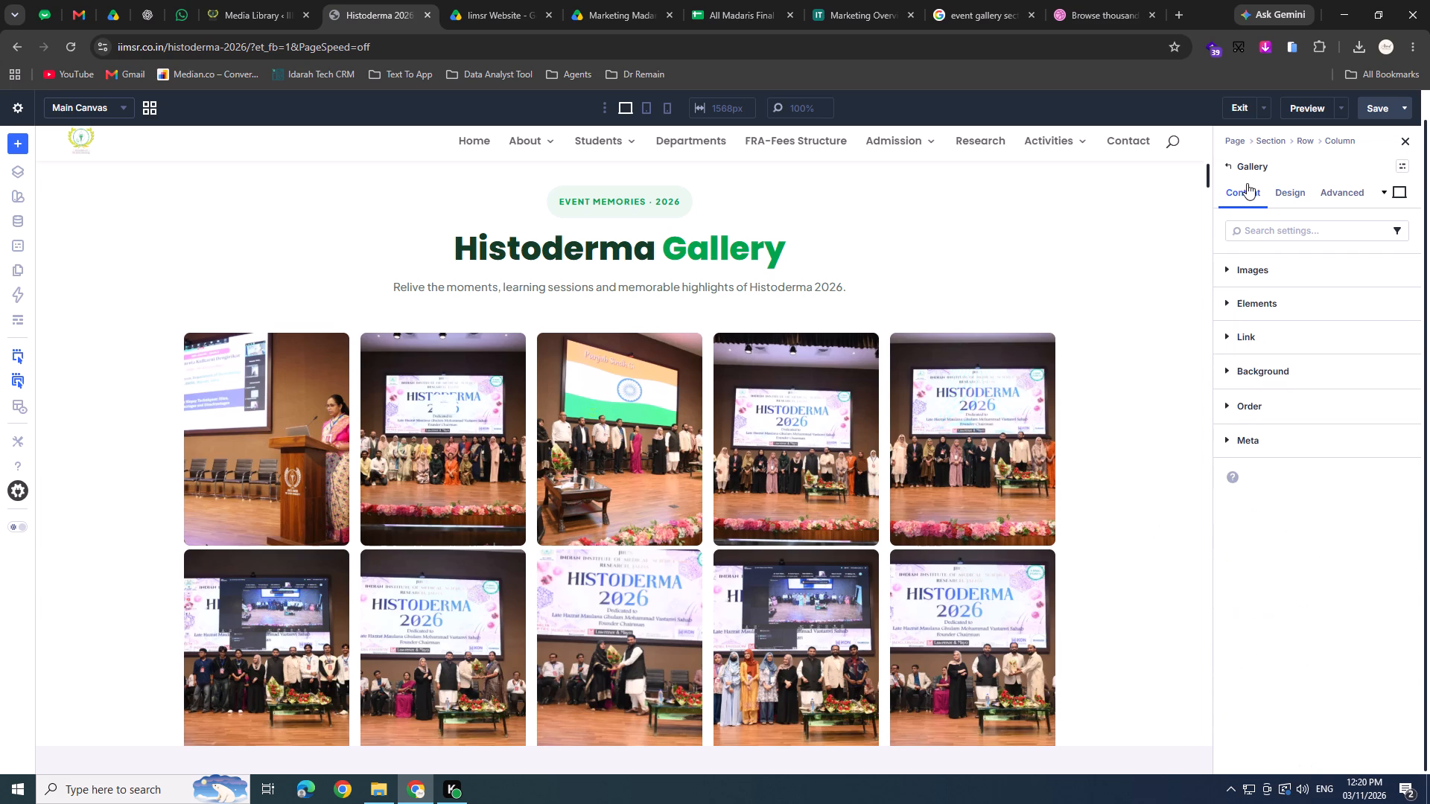
pyautogui.click(1258, 288)
pyautogui.click(1258, 271)
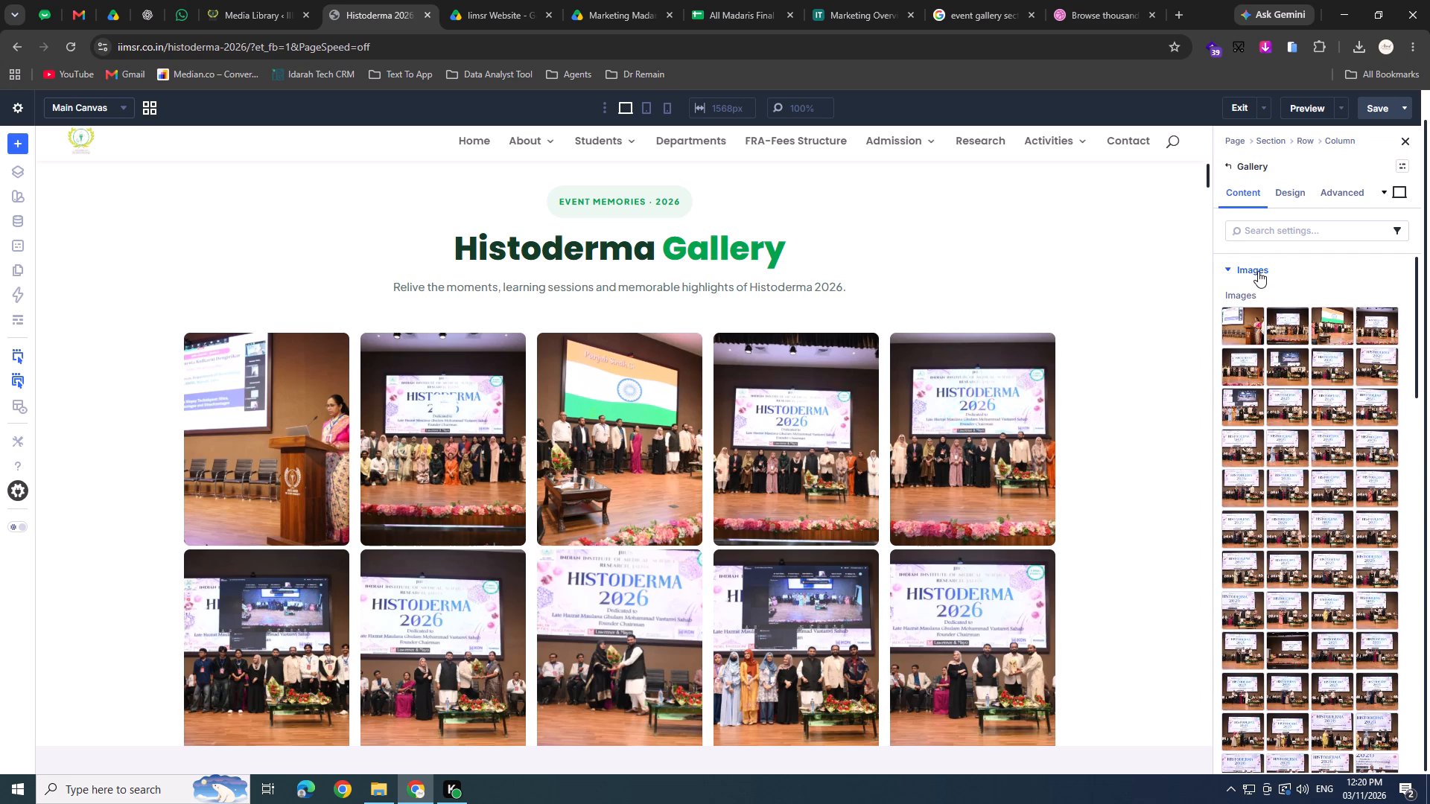
pyautogui.doubleClick(1258, 271)
pyautogui.scroll(-9, 1283, 521)
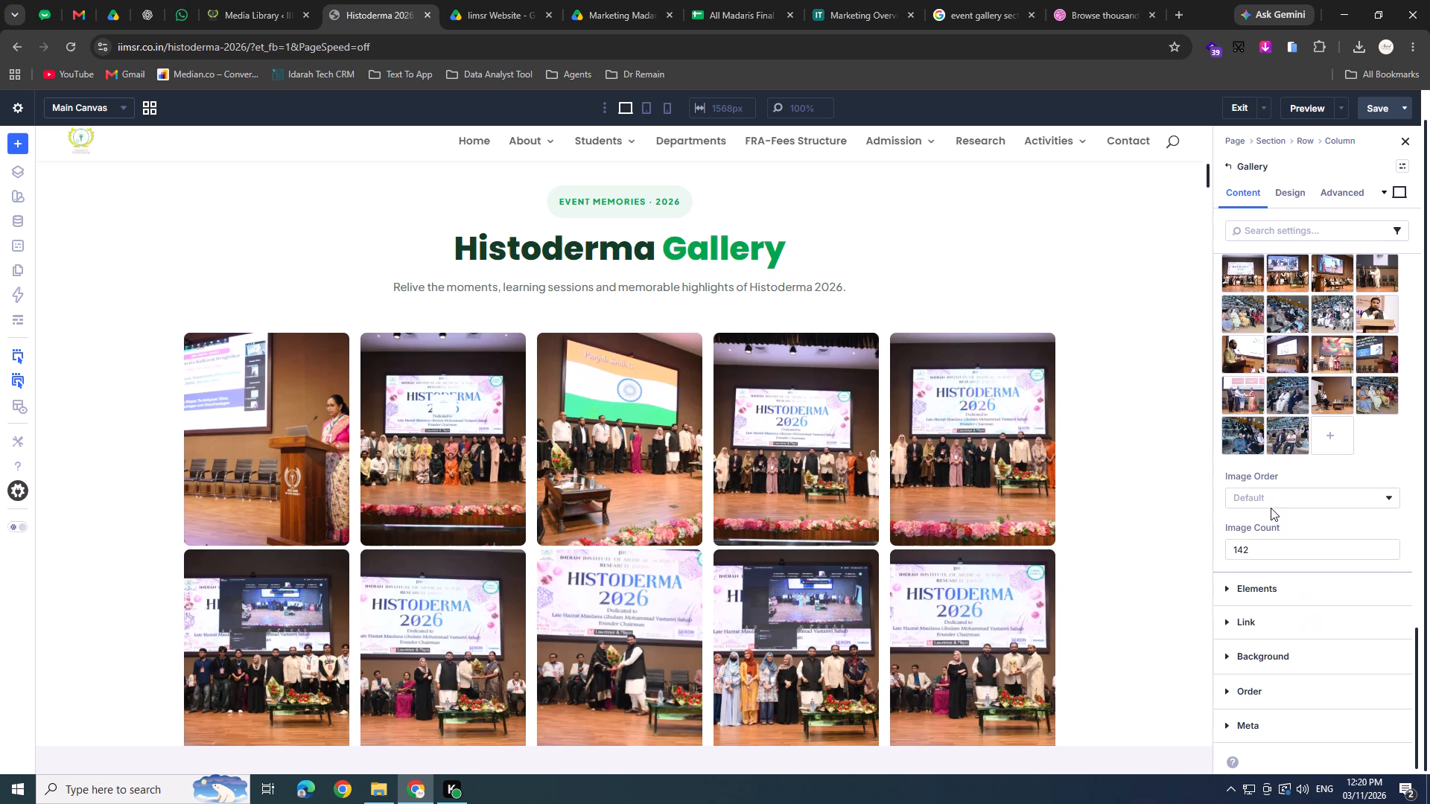
pyautogui.click(1268, 493)
pyautogui.click(1248, 559)
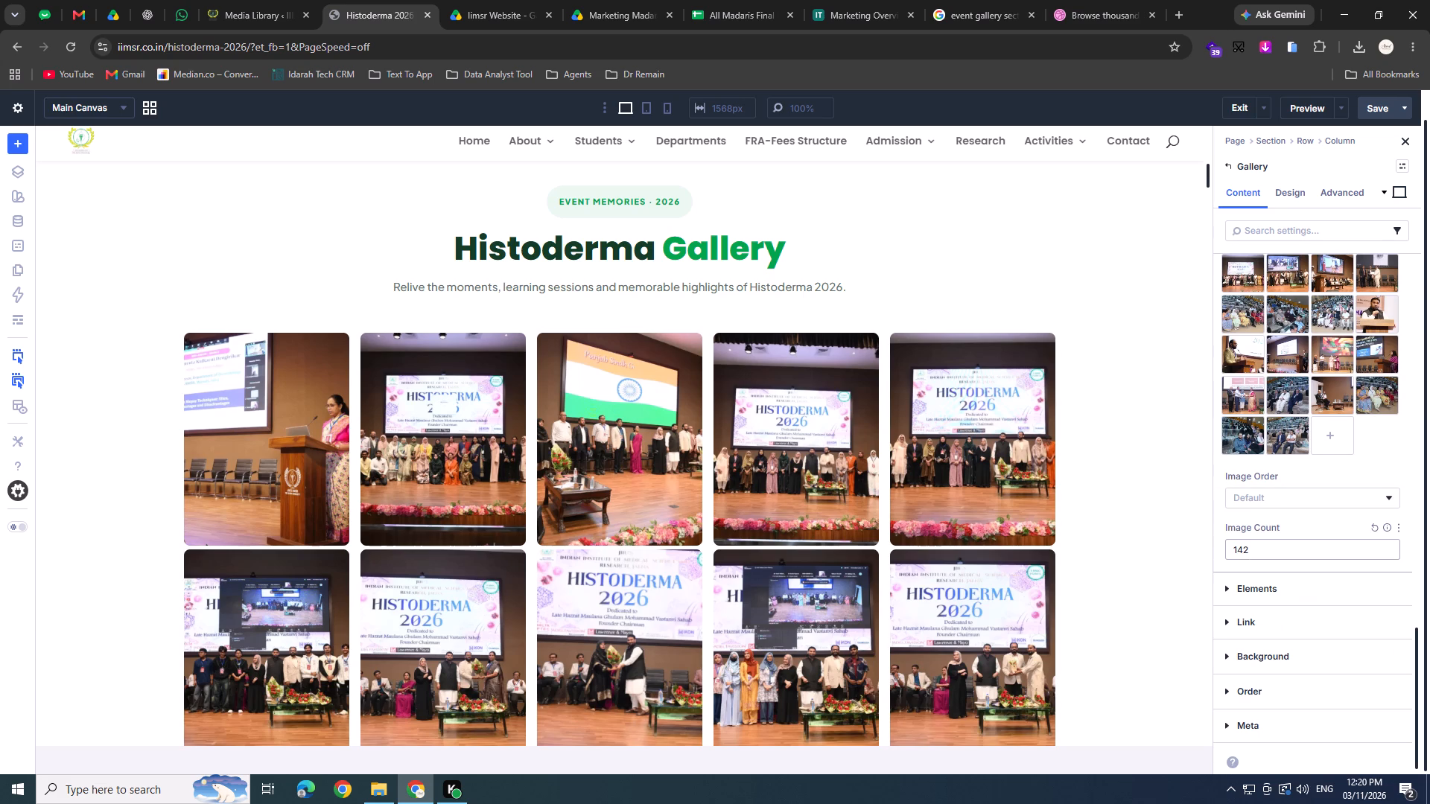
pyautogui.click(1253, 554)
pyautogui.hotkey('ctrl', 'a')
pyautogui.write('10')
# Look over the paginated photo grid down to the Scientific Programme section, along with the gallery's layout design settings.
pyautogui.scroll(-2, 856, 650)
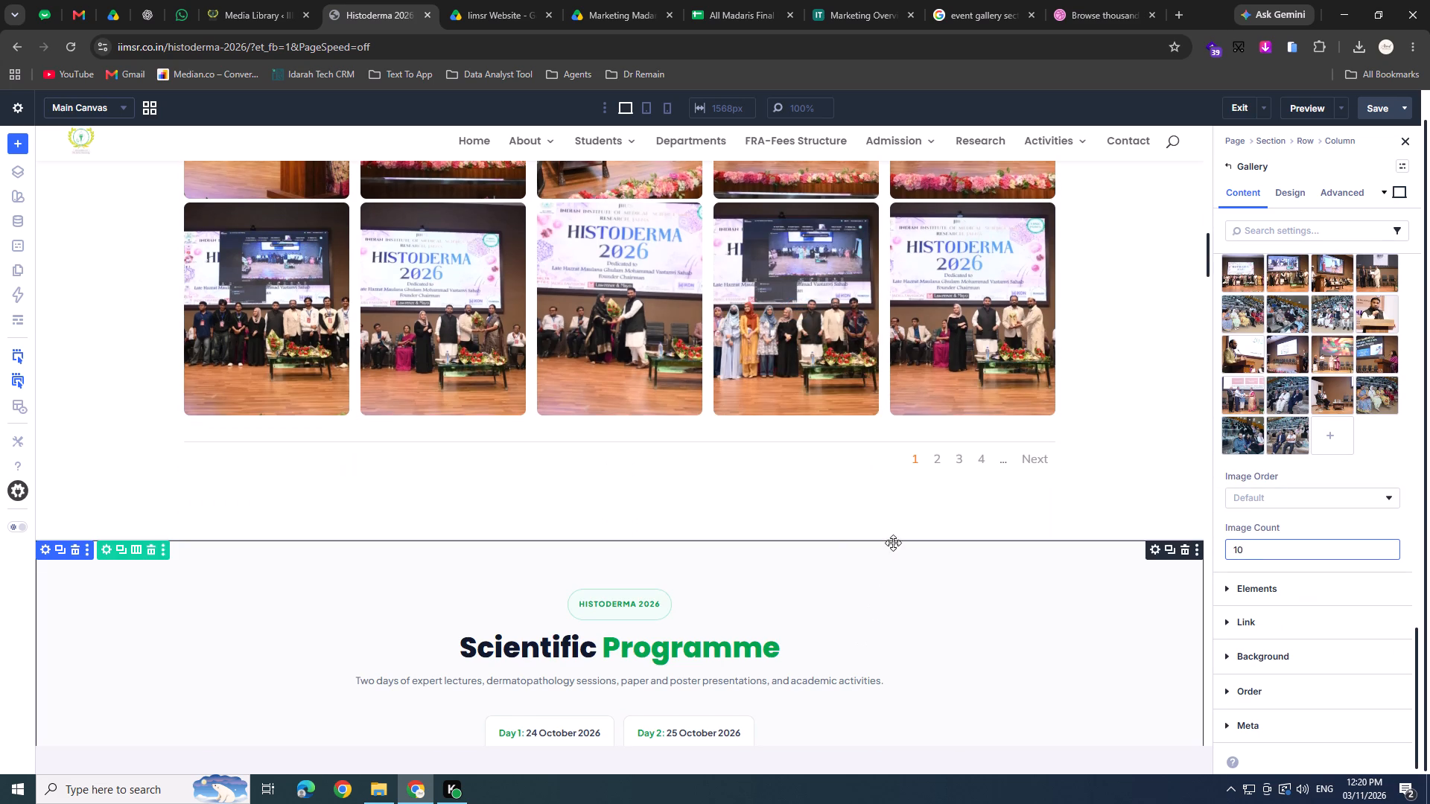
pyautogui.scroll(2, 948, 503)
pyautogui.scroll(-1, 1137, 622)
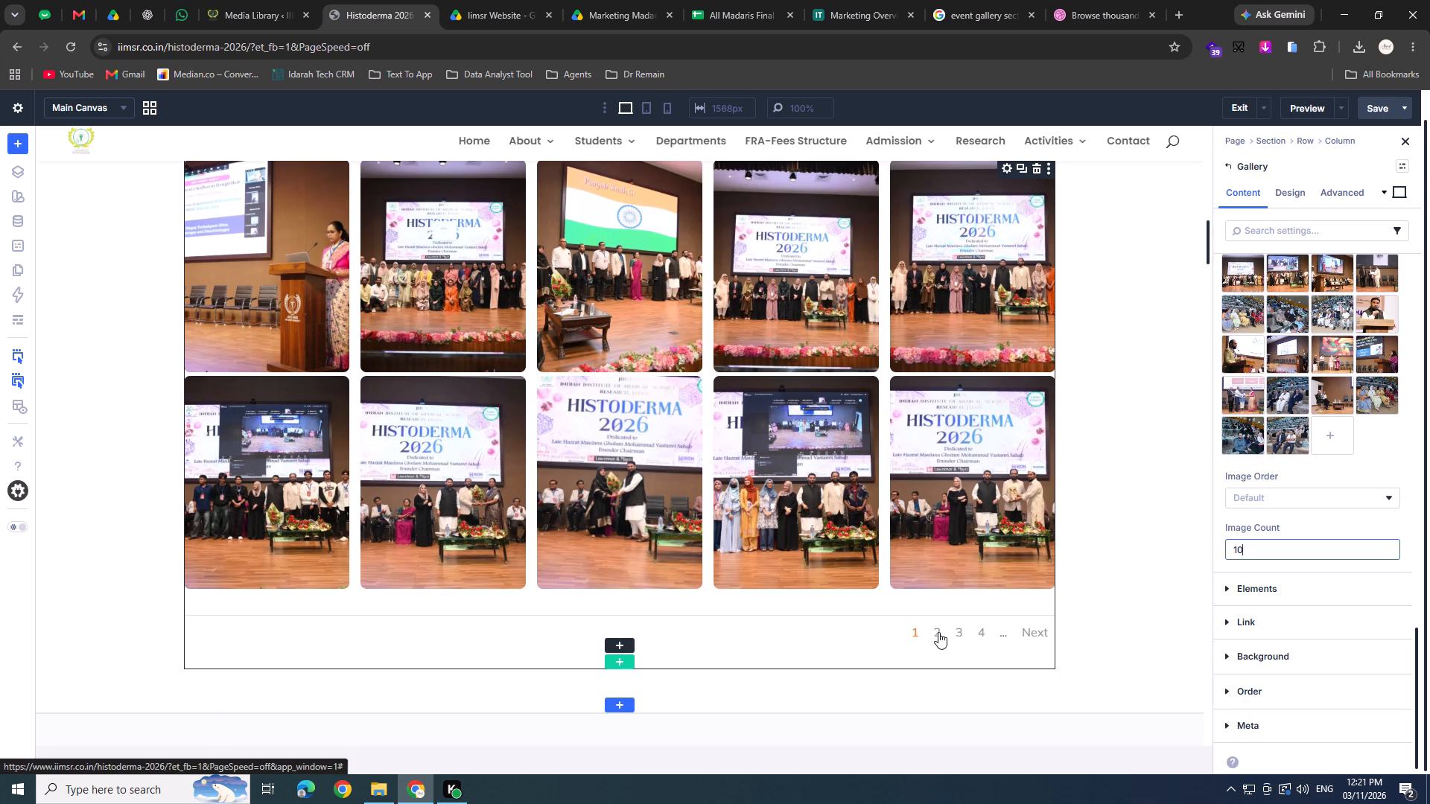
pyautogui.scroll(1, 941, 633)
pyautogui.scroll(-1, 1165, 608)
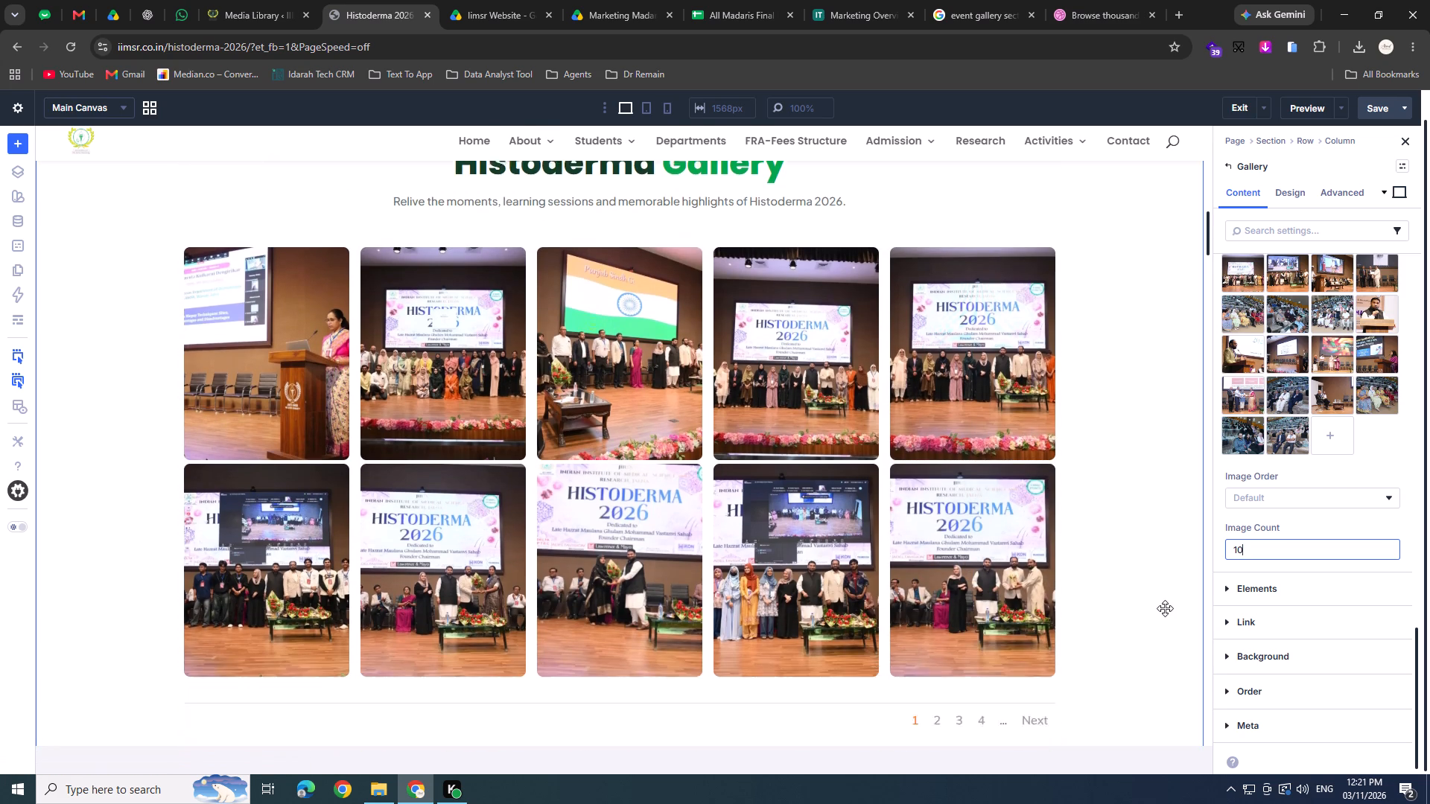
pyautogui.scroll(1, 1165, 608)
pyautogui.scroll(-1, 1165, 610)
pyautogui.scroll(-1, 1148, 669)
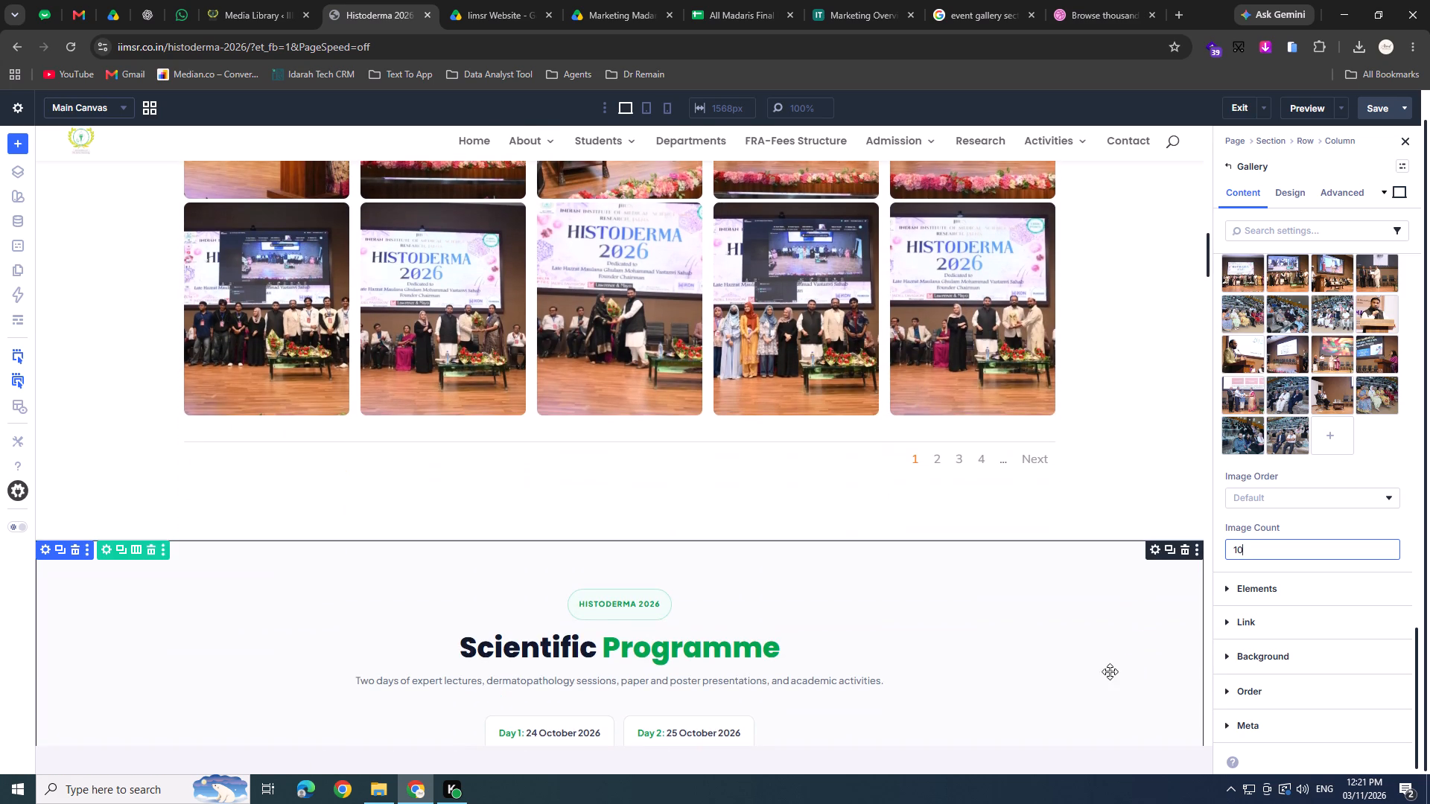
pyautogui.scroll(1, 893, 462)
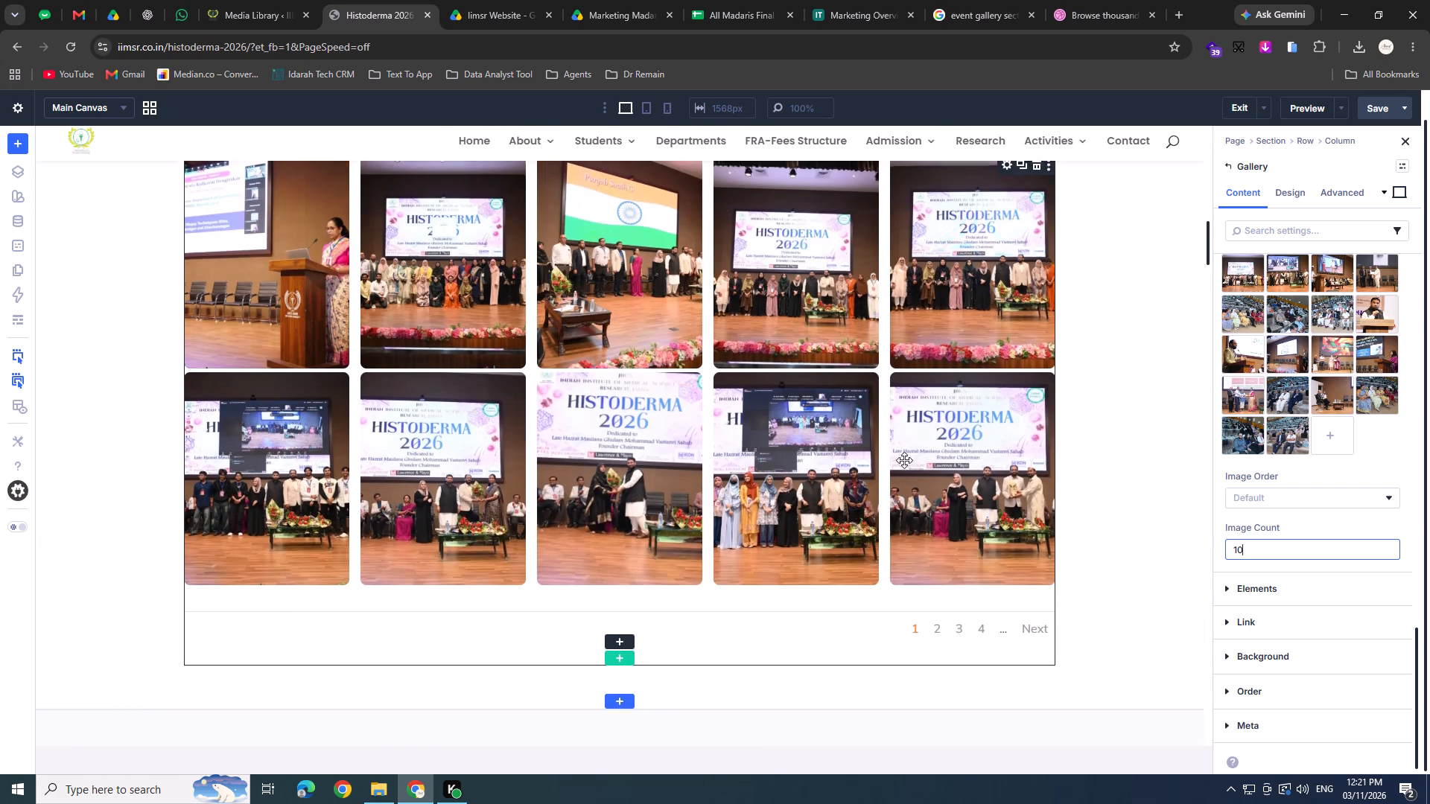
pyautogui.click(1284, 196)
pyautogui.click(1271, 278)
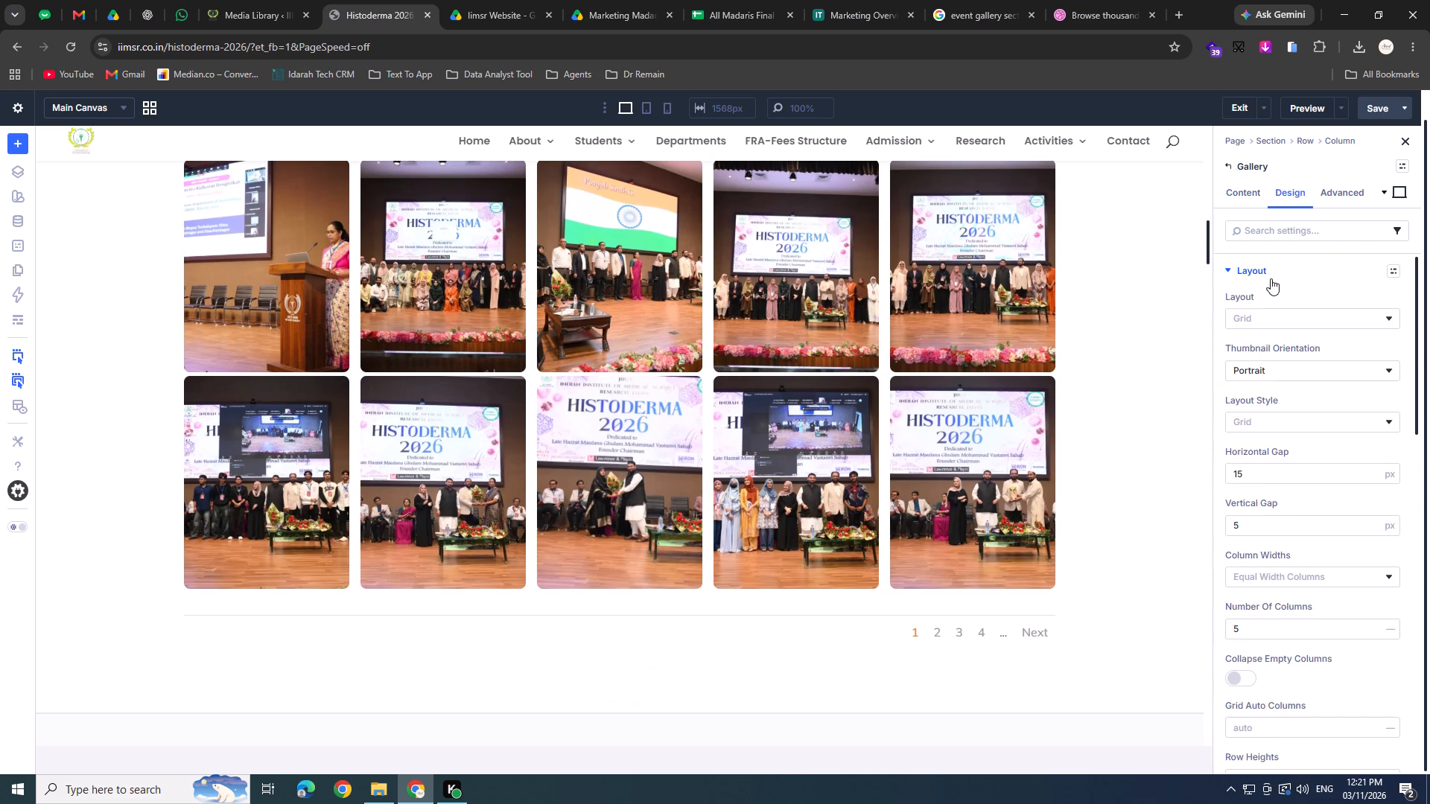
pyautogui.click(1271, 278)
pyautogui.scroll(2, 1004, 362)
pyautogui.scroll(-2, 1182, 473)
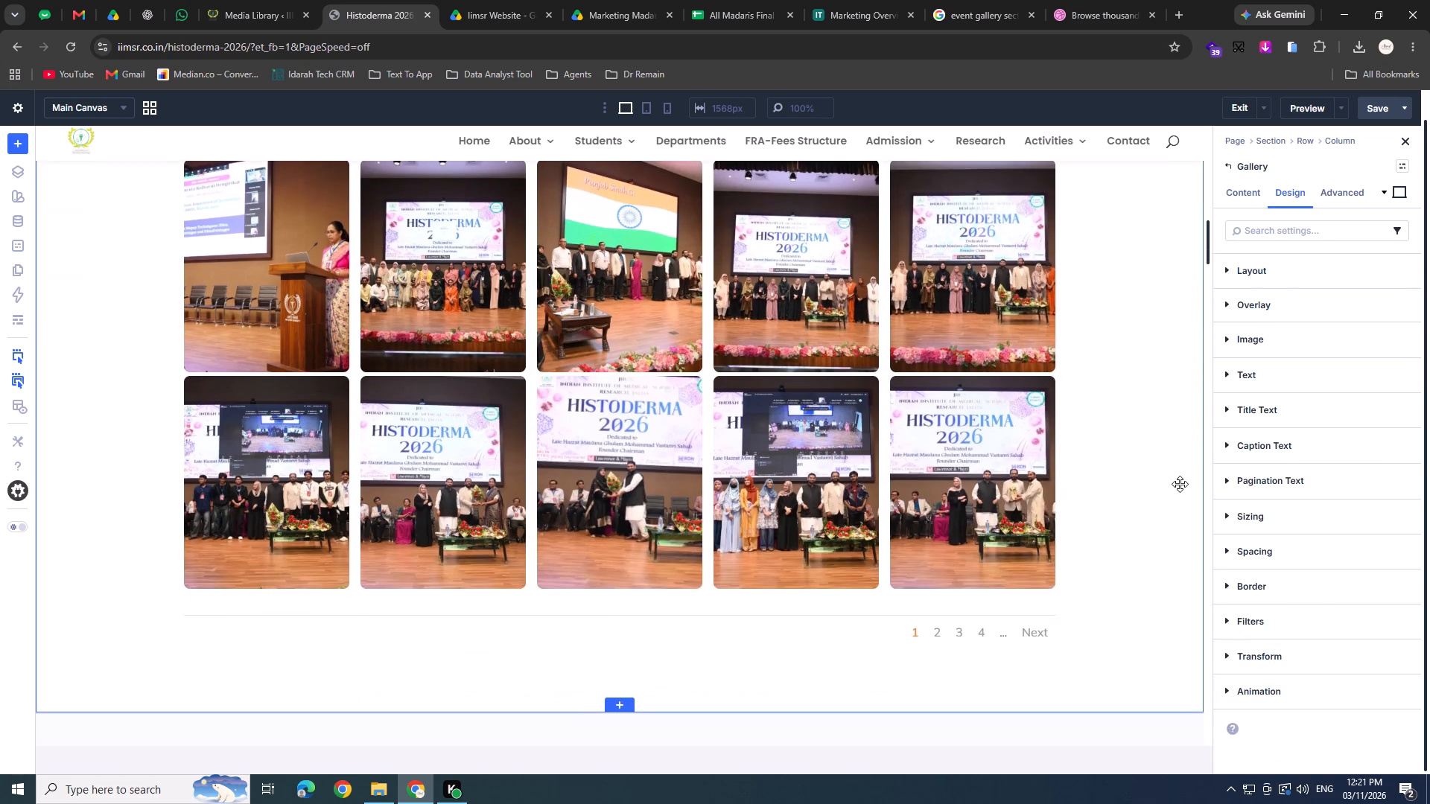
pyautogui.scroll(1, 1179, 485)
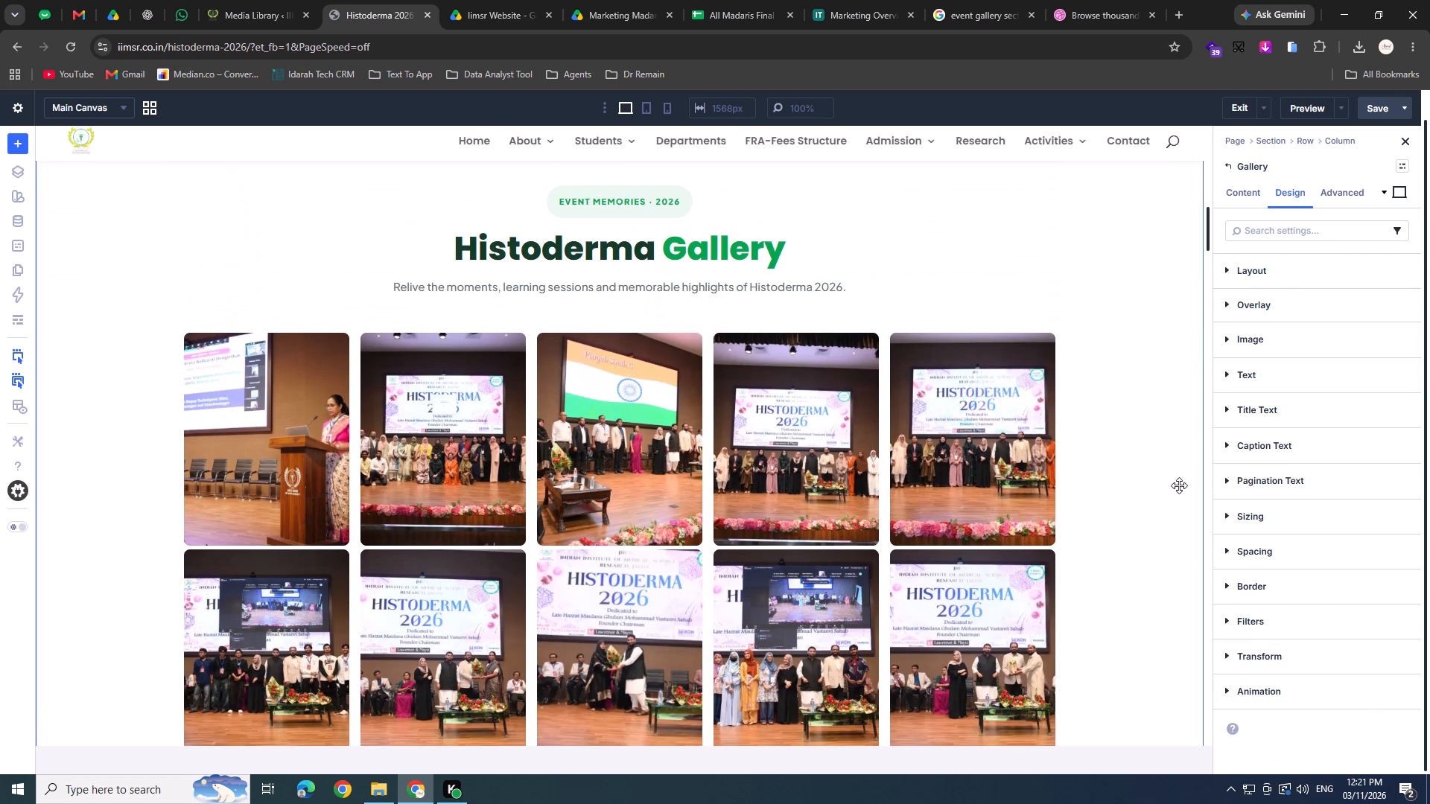
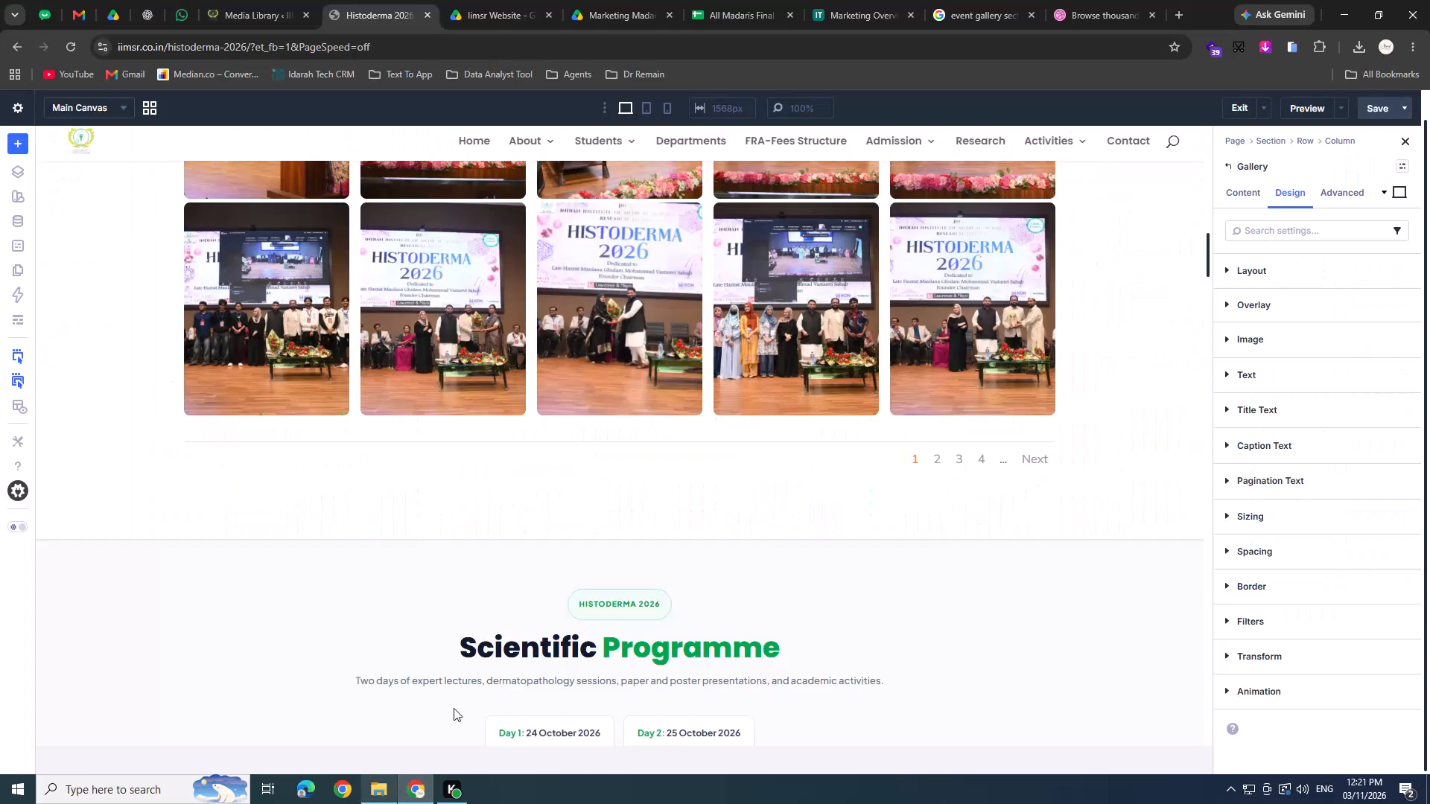
# Look over the paginated photo grid and the gallery's pagination text font, weight, style and color settings.
pyautogui.scroll(3, 566, 514)
pyautogui.scroll(-2, 571, 512)
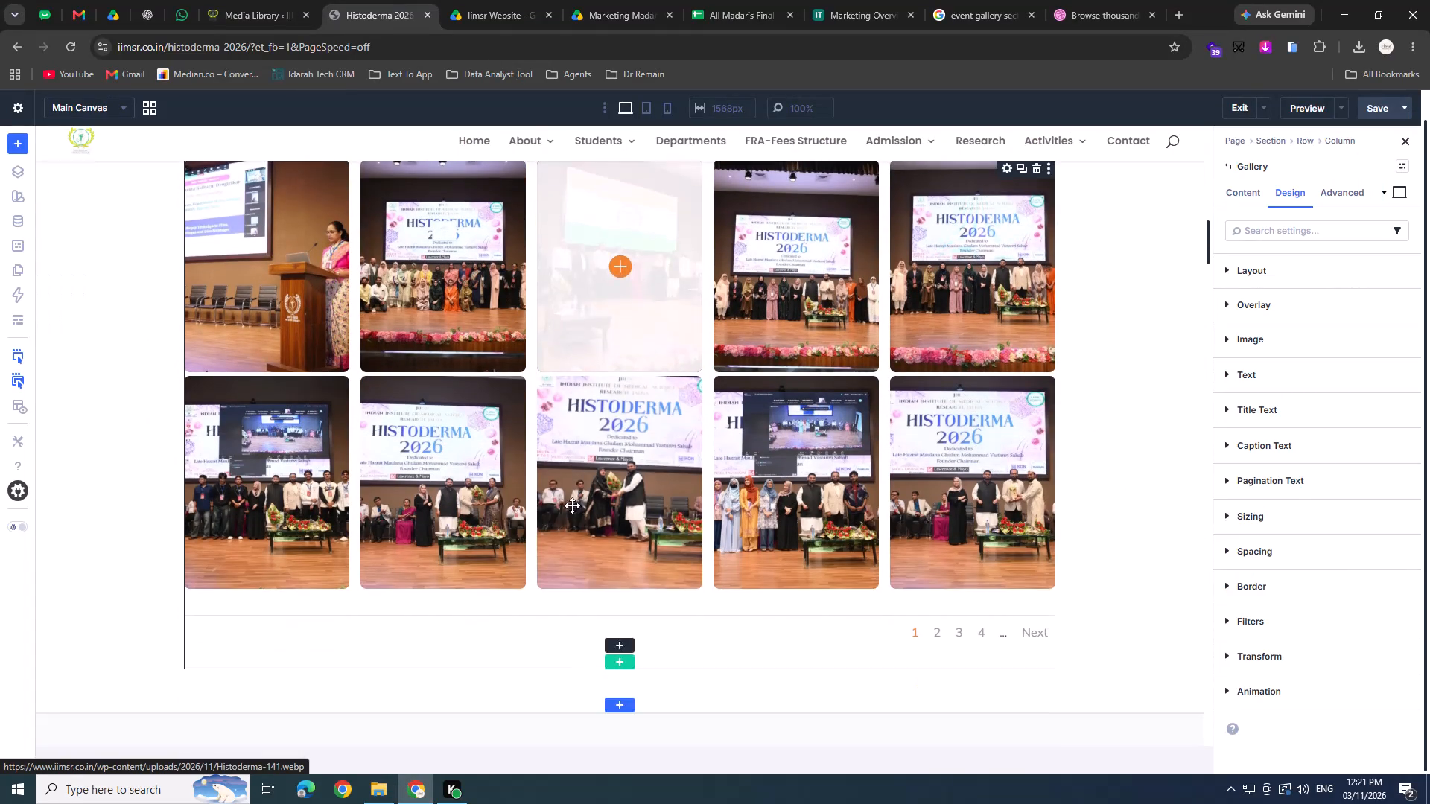
pyautogui.scroll(1, 1244, 462)
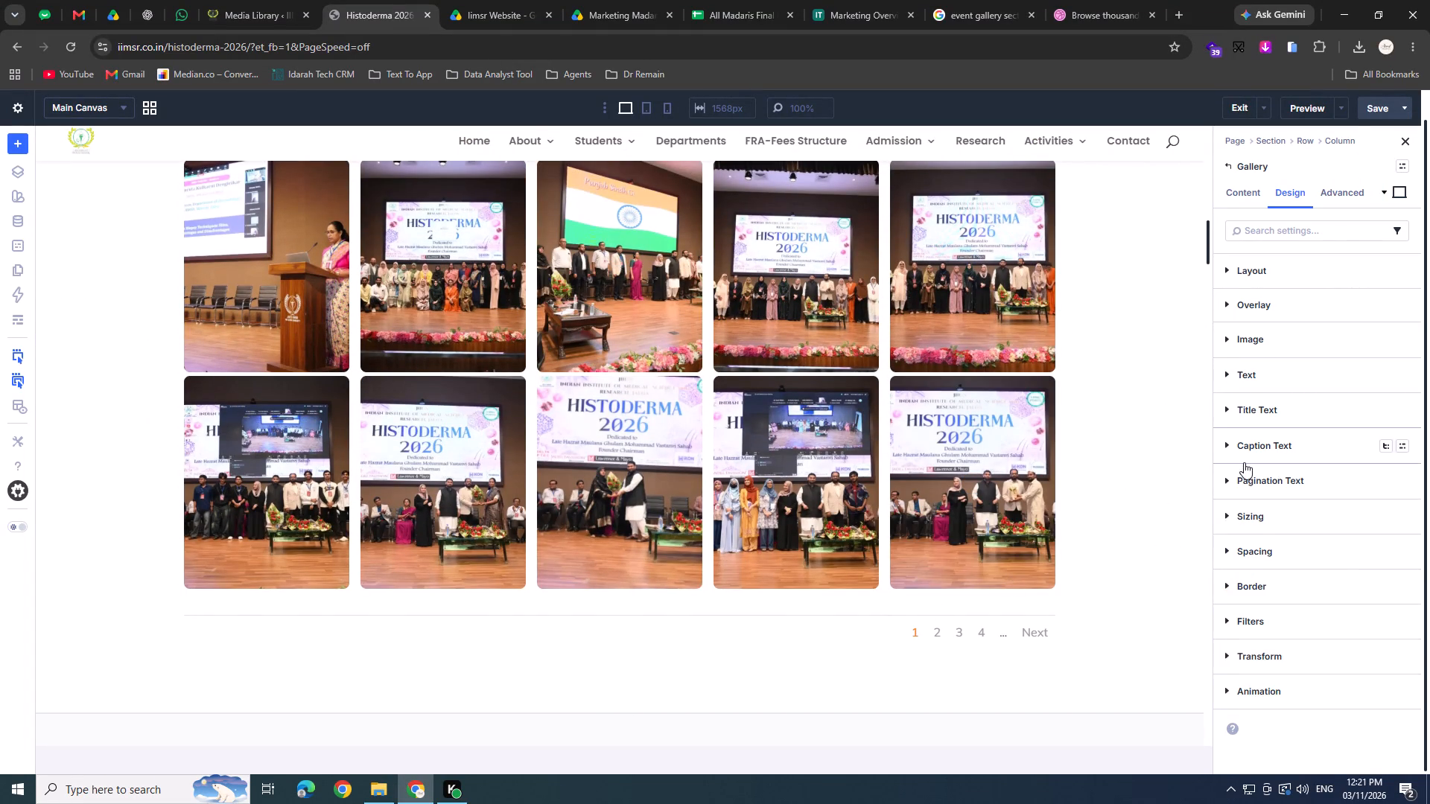
pyautogui.click(1277, 489)
pyautogui.click(1276, 532)
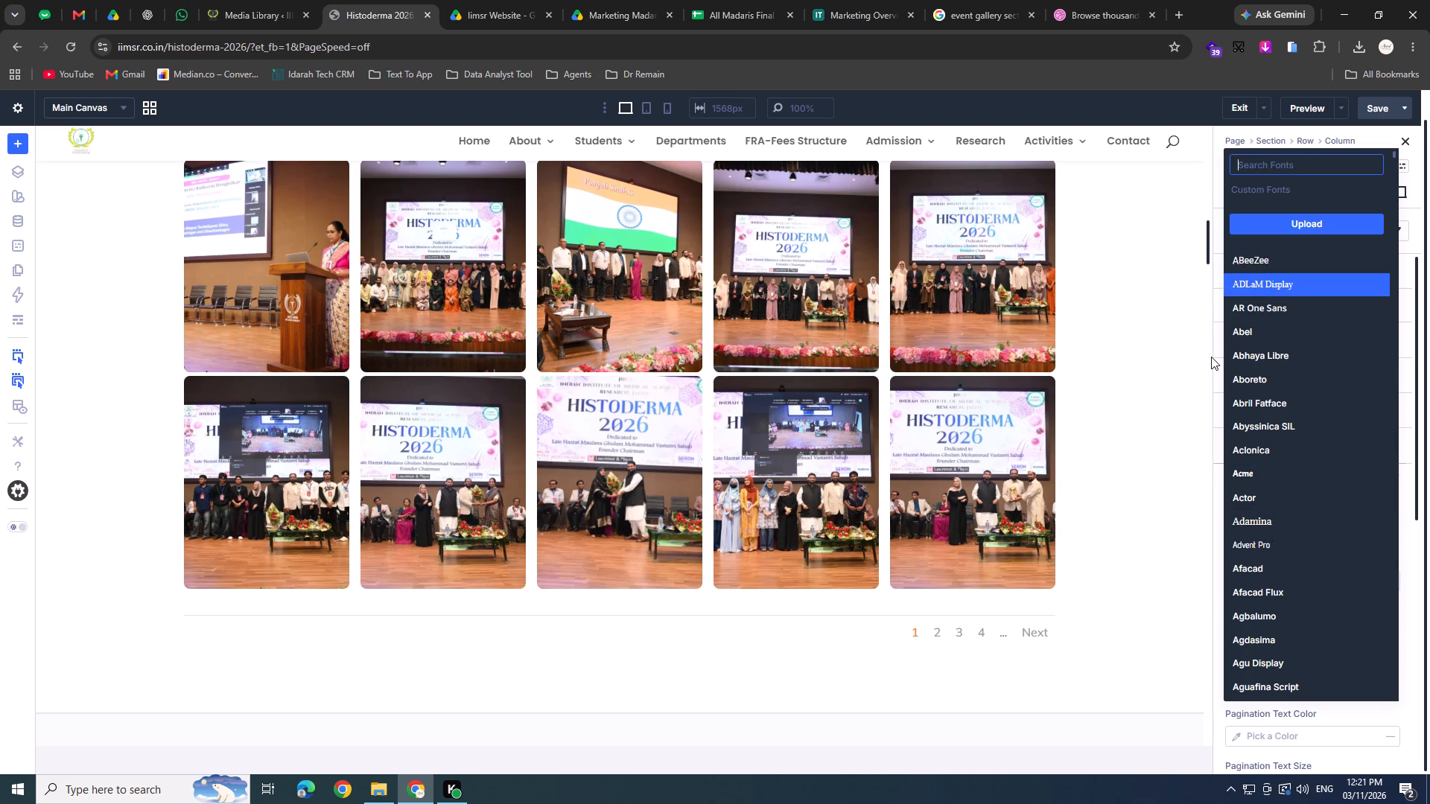
pyautogui.click(1211, 357)
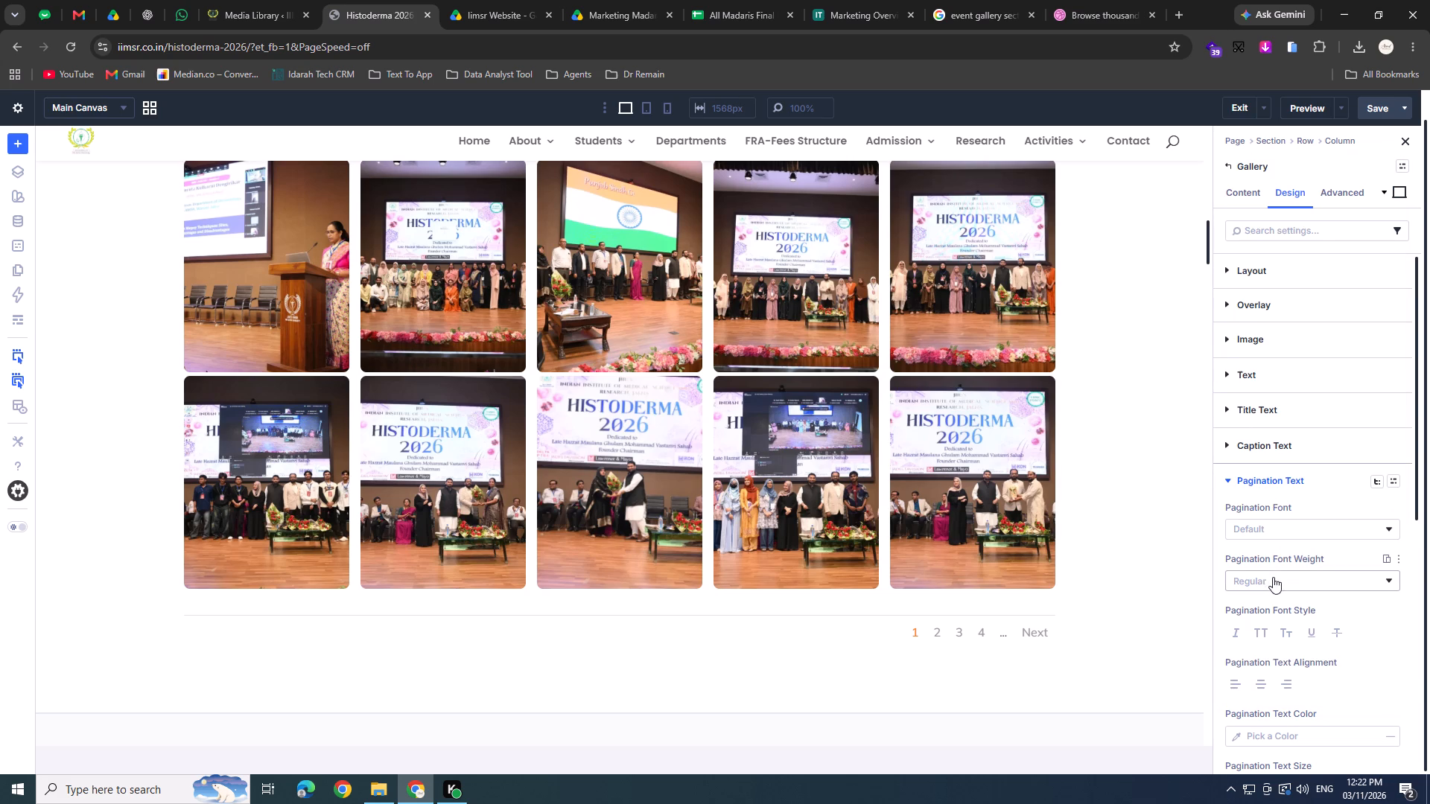
pyautogui.click(1273, 579)
pyautogui.click(1240, 558)
pyautogui.scroll(-1, 1259, 622)
pyautogui.click(1272, 569)
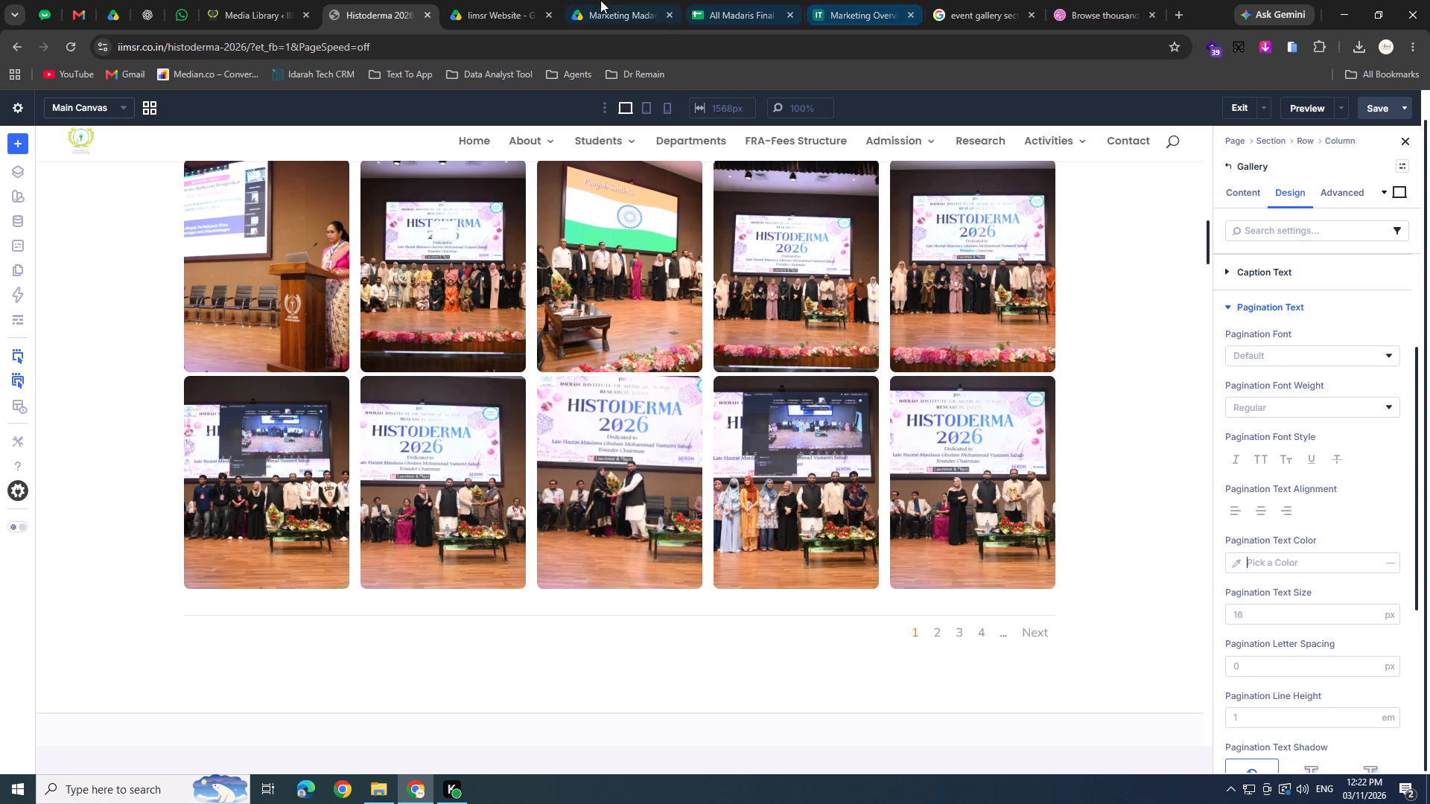
# Open the published Histoderma 2026 page in a new tab and inspect the Register Now button to copy its green background color #009f47.
pyautogui.middleClick(1246, 108)
pyautogui.click(457, 3)
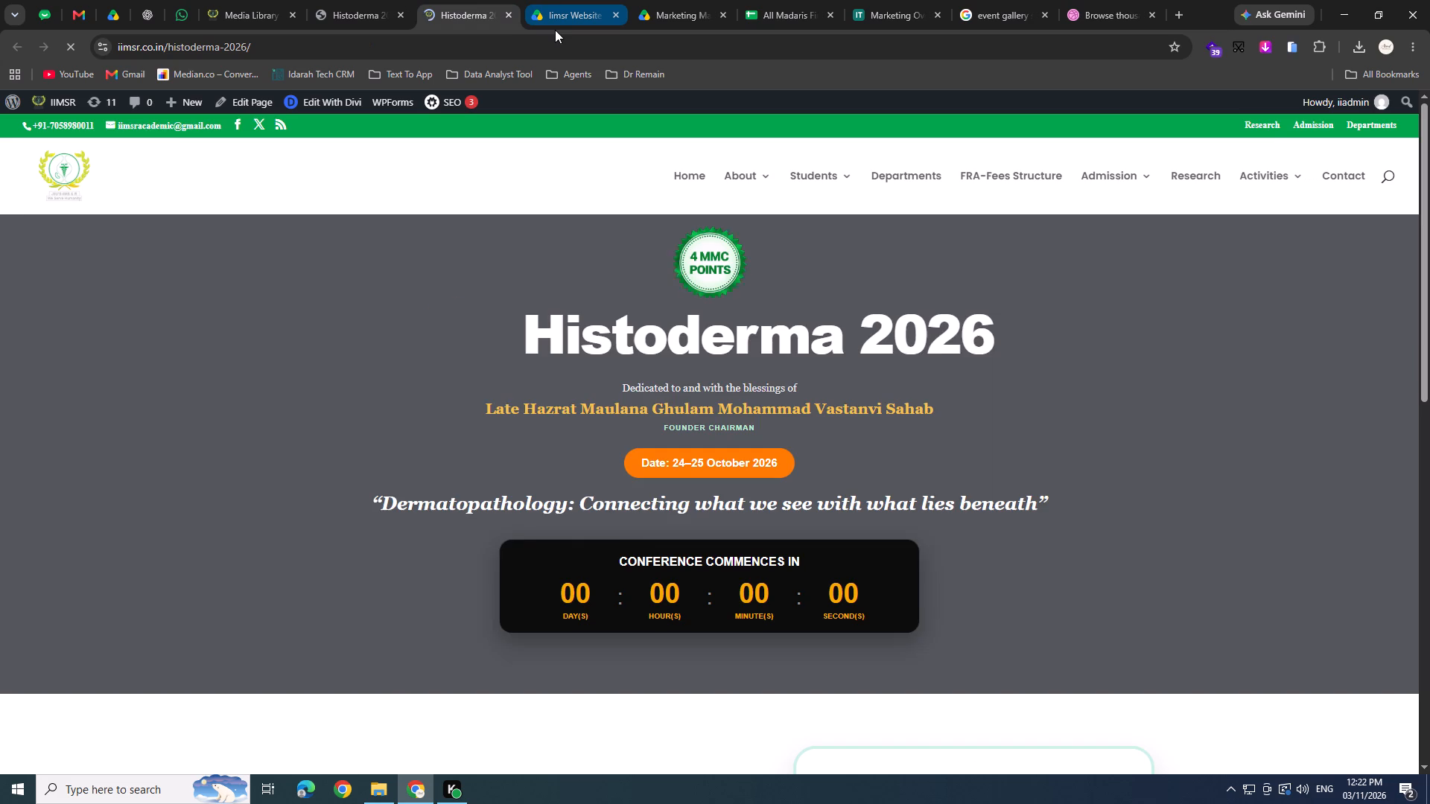
pyautogui.press('F12')
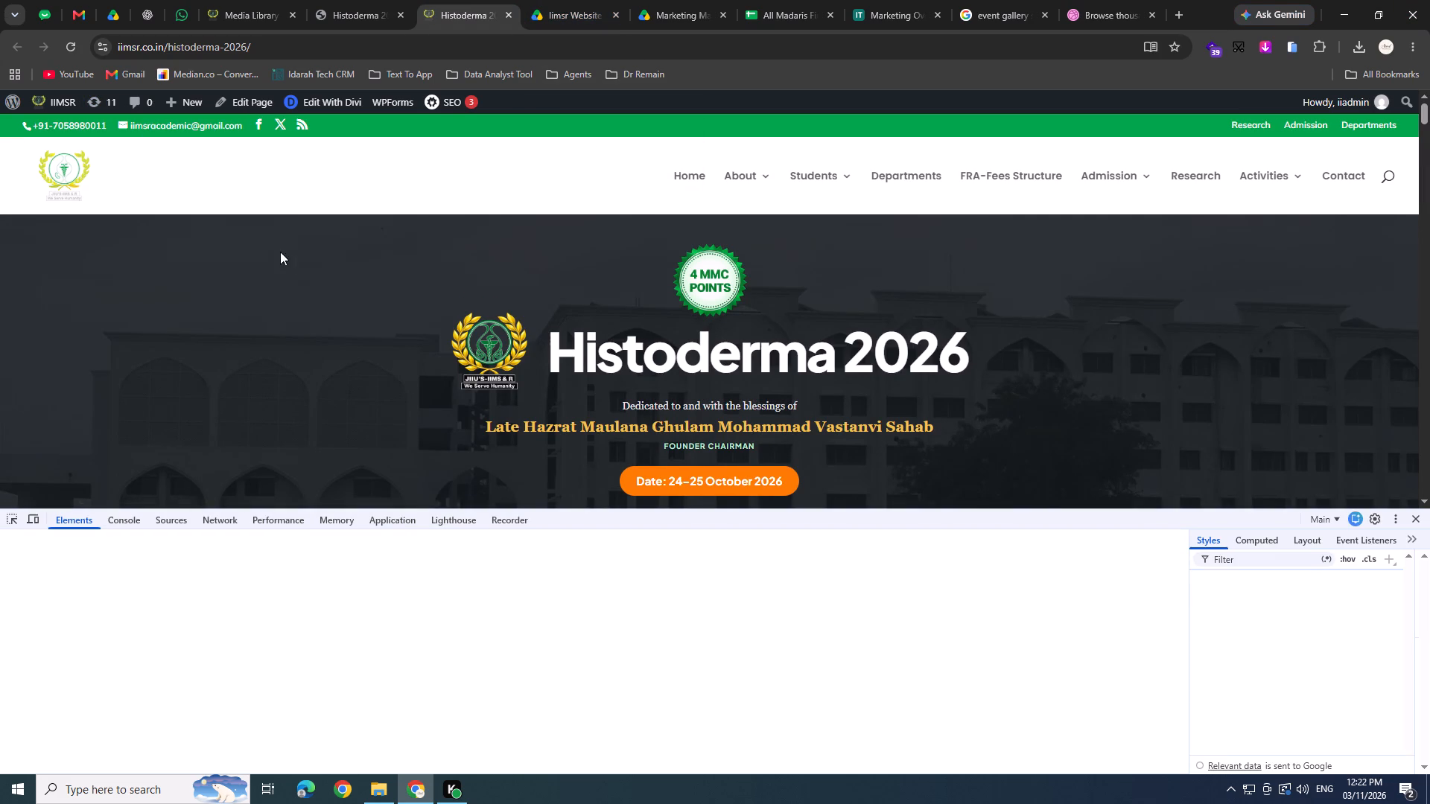
pyautogui.scroll(-1, 267, 269)
pyautogui.scroll(-4, 483, 515)
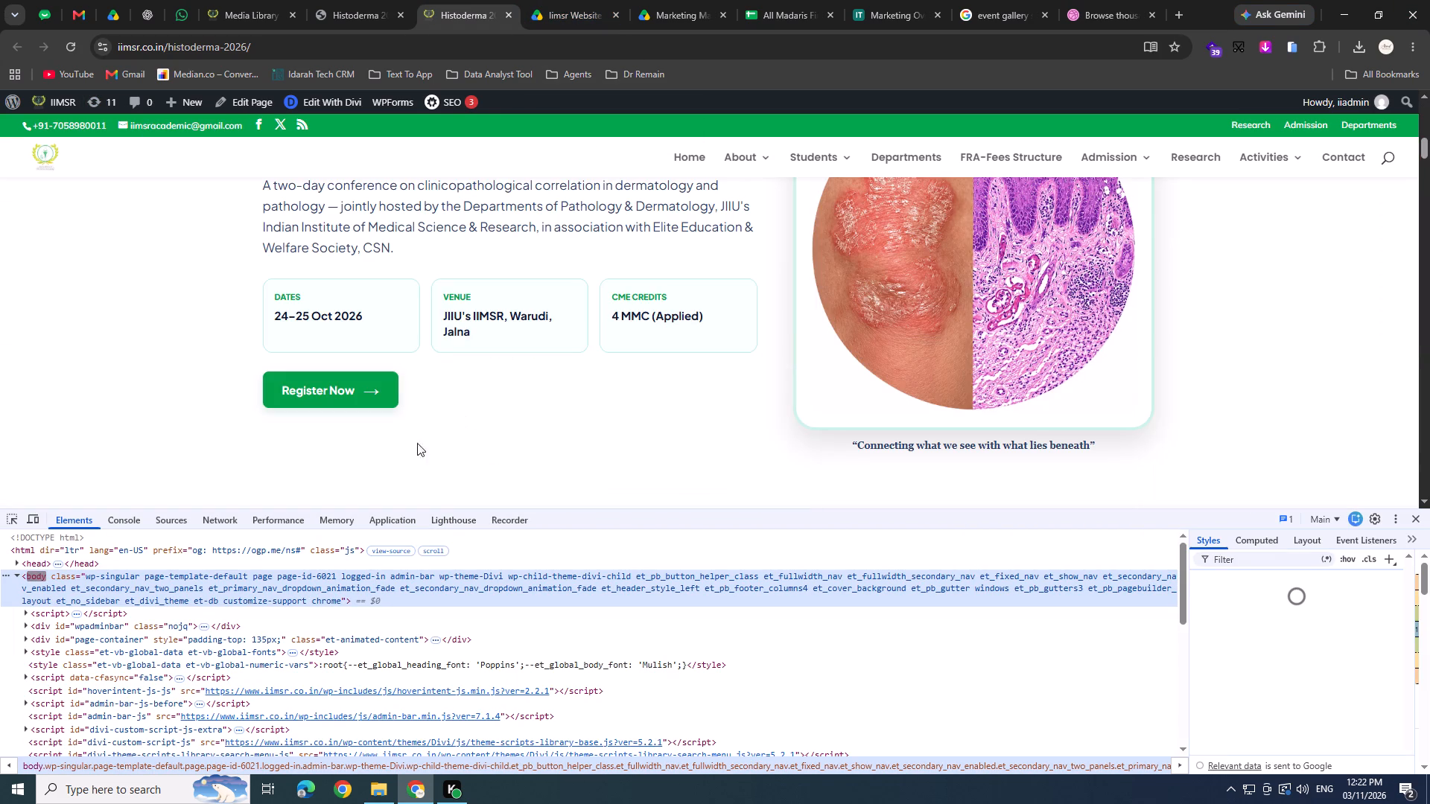
pyautogui.click(12, 519)
pyautogui.click(299, 385)
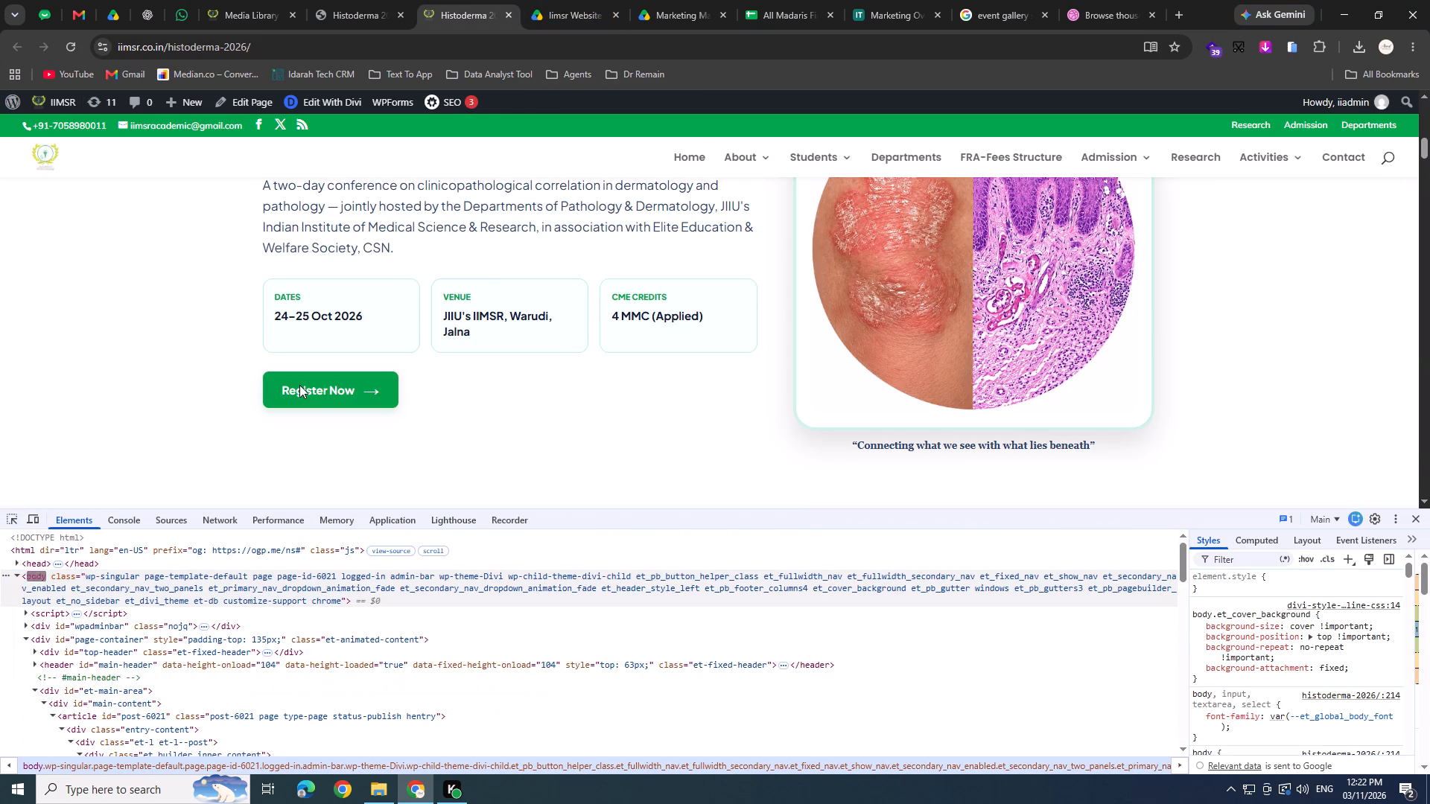
pyautogui.scroll(-1, 1194, 654)
pyautogui.scroll(-1, 1280, 670)
pyautogui.scroll(3, 1289, 639)
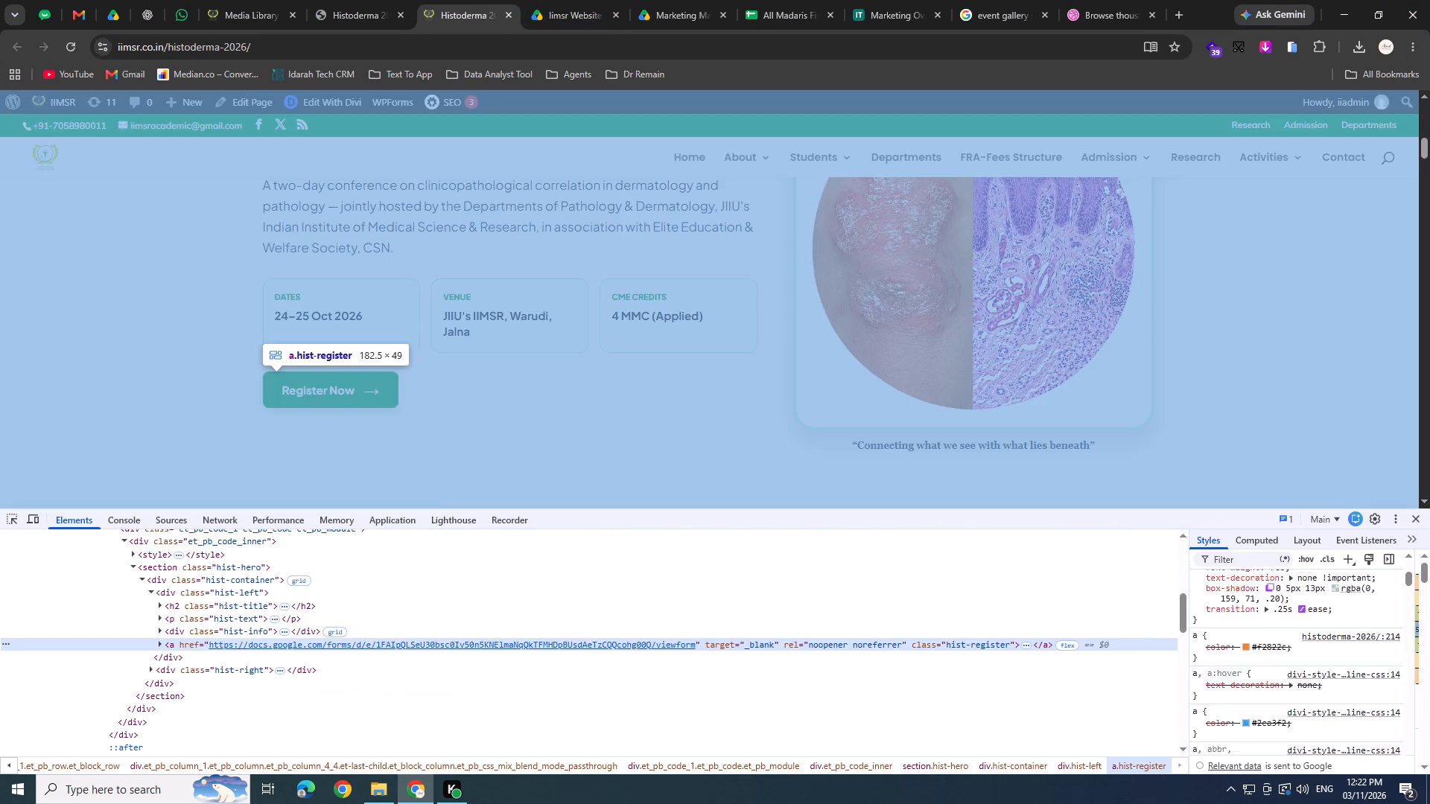
pyautogui.click(1281, 669)
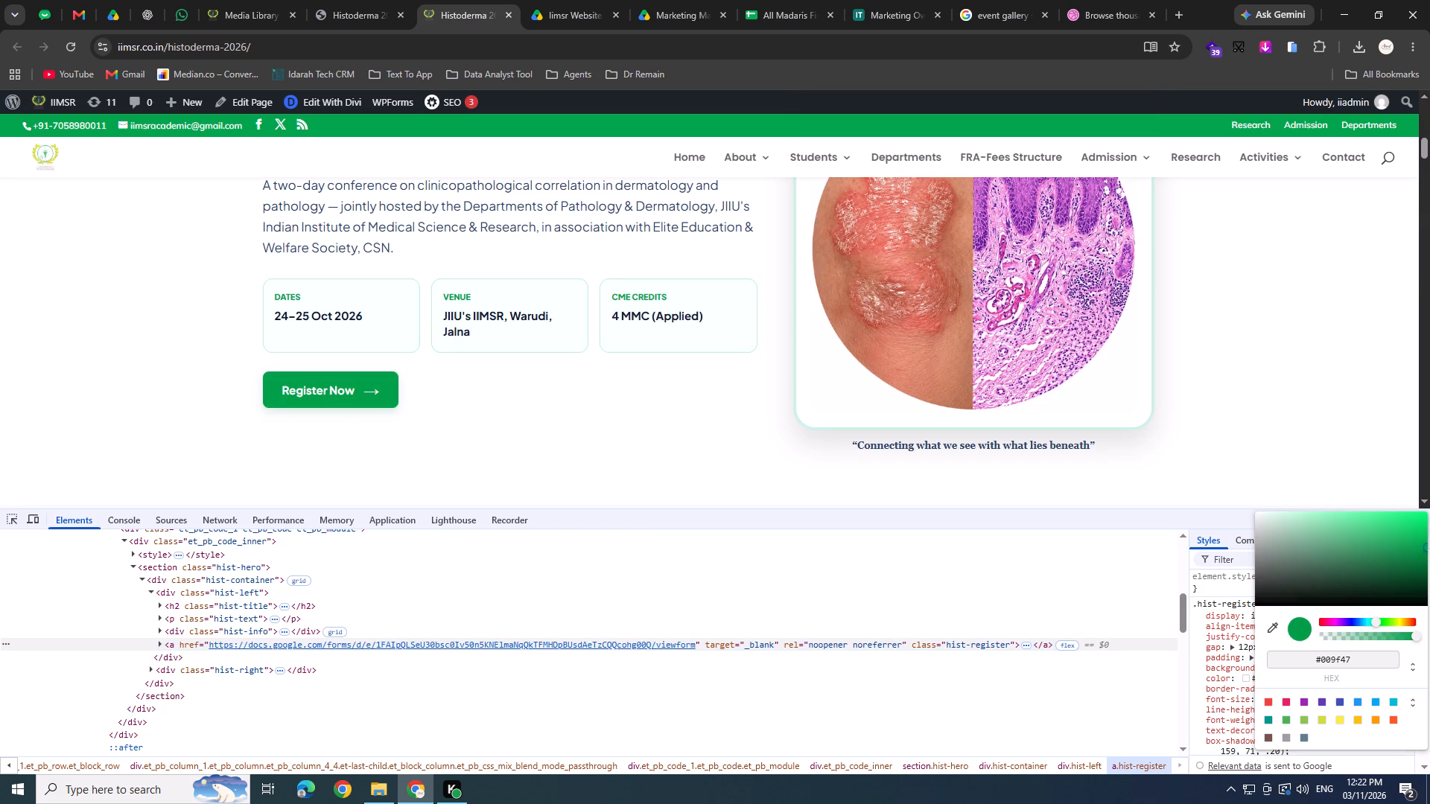
pyautogui.click(1294, 628)
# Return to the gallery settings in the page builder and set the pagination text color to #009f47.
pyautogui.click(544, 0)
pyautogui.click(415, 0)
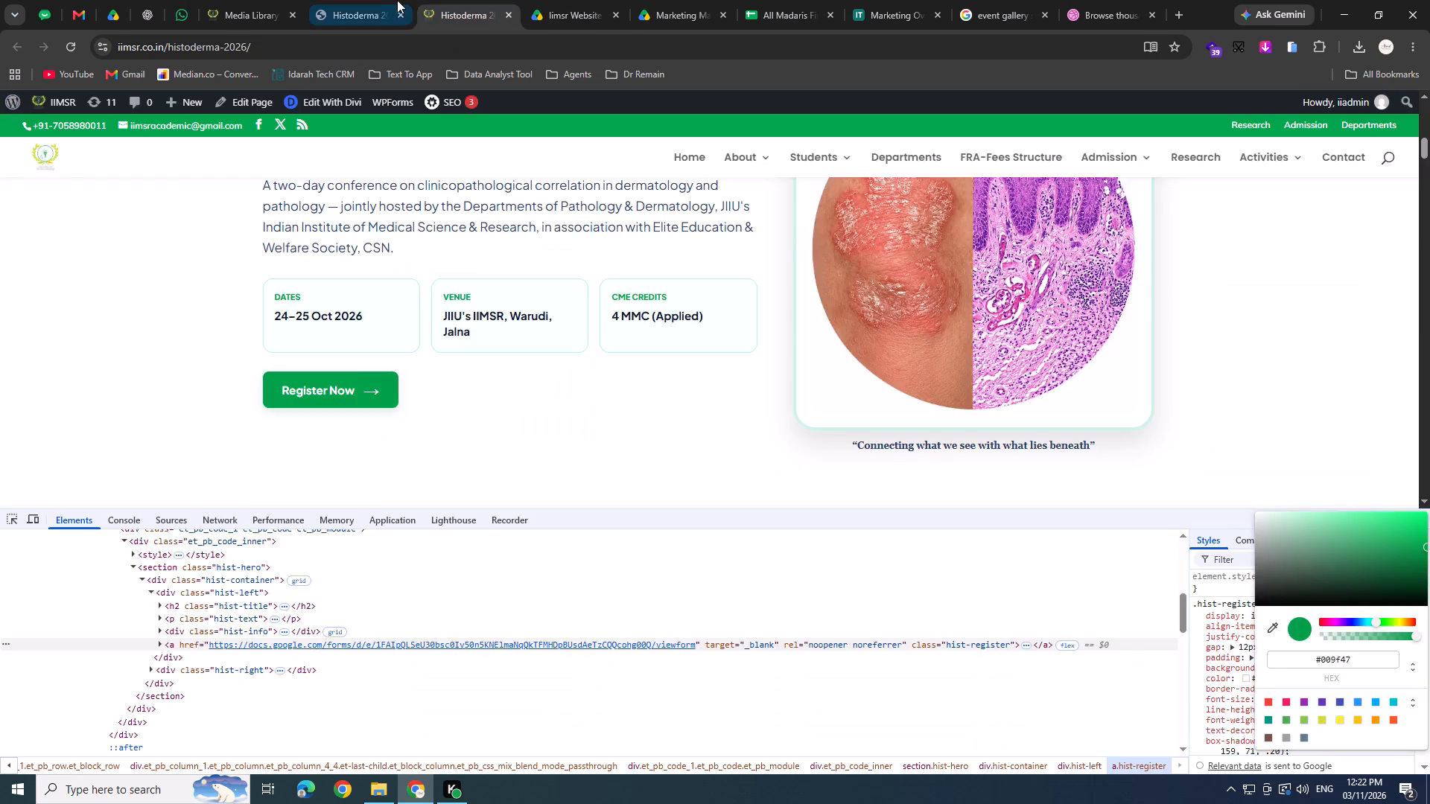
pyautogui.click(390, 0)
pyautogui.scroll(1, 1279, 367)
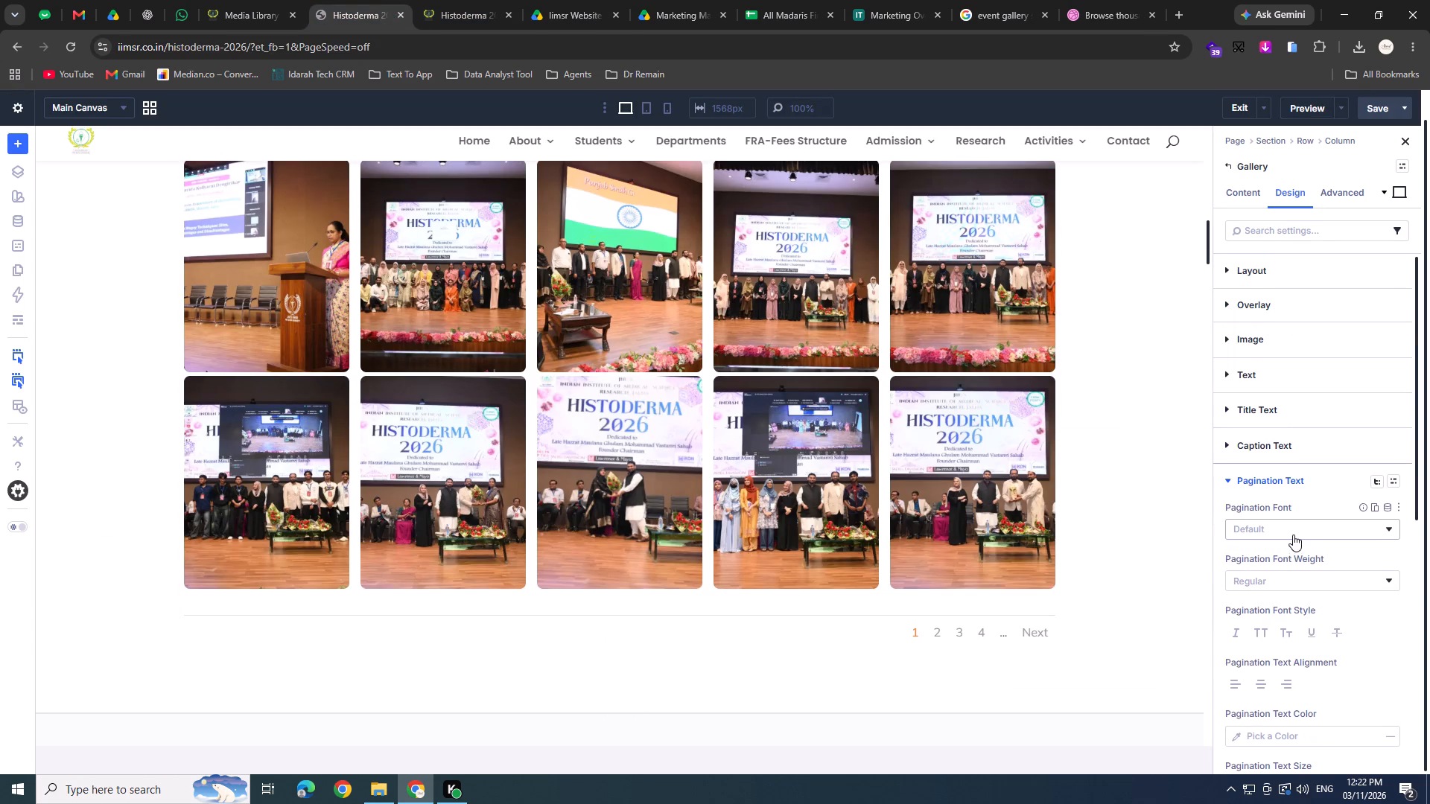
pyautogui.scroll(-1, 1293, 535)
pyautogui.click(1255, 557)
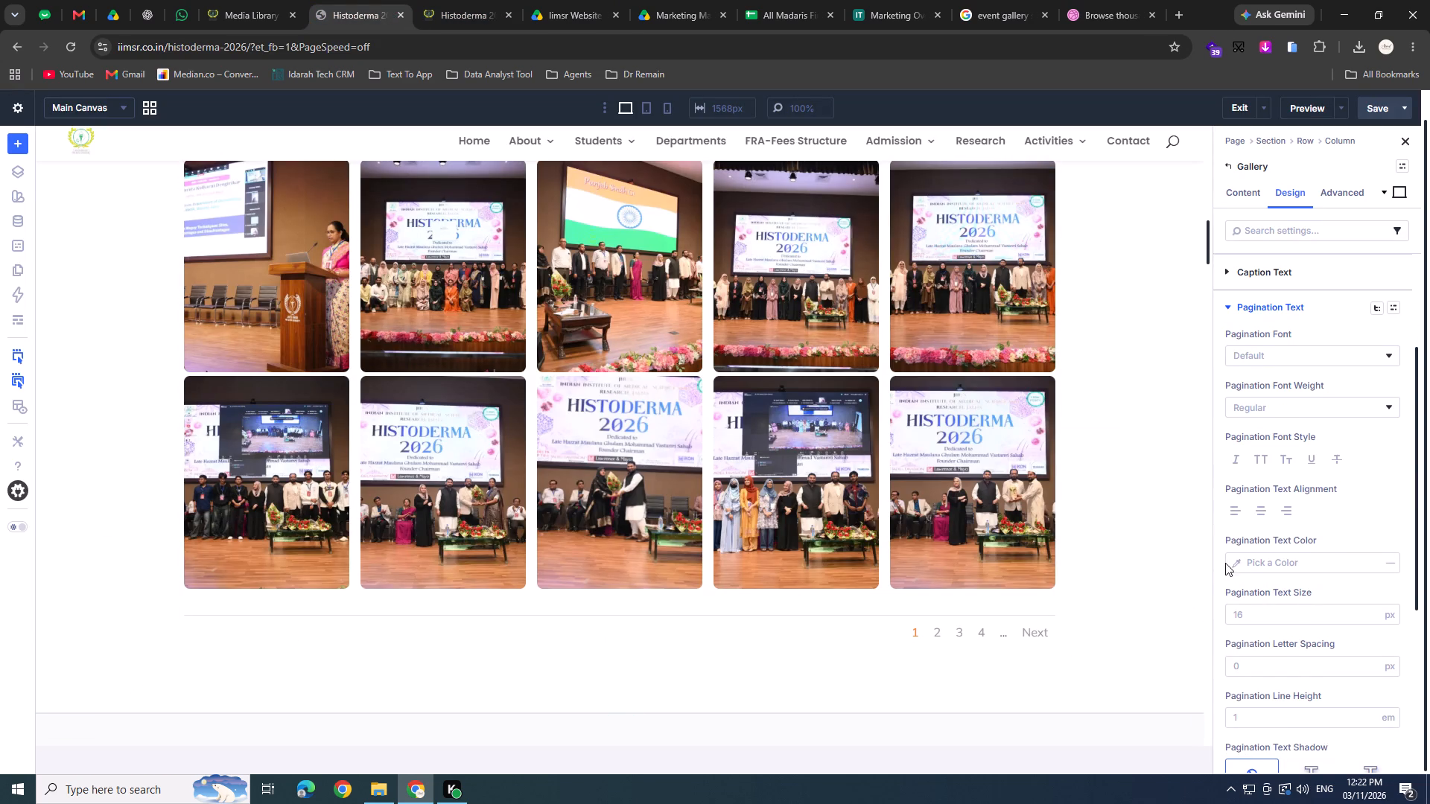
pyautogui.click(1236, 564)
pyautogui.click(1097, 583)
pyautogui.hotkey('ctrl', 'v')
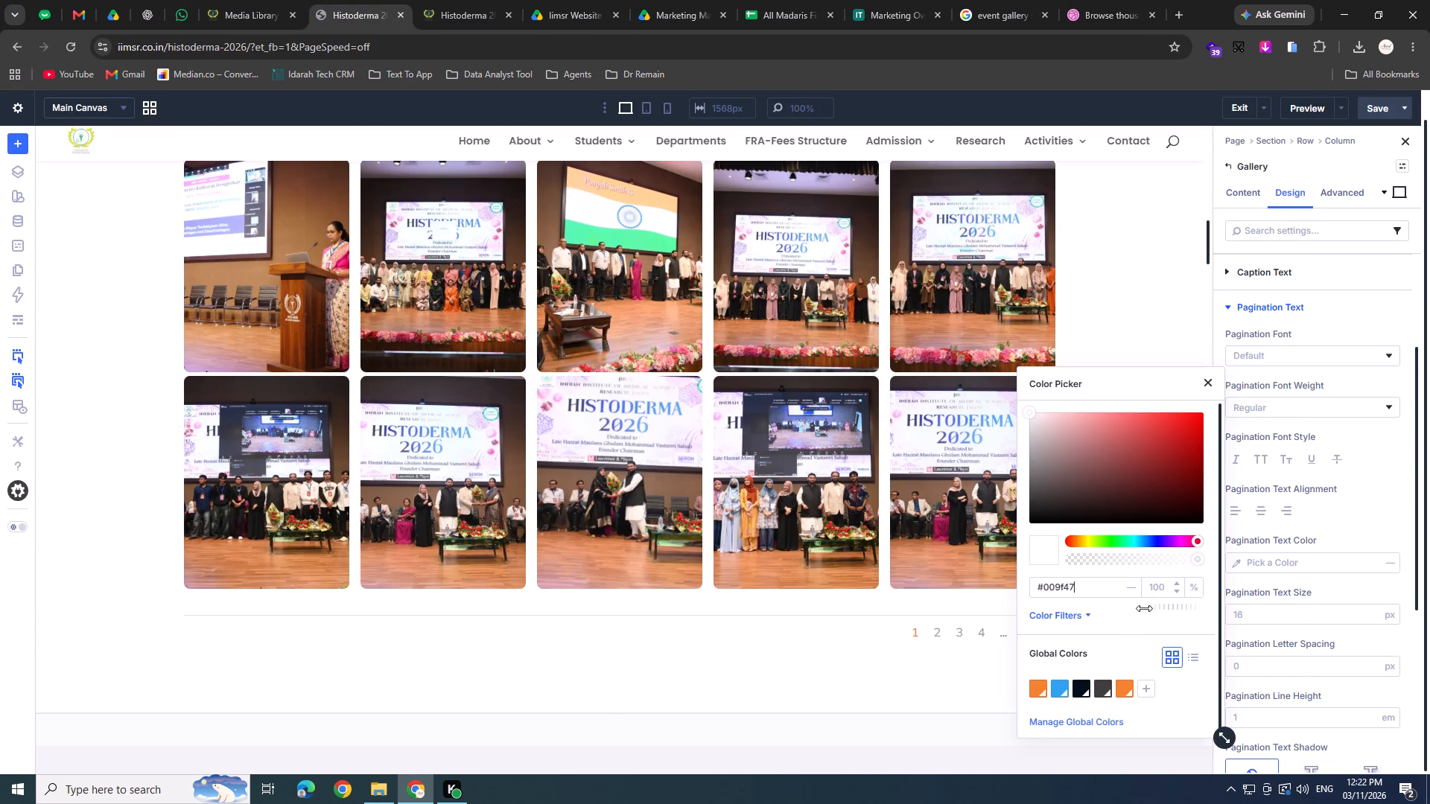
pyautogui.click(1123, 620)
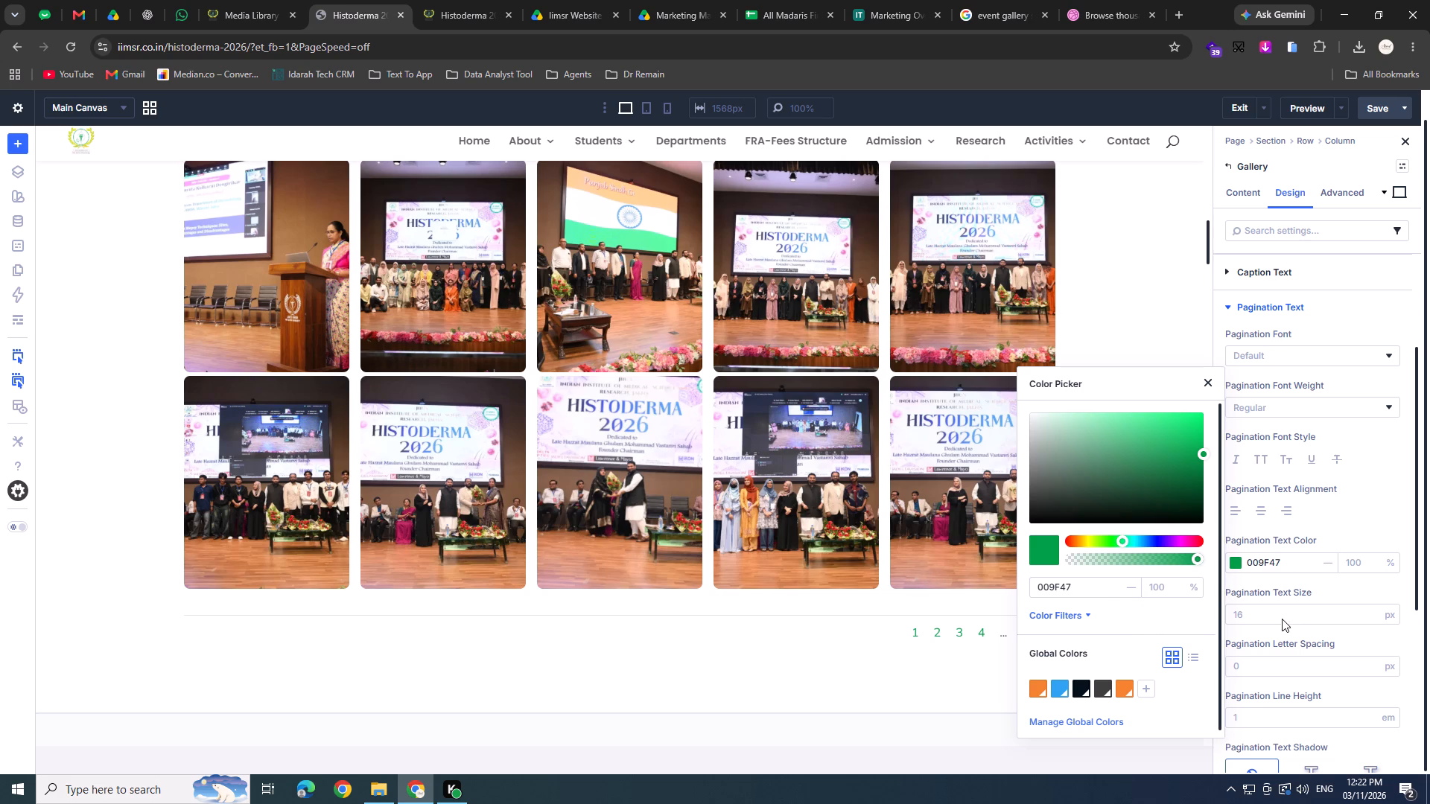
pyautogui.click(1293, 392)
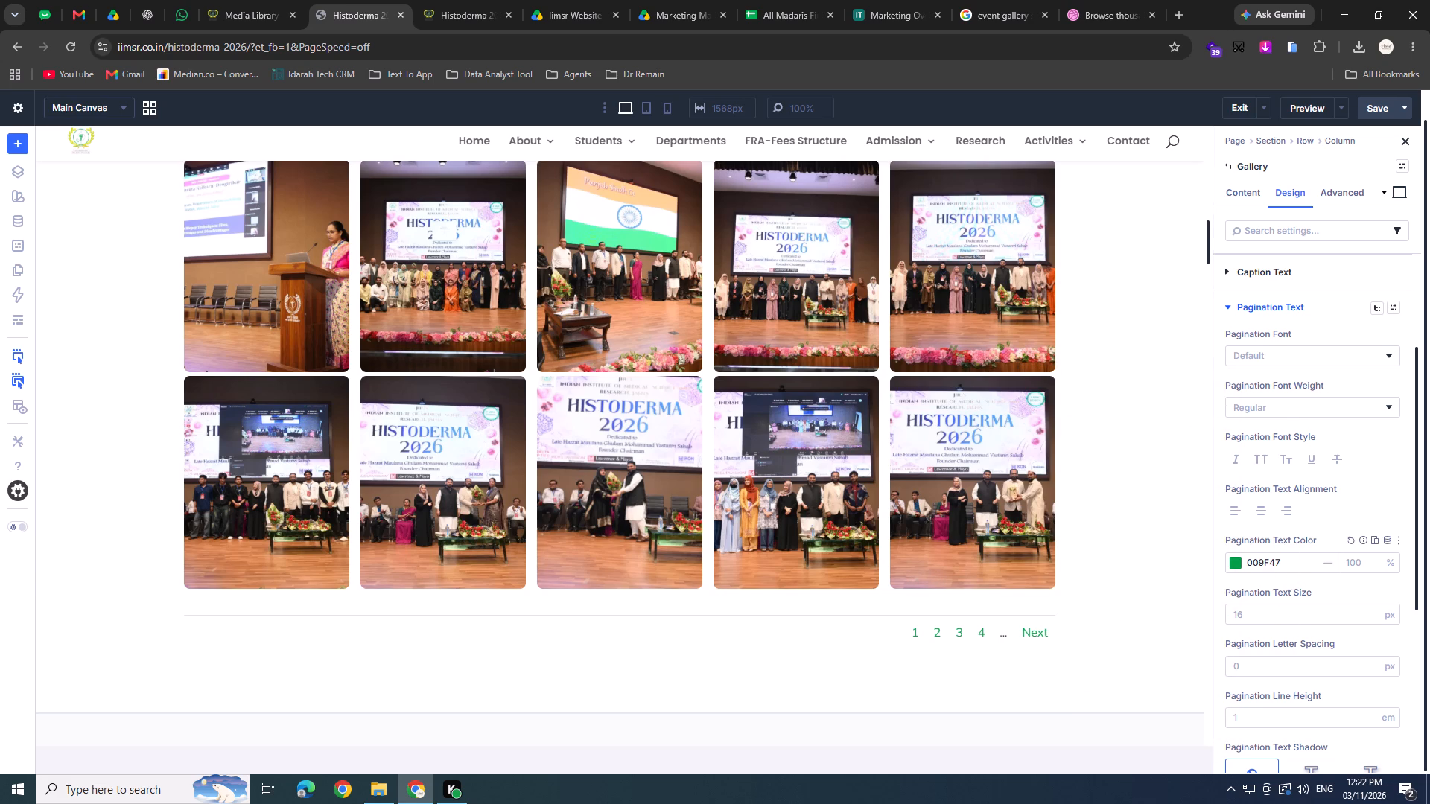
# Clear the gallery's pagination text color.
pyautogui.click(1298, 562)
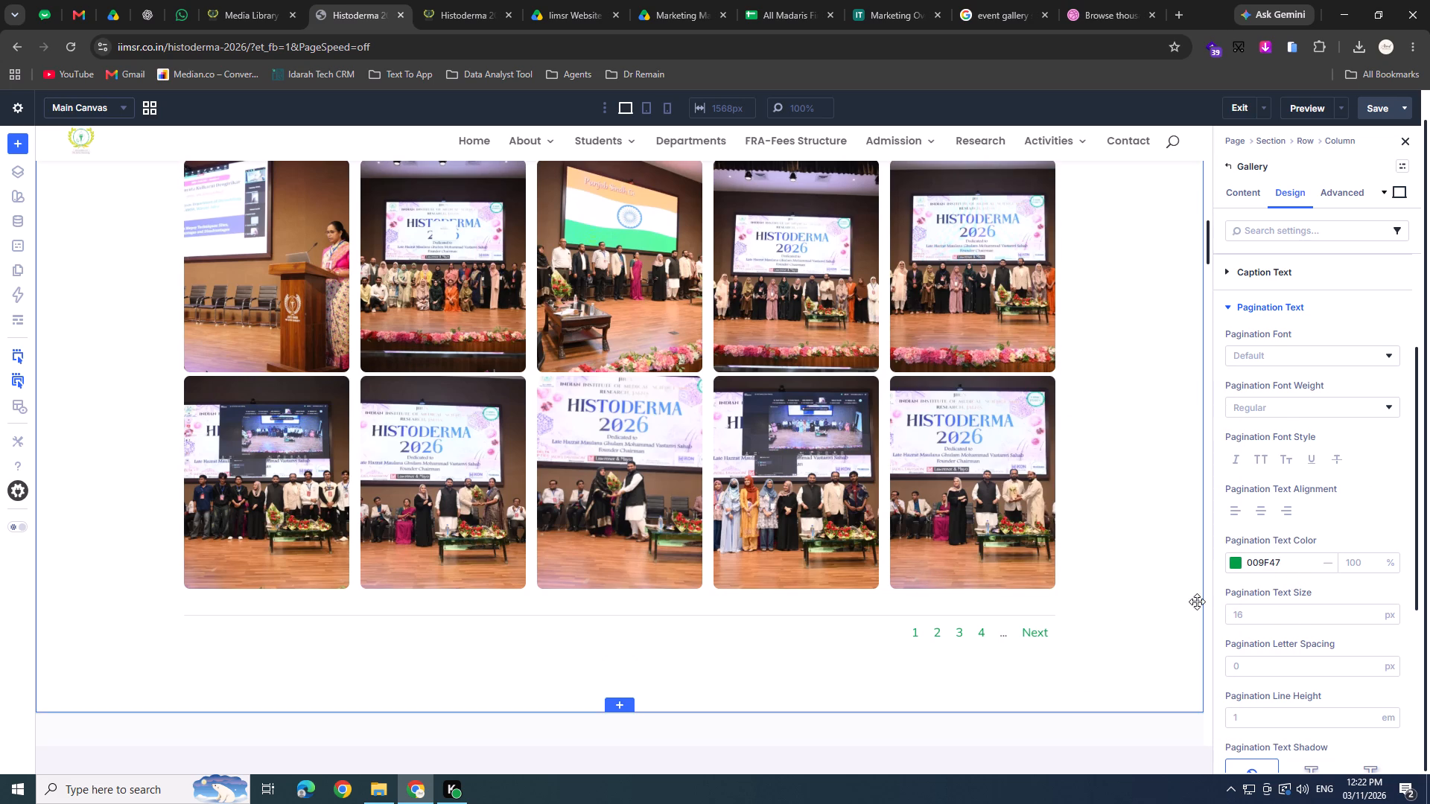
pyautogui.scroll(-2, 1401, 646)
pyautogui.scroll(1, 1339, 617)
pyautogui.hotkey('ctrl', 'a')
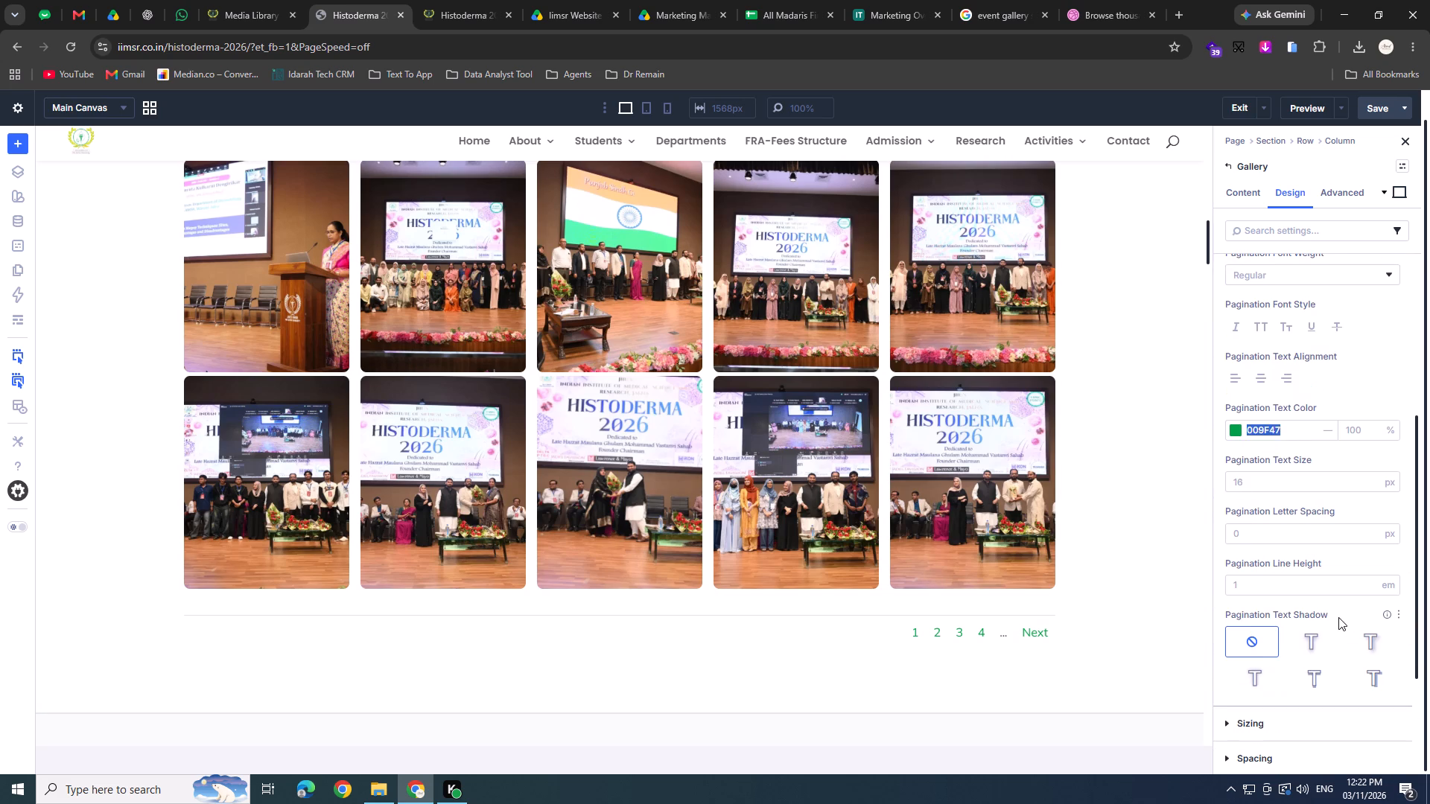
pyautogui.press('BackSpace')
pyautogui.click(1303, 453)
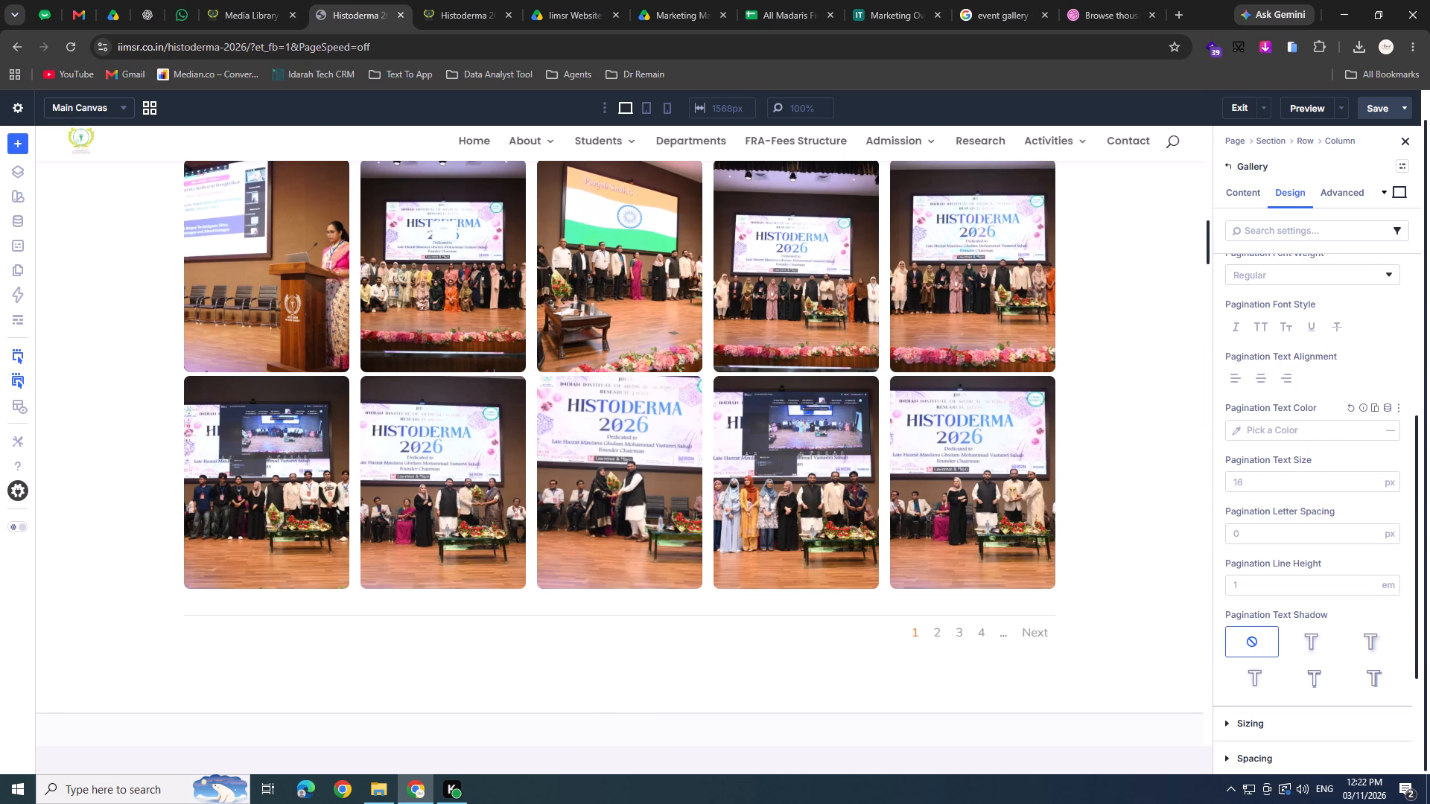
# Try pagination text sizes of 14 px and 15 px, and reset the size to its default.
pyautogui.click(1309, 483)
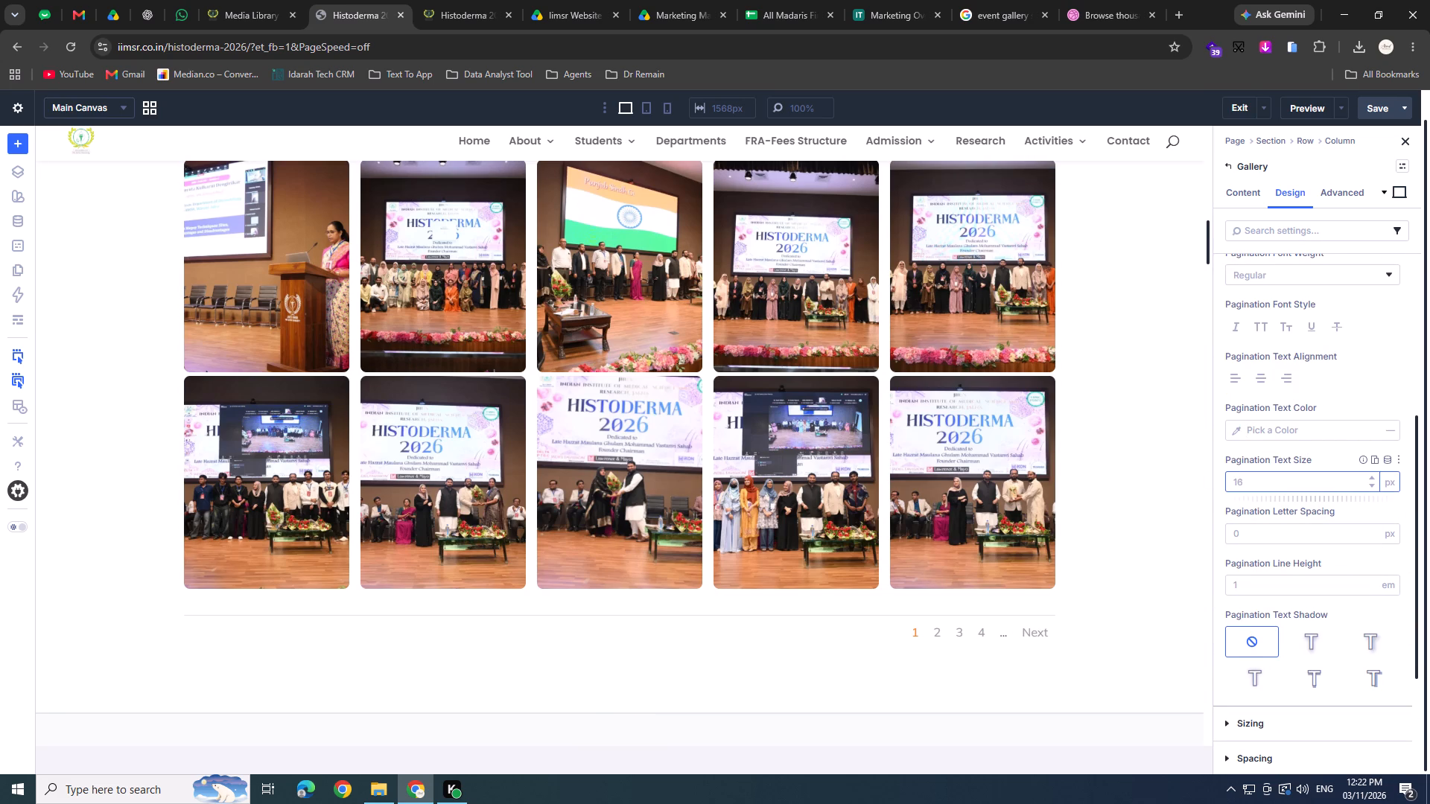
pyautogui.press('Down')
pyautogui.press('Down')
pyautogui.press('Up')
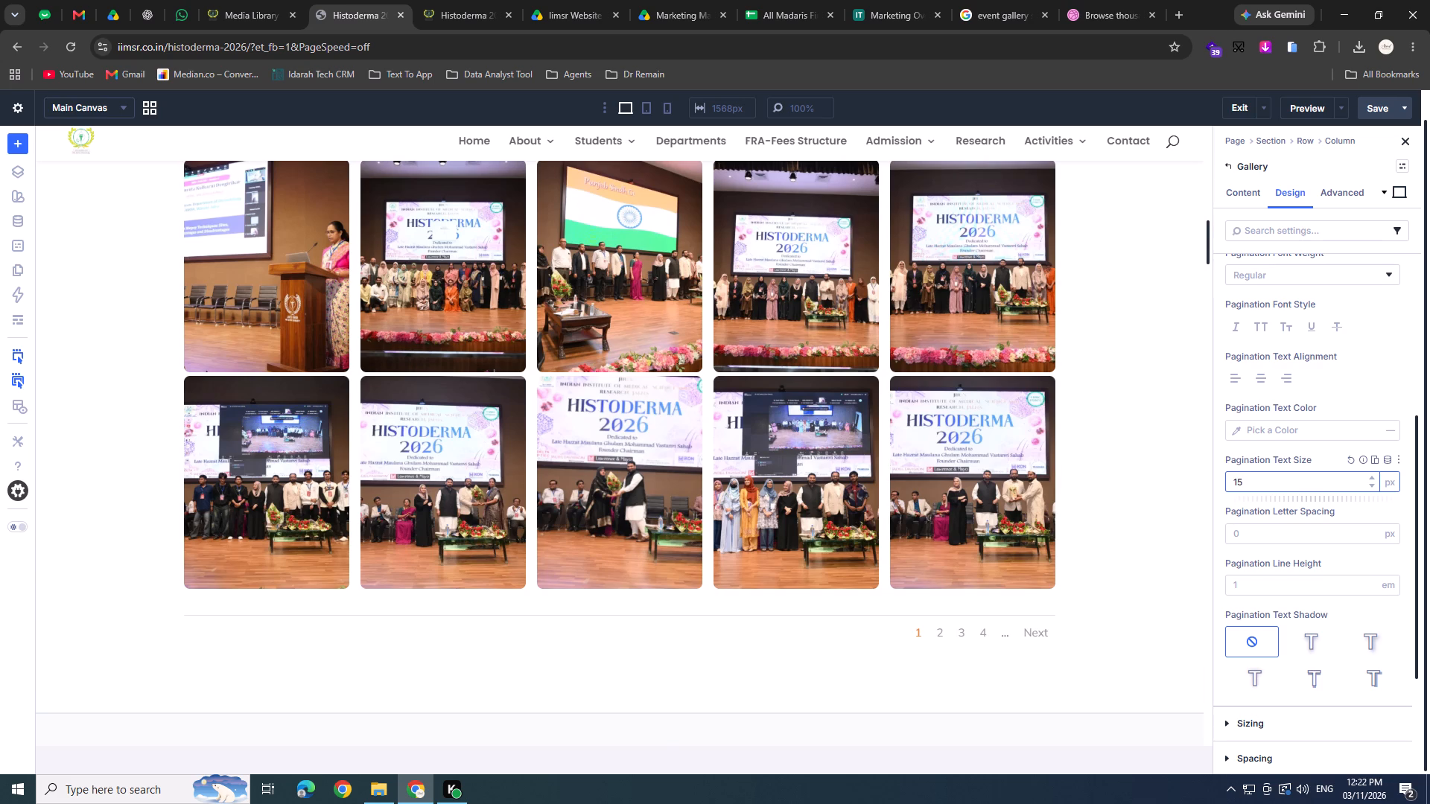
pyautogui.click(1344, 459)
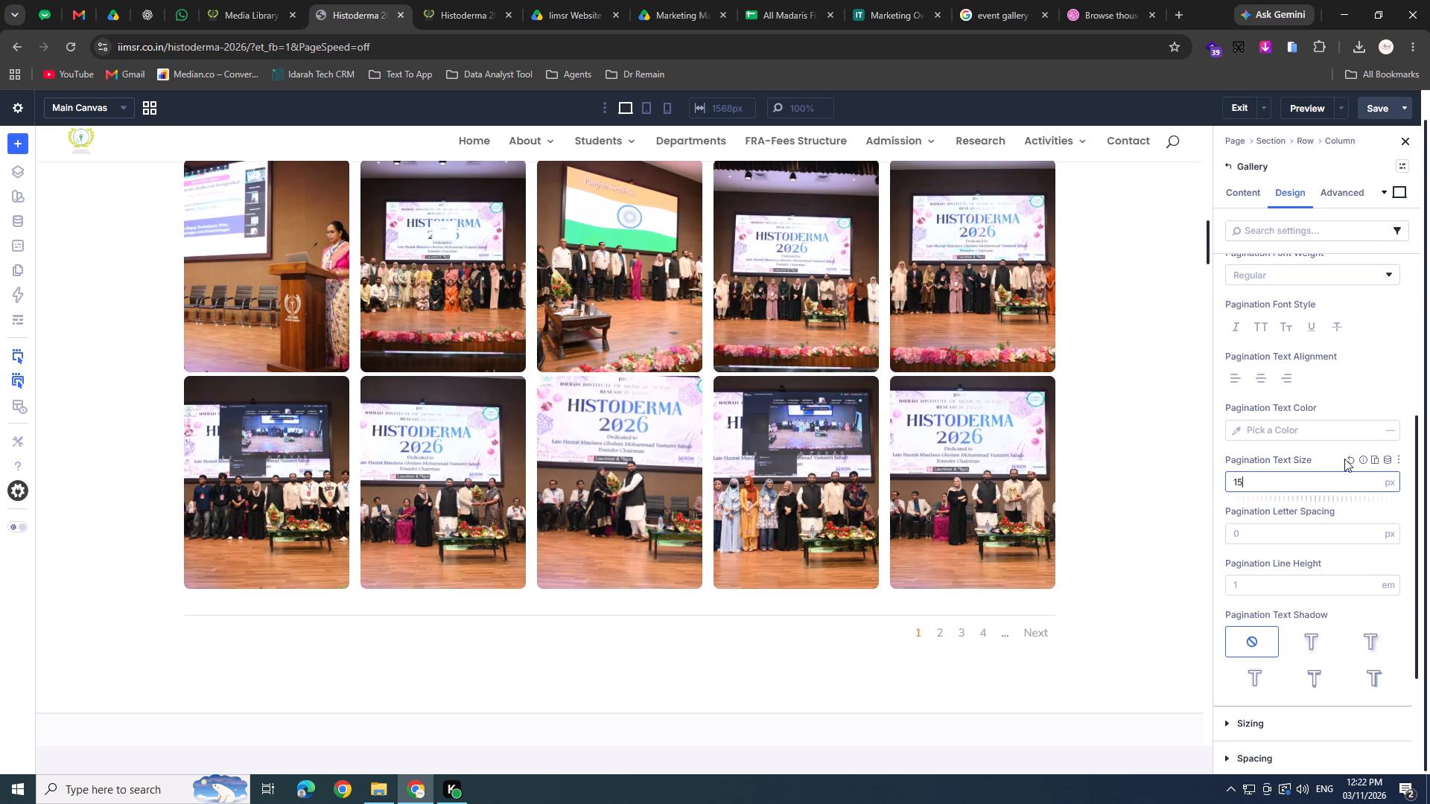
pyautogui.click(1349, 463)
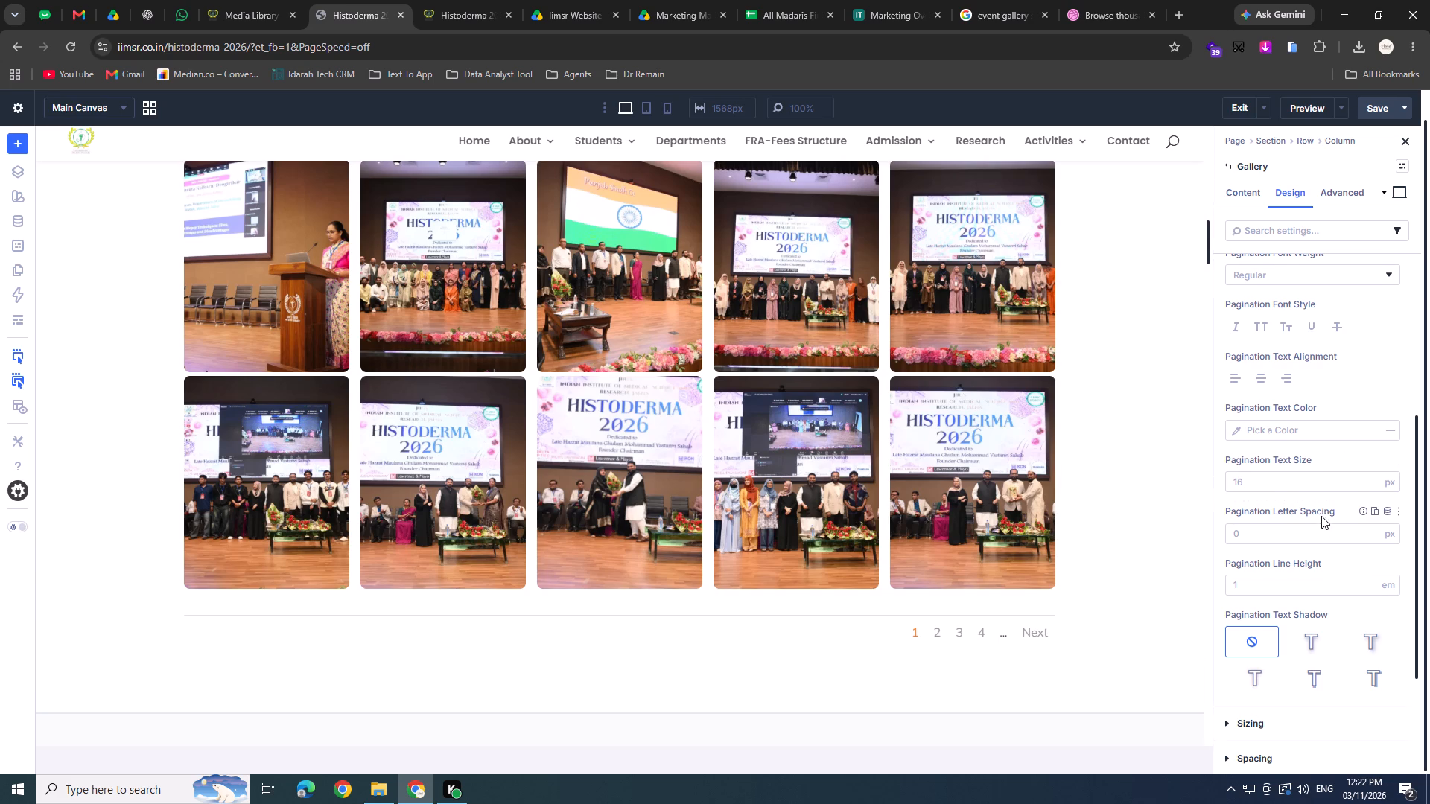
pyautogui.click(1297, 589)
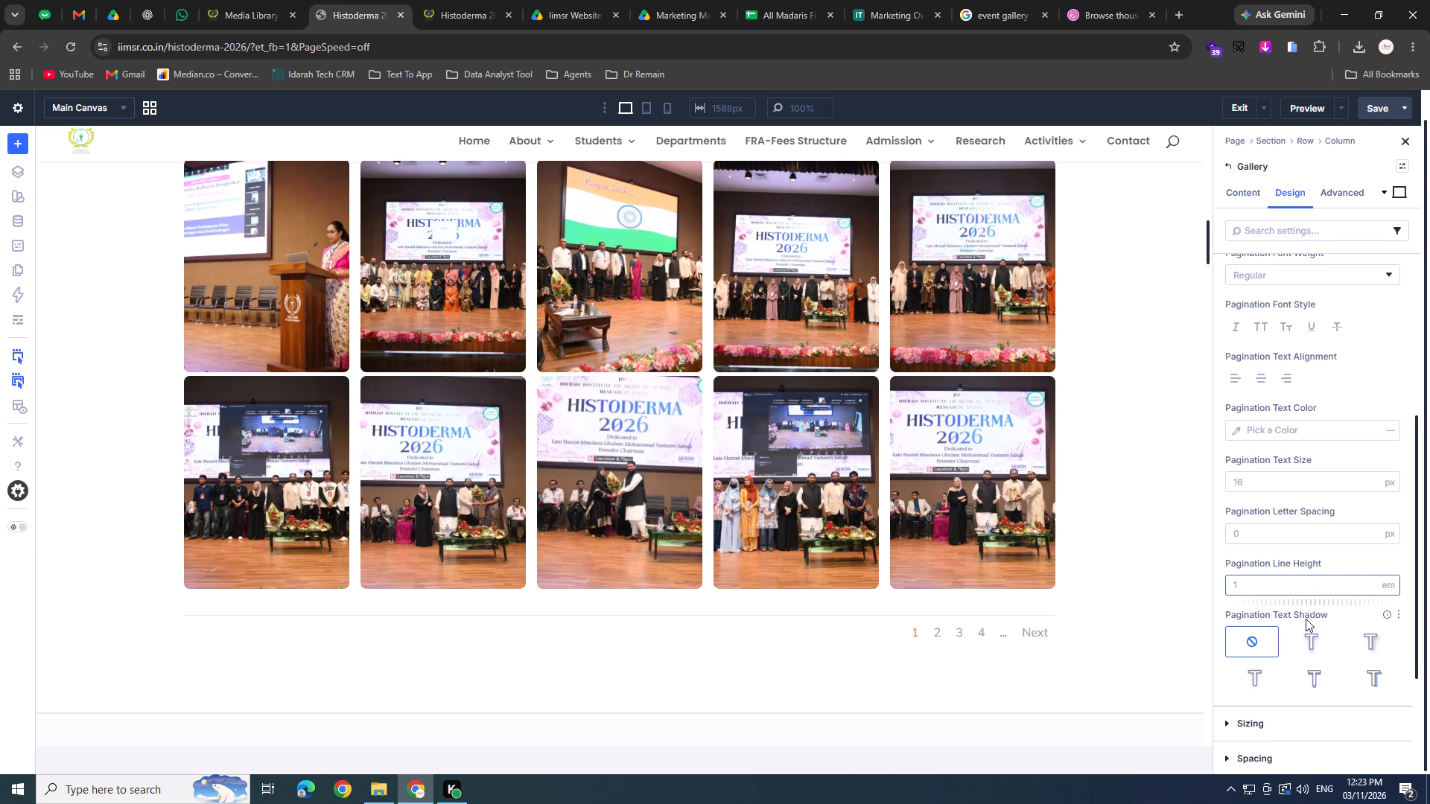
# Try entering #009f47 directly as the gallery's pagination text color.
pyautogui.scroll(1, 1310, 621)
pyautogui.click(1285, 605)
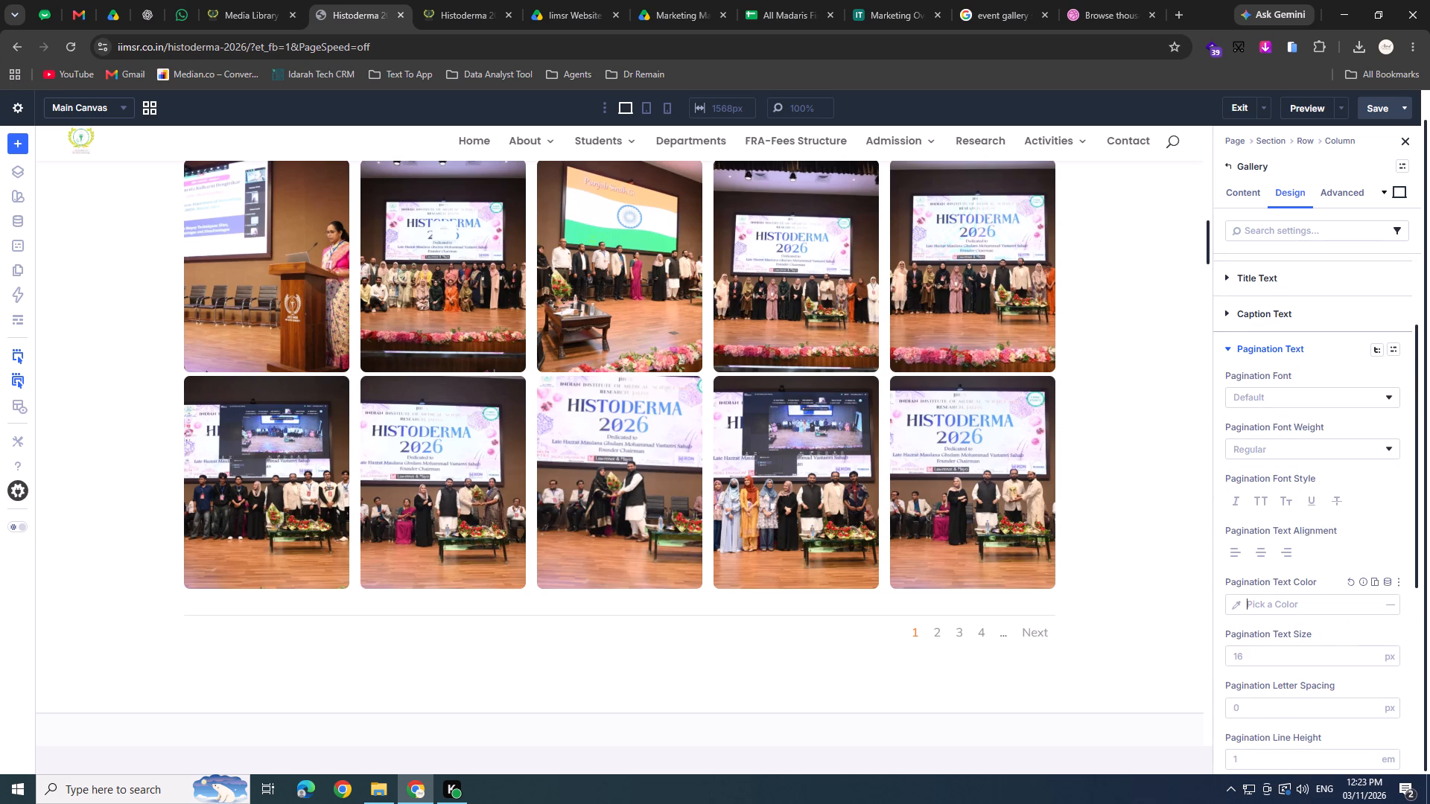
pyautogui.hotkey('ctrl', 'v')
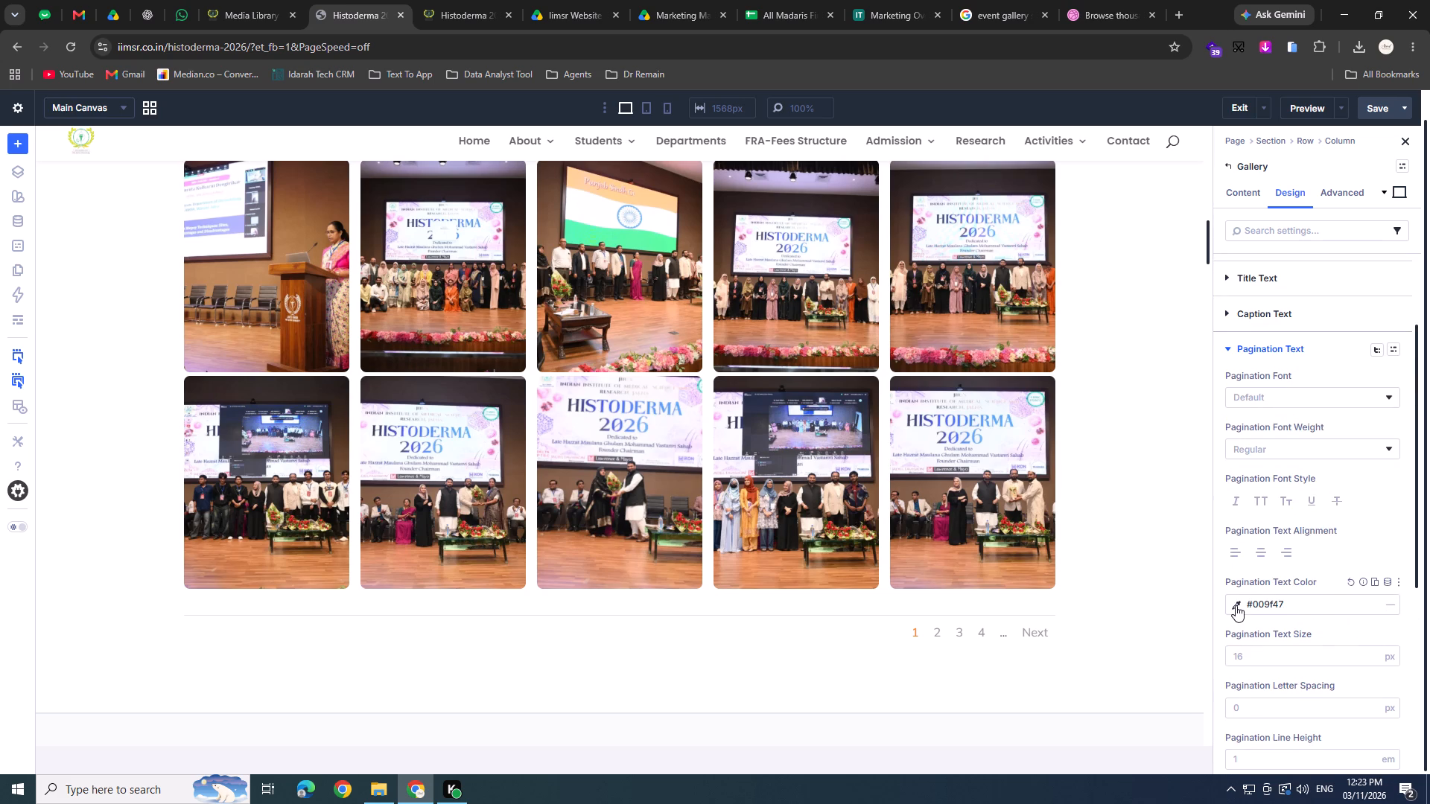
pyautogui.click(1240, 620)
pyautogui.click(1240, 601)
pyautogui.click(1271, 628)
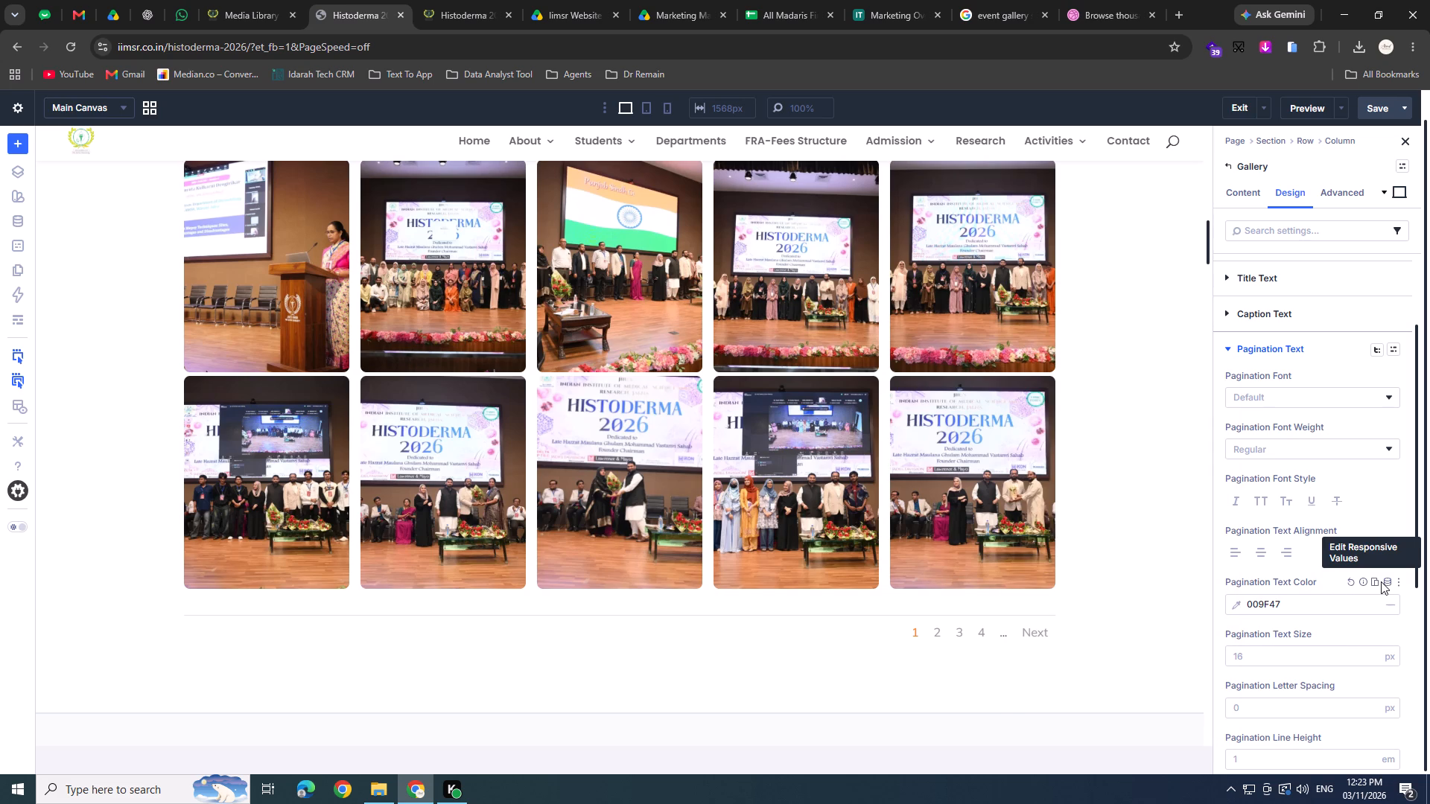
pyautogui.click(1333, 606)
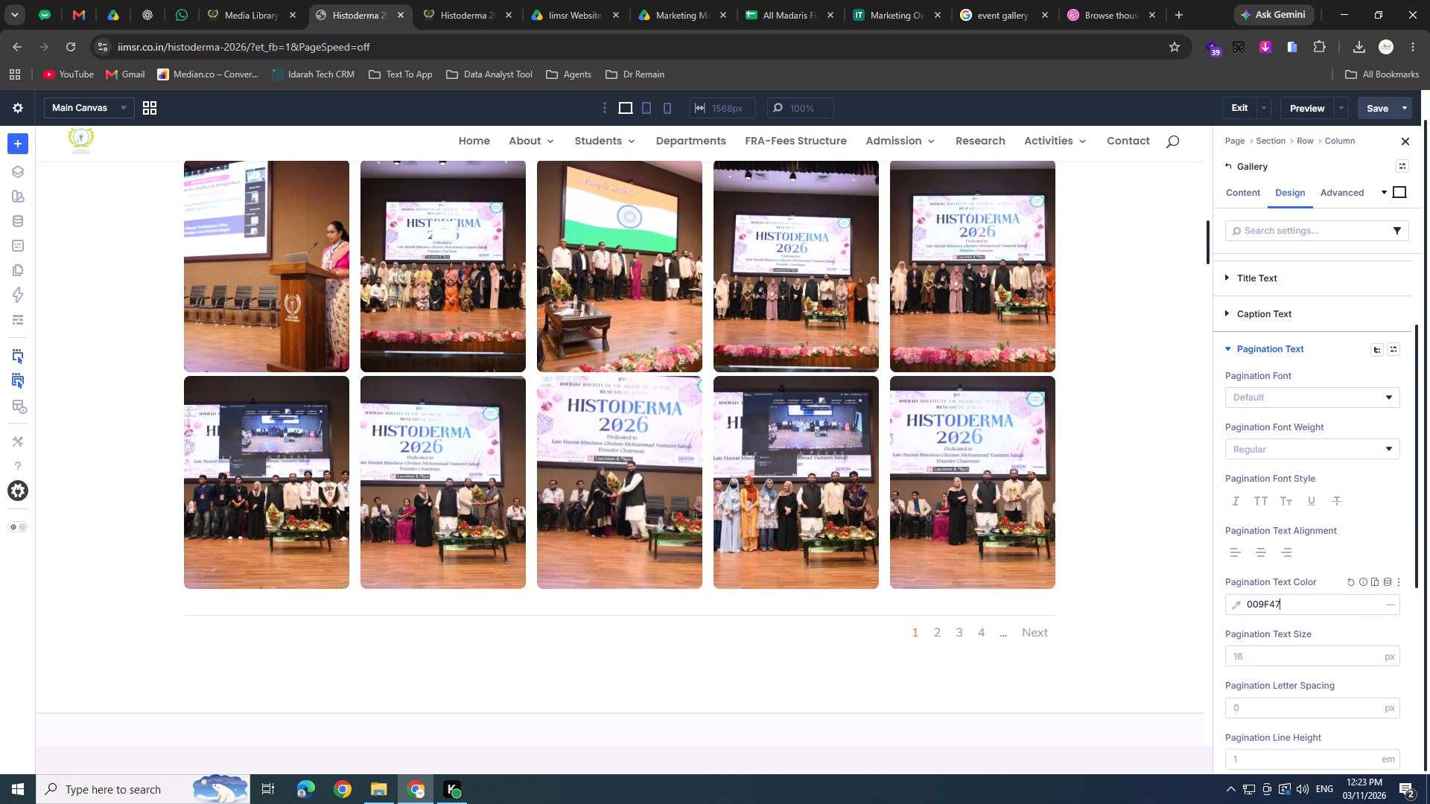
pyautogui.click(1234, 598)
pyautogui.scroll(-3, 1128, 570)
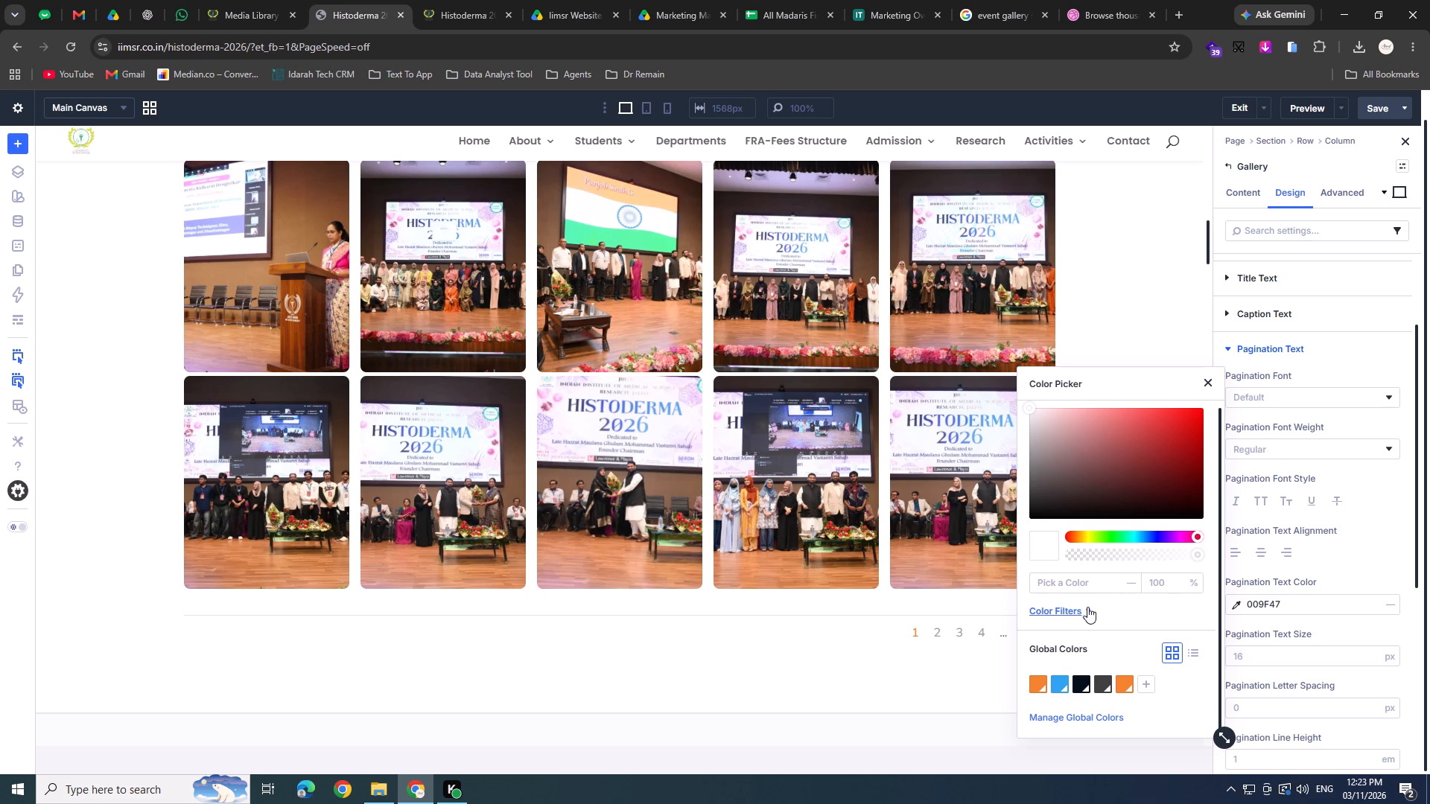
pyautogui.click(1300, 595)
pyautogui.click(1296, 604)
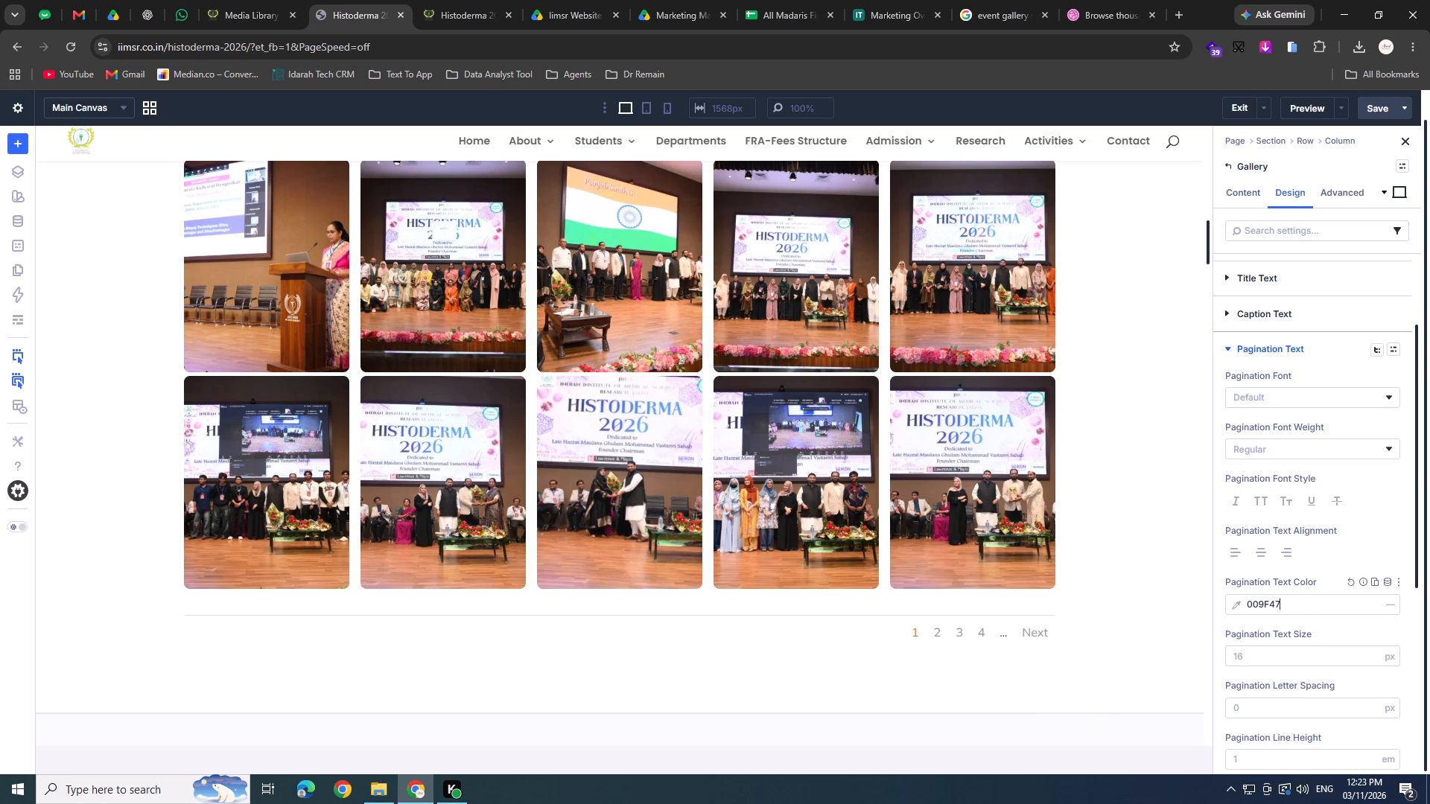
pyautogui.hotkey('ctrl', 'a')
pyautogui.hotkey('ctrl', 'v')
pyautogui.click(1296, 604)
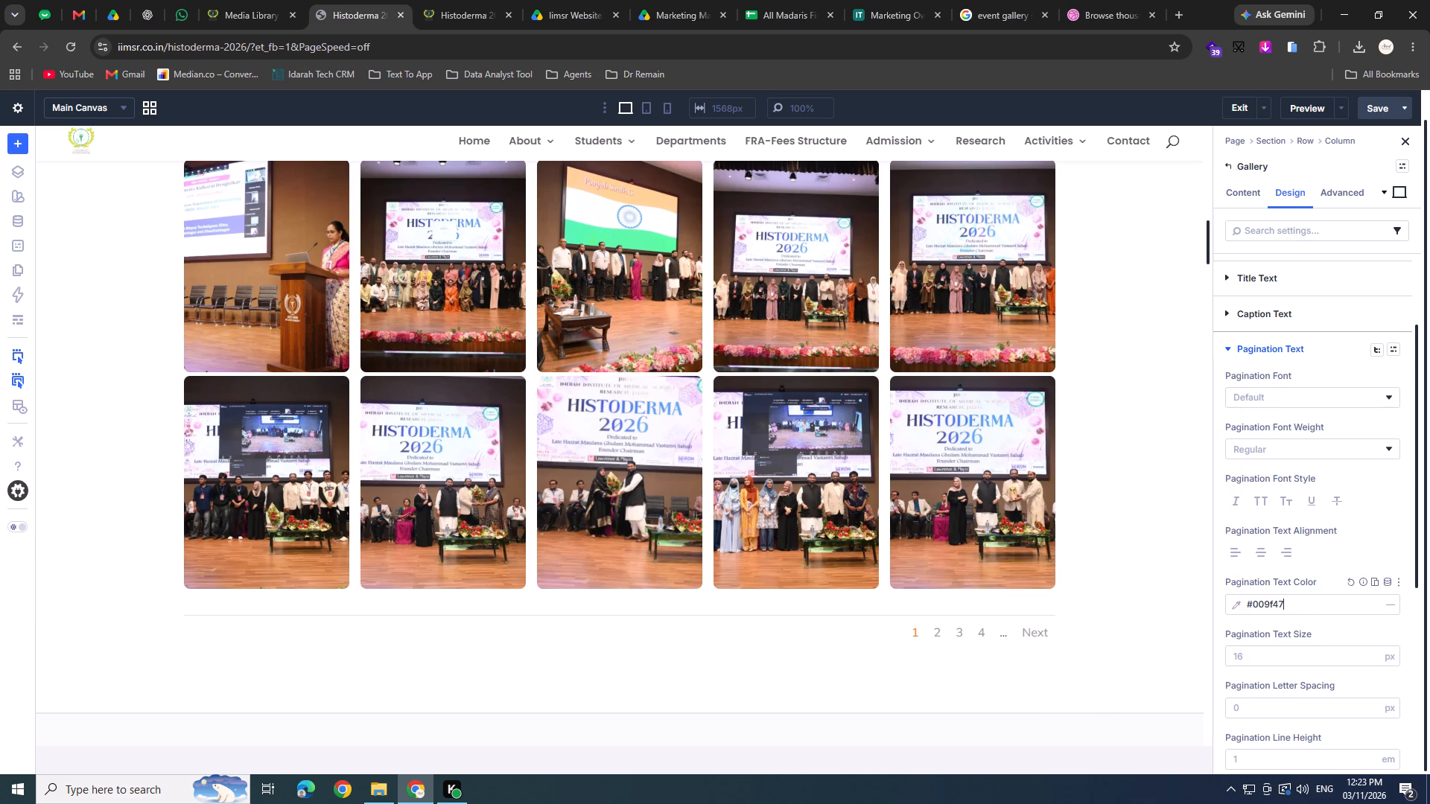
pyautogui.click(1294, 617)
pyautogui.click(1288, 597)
# Set the gallery's pagination text color to #009F47 using the color picker, and close the pagination text settings.
pyautogui.click(1239, 601)
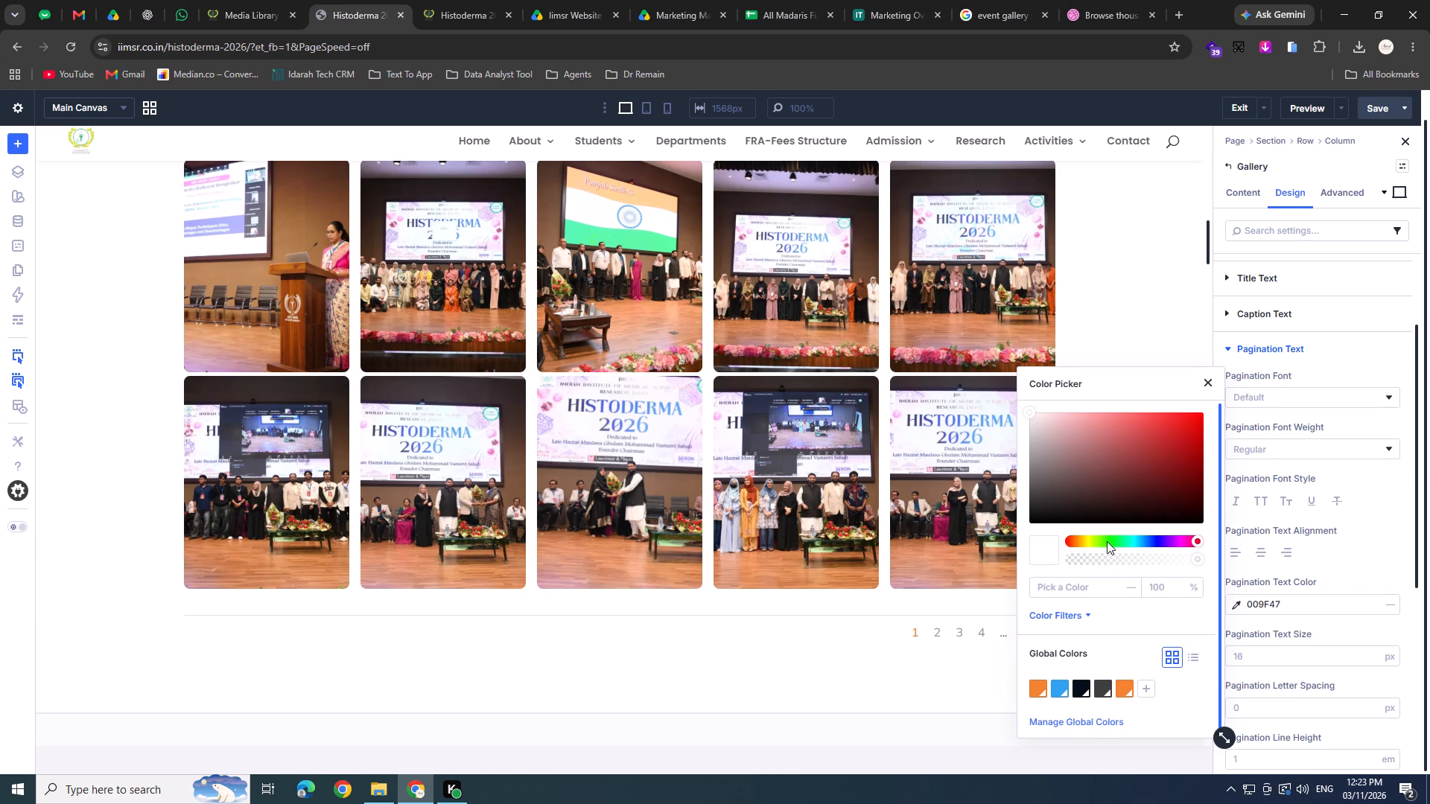
pyautogui.keyDown('ctrl'); pyautogui.click(1099, 575); pyautogui.keyUp('ctrl')
pyautogui.keyDown('ctrl'); pyautogui.click(1099, 584); pyautogui.keyUp('ctrl')
pyautogui.hotkey('ctrl', 'v')
pyautogui.click(1117, 603)
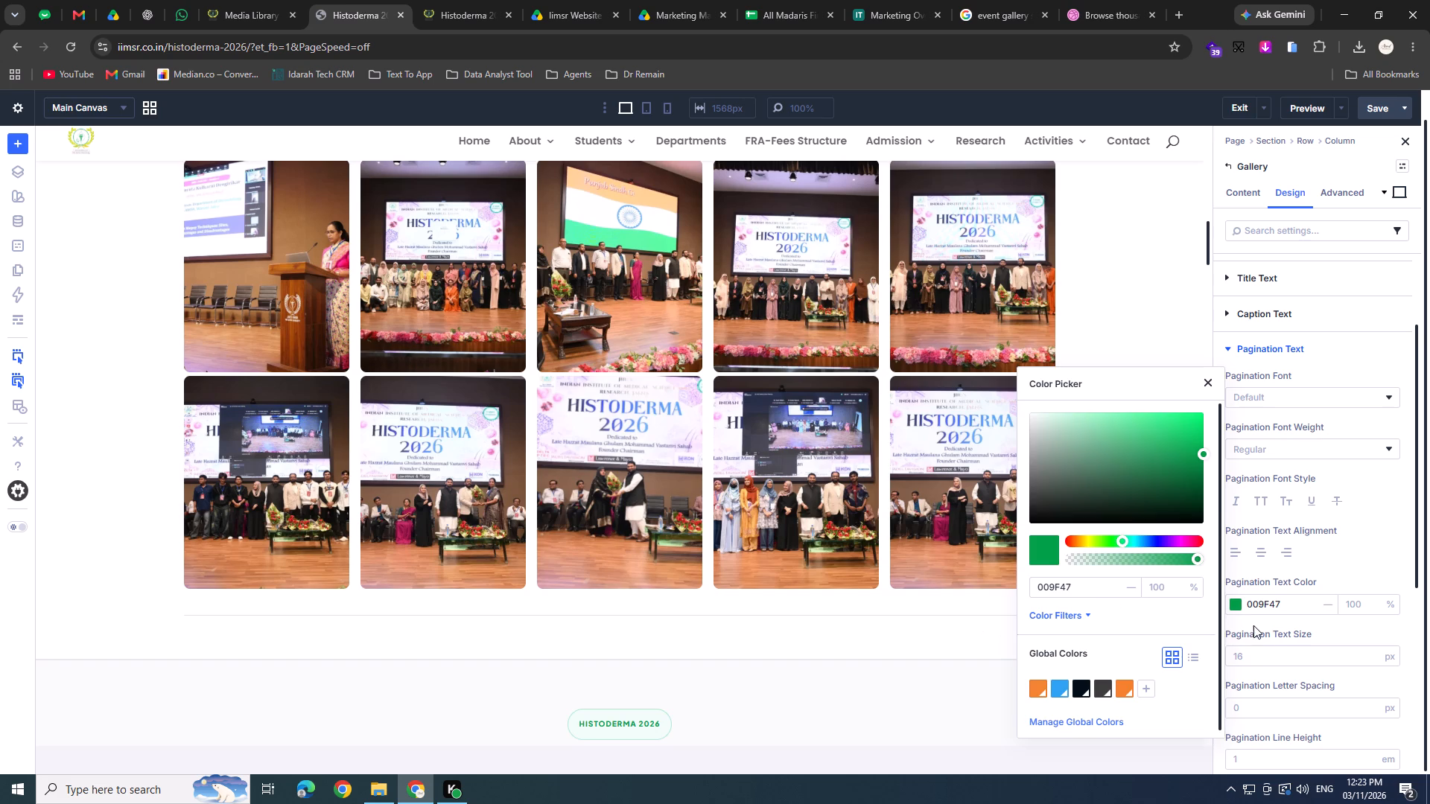
pyautogui.click(1259, 626)
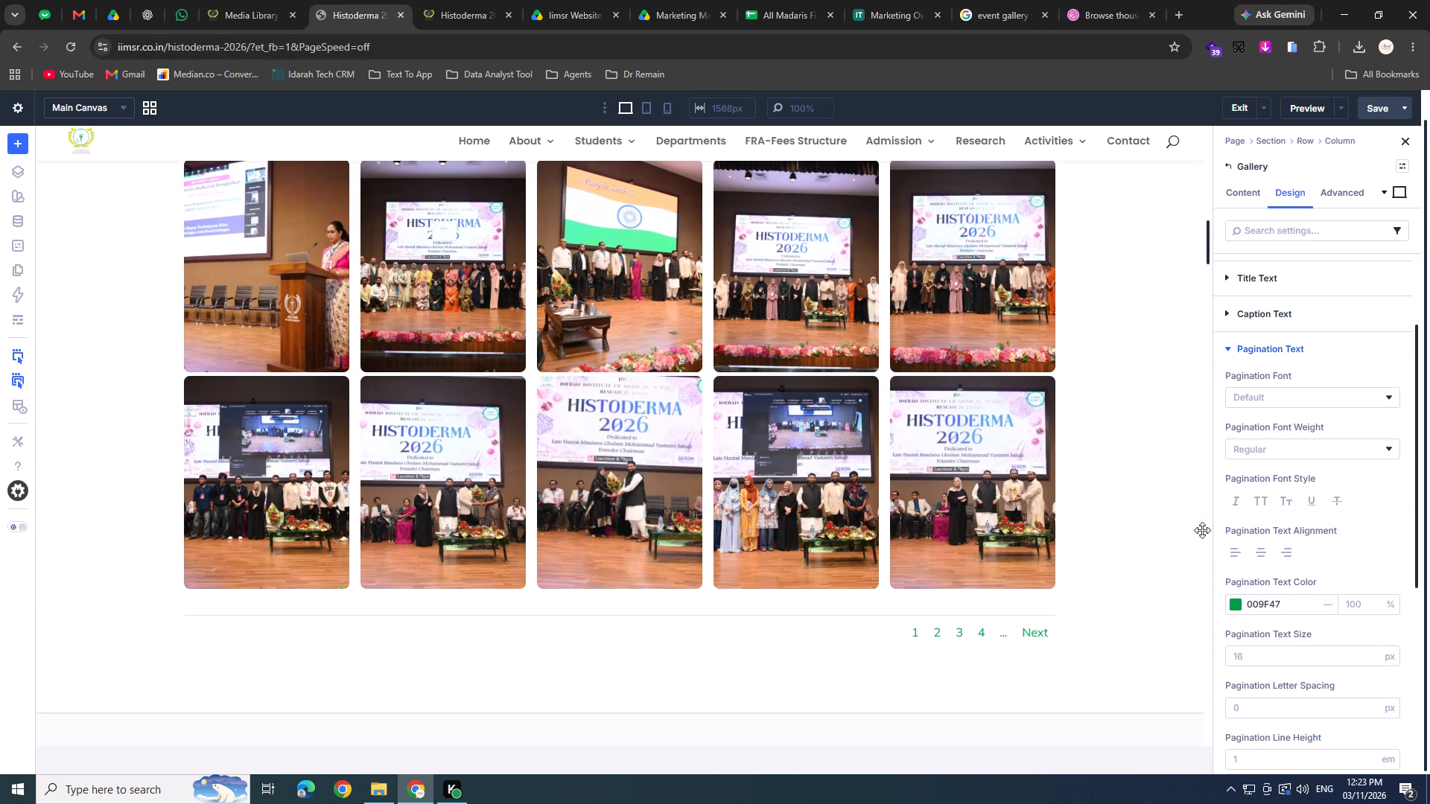
pyautogui.click(1299, 342)
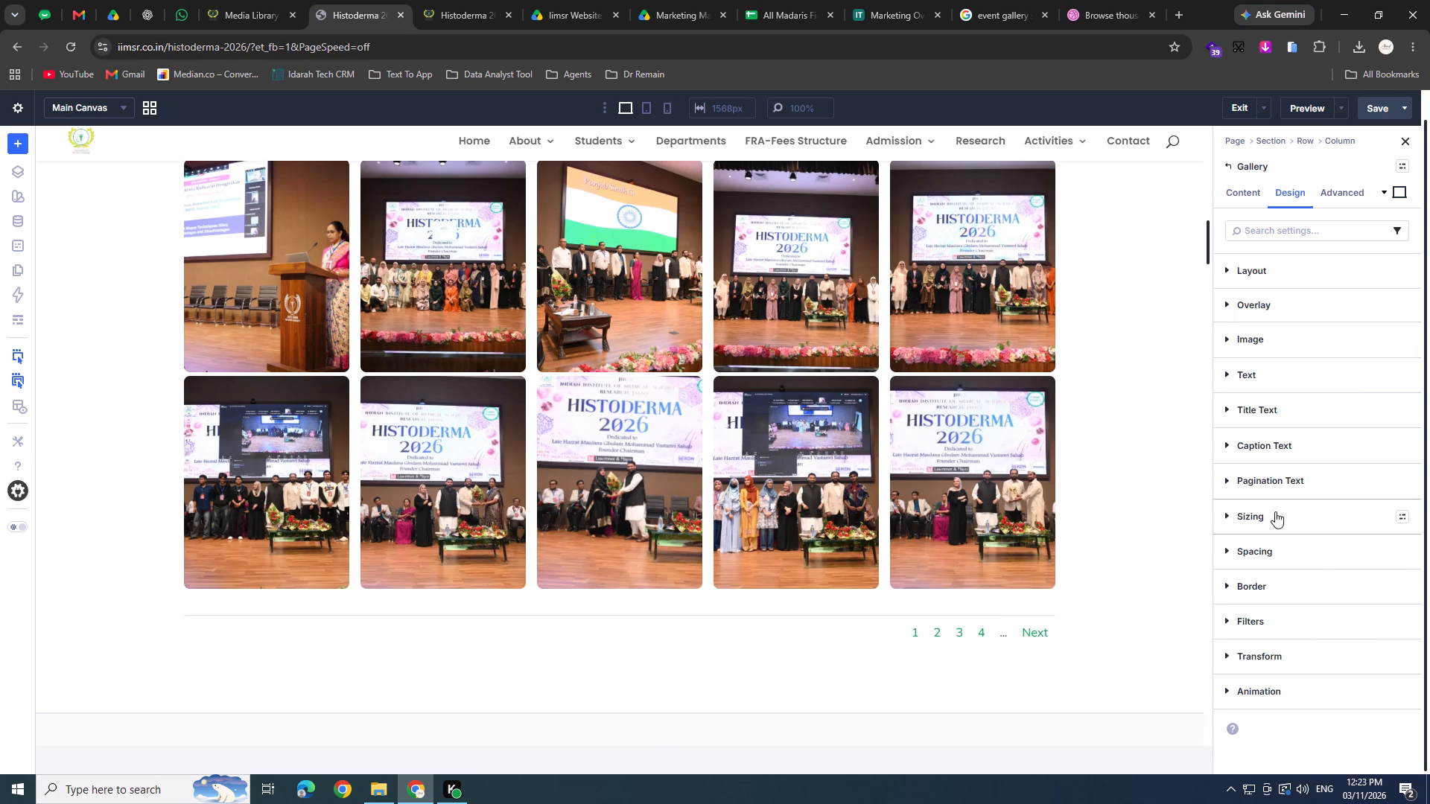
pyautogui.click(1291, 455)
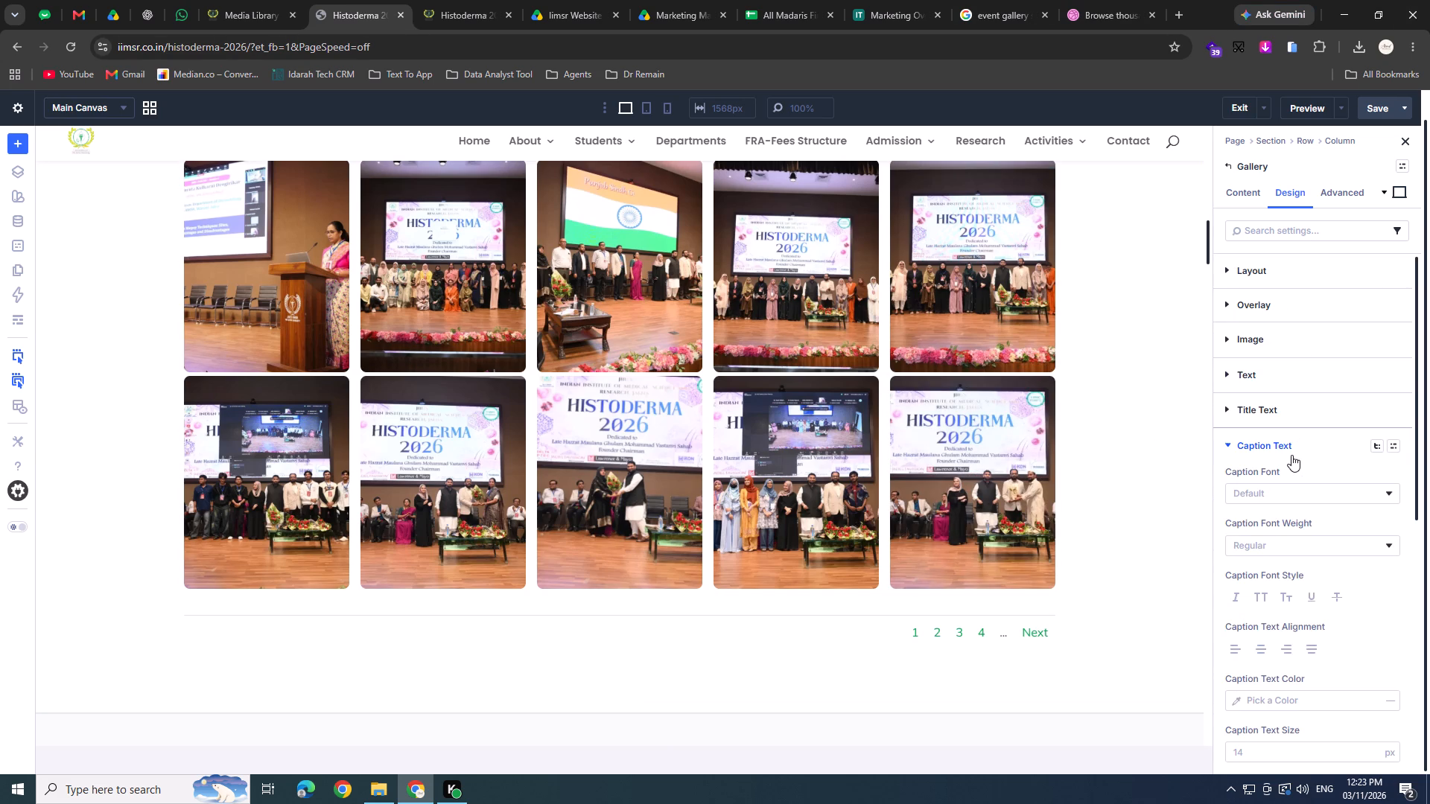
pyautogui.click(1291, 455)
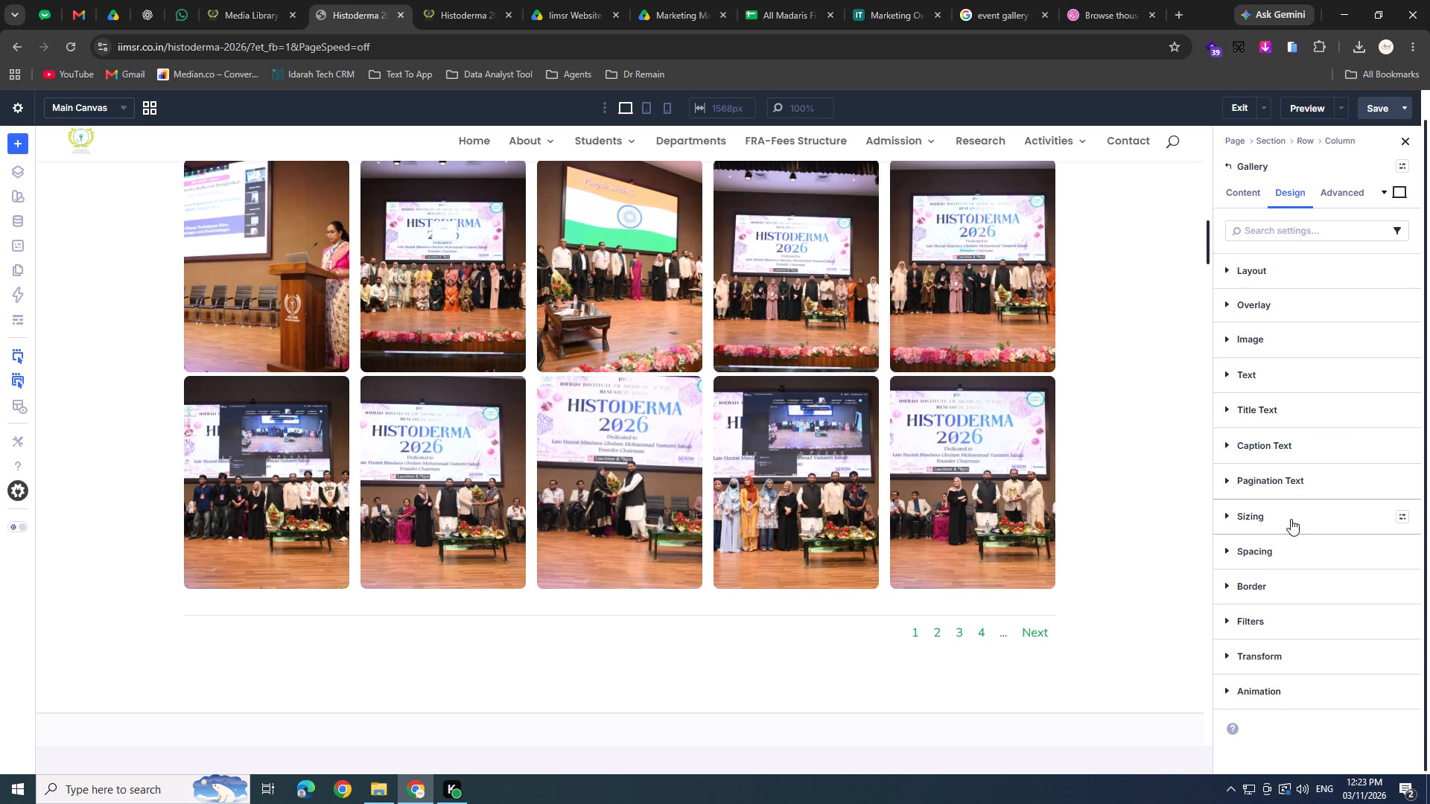
# Set the gallery's overlay icon color to #009F47.
pyautogui.scroll(1, 1291, 519)
pyautogui.click(1269, 293)
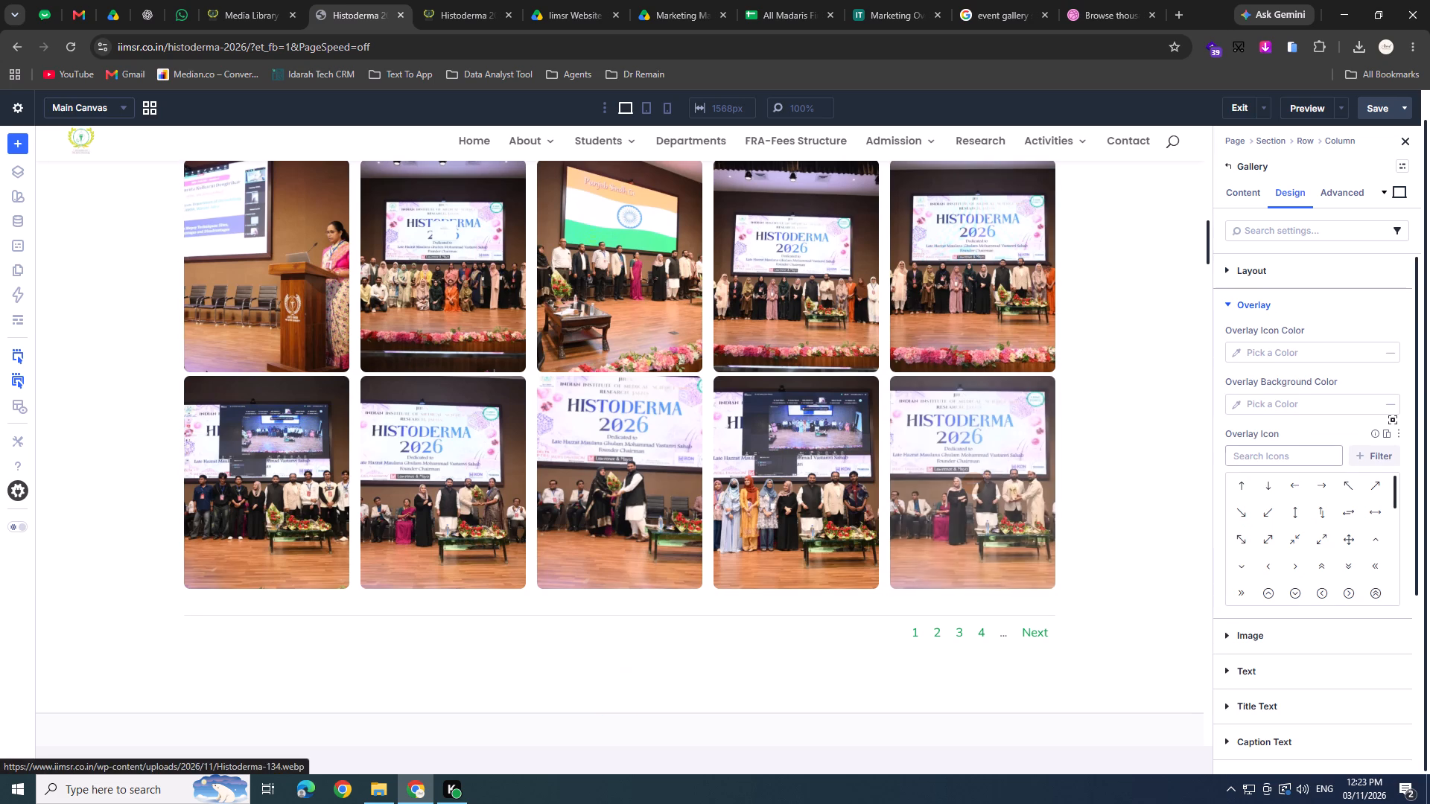
pyautogui.click(1270, 354)
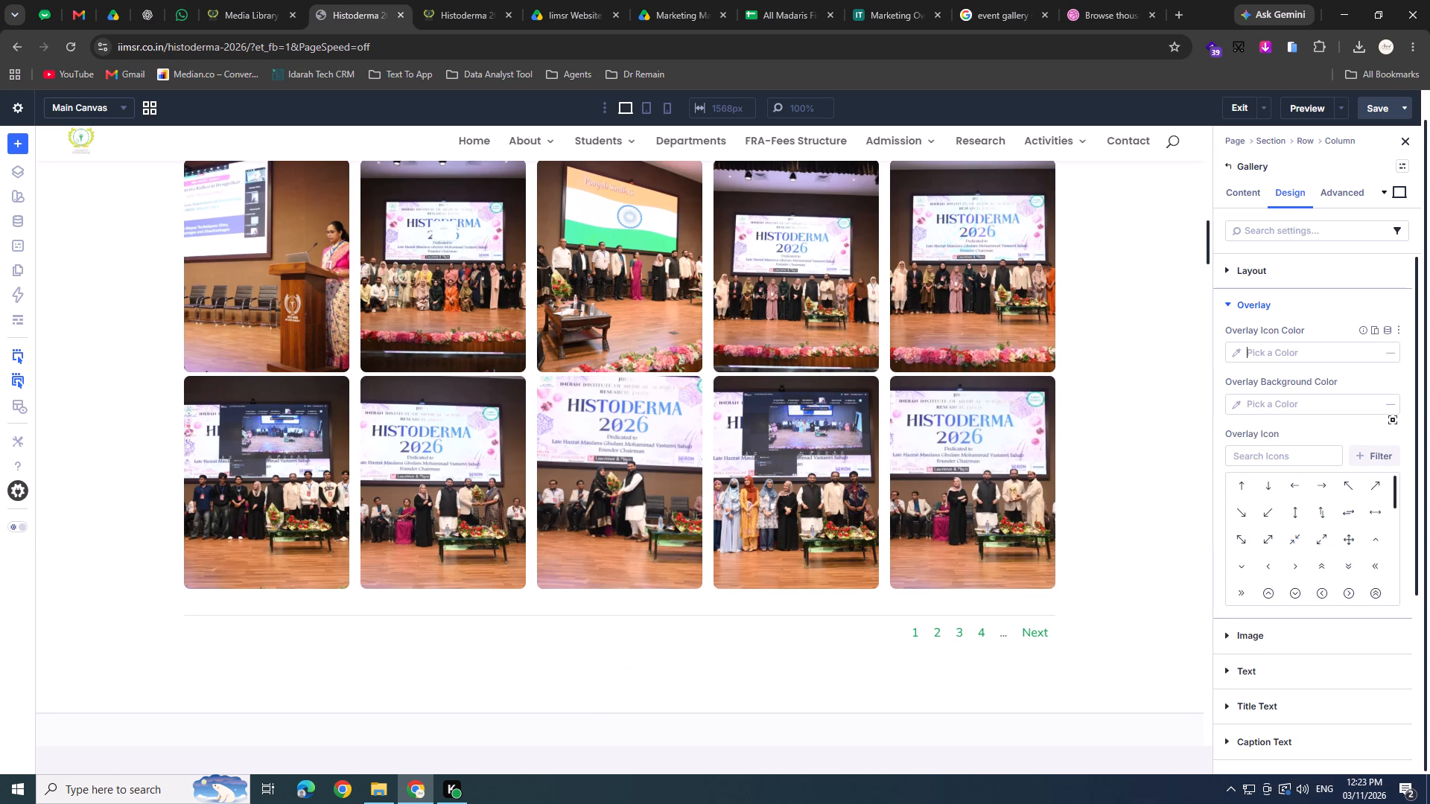
pyautogui.hotkey('ctrl', 'v')
pyautogui.click(1262, 378)
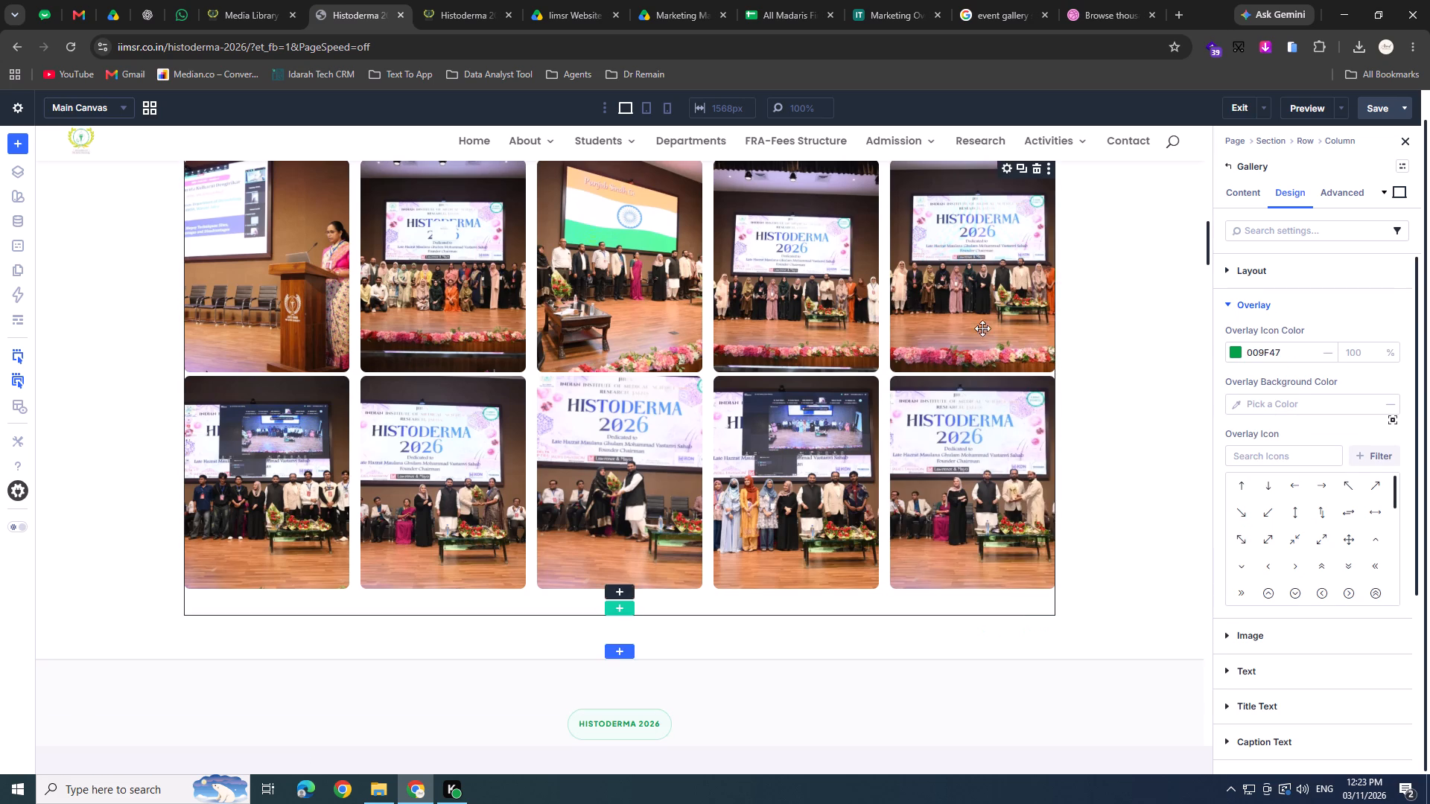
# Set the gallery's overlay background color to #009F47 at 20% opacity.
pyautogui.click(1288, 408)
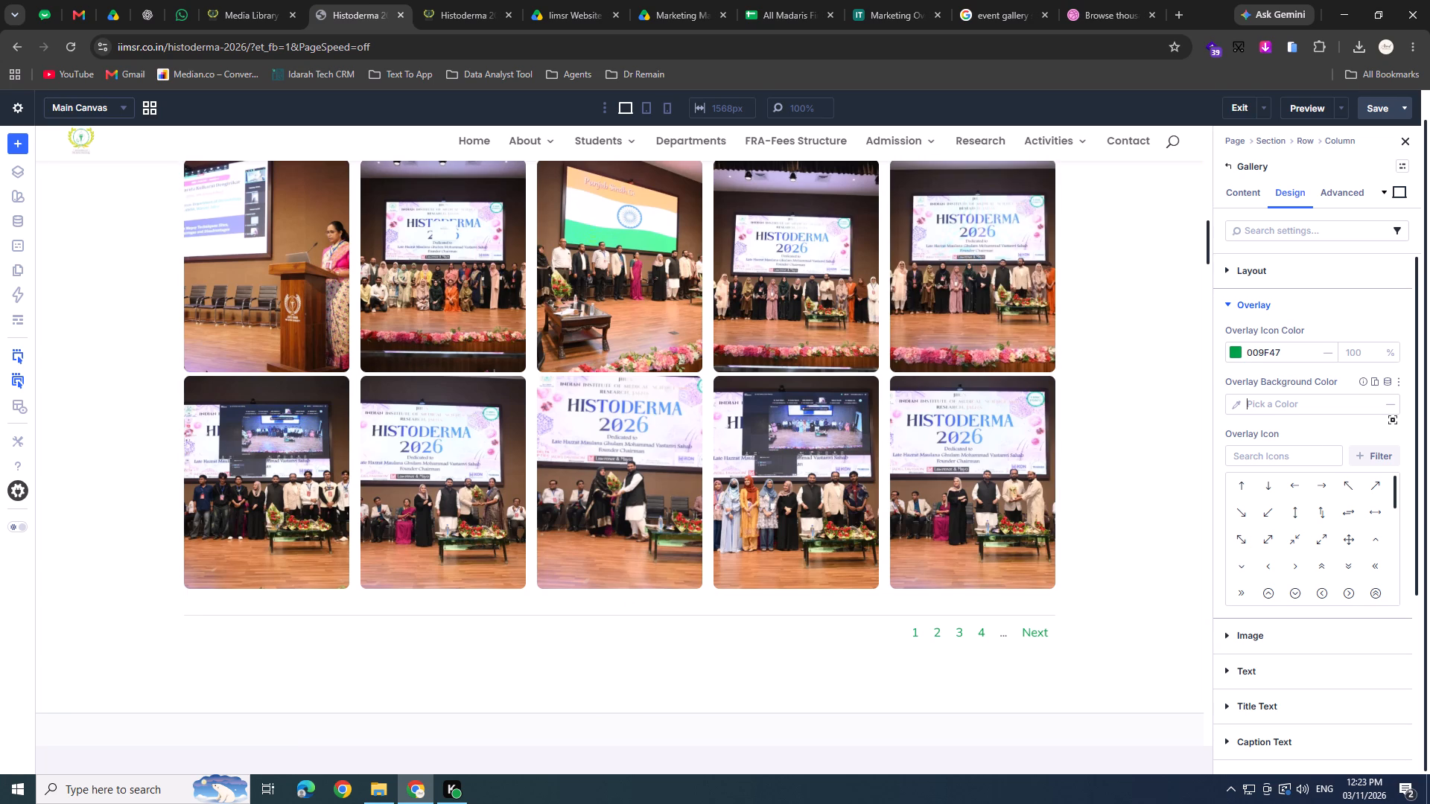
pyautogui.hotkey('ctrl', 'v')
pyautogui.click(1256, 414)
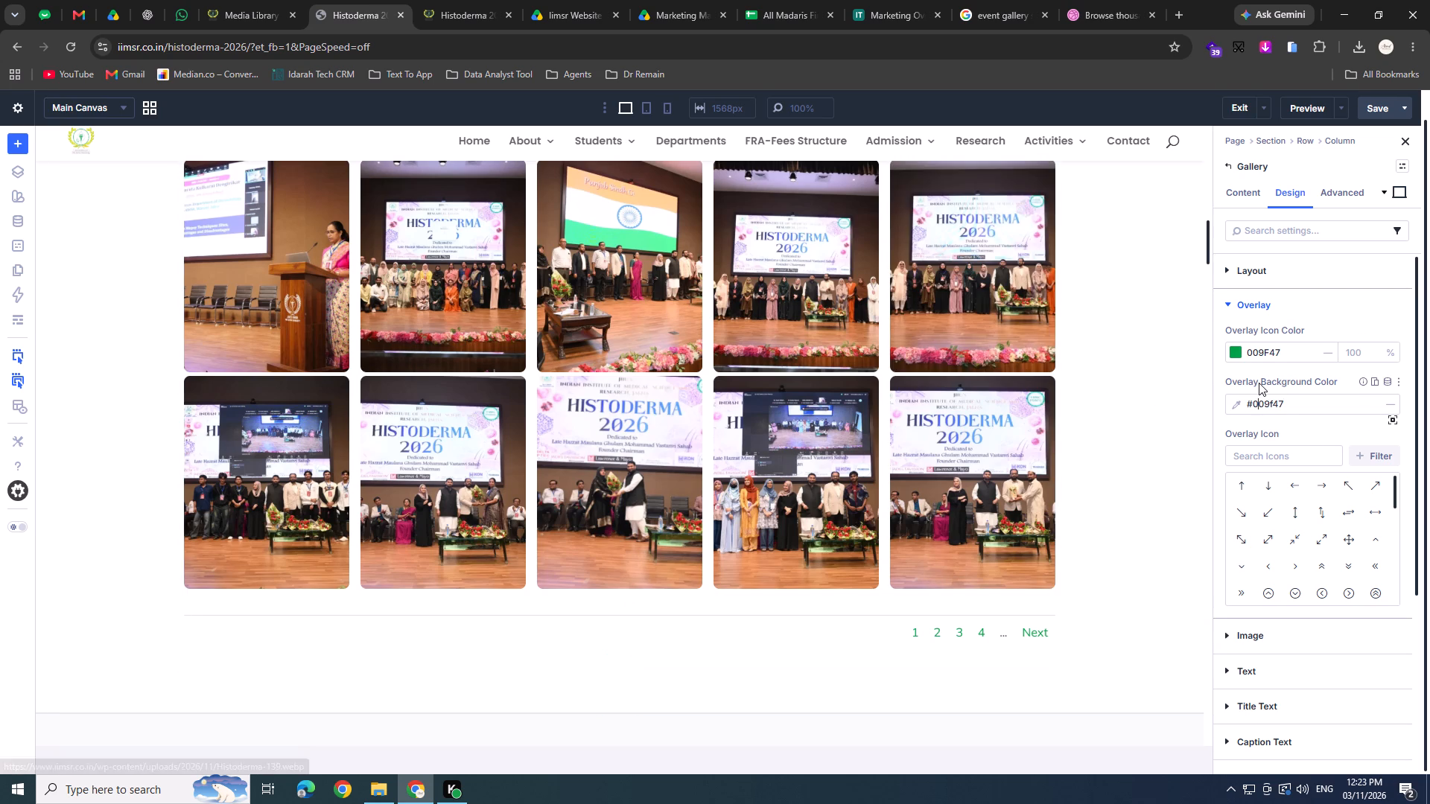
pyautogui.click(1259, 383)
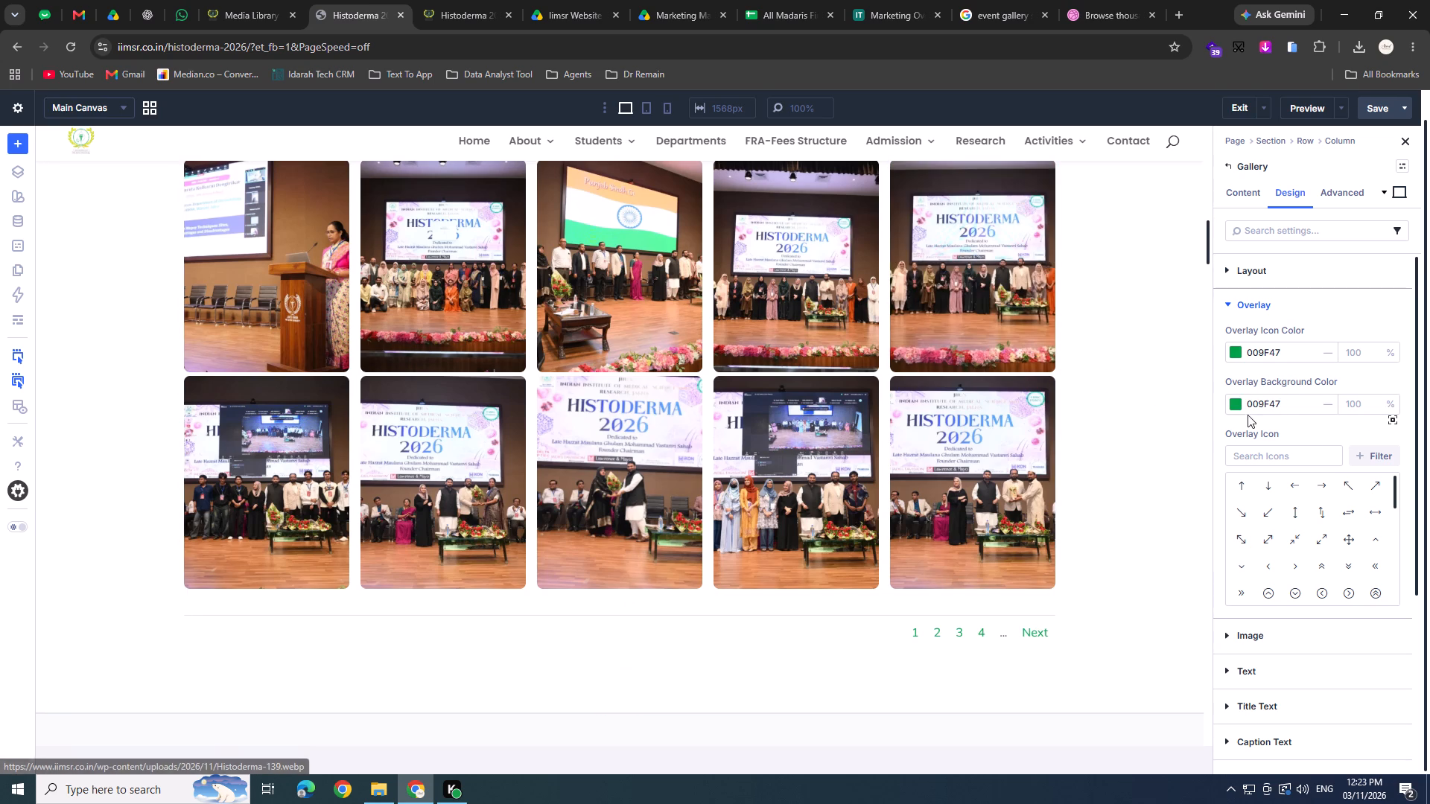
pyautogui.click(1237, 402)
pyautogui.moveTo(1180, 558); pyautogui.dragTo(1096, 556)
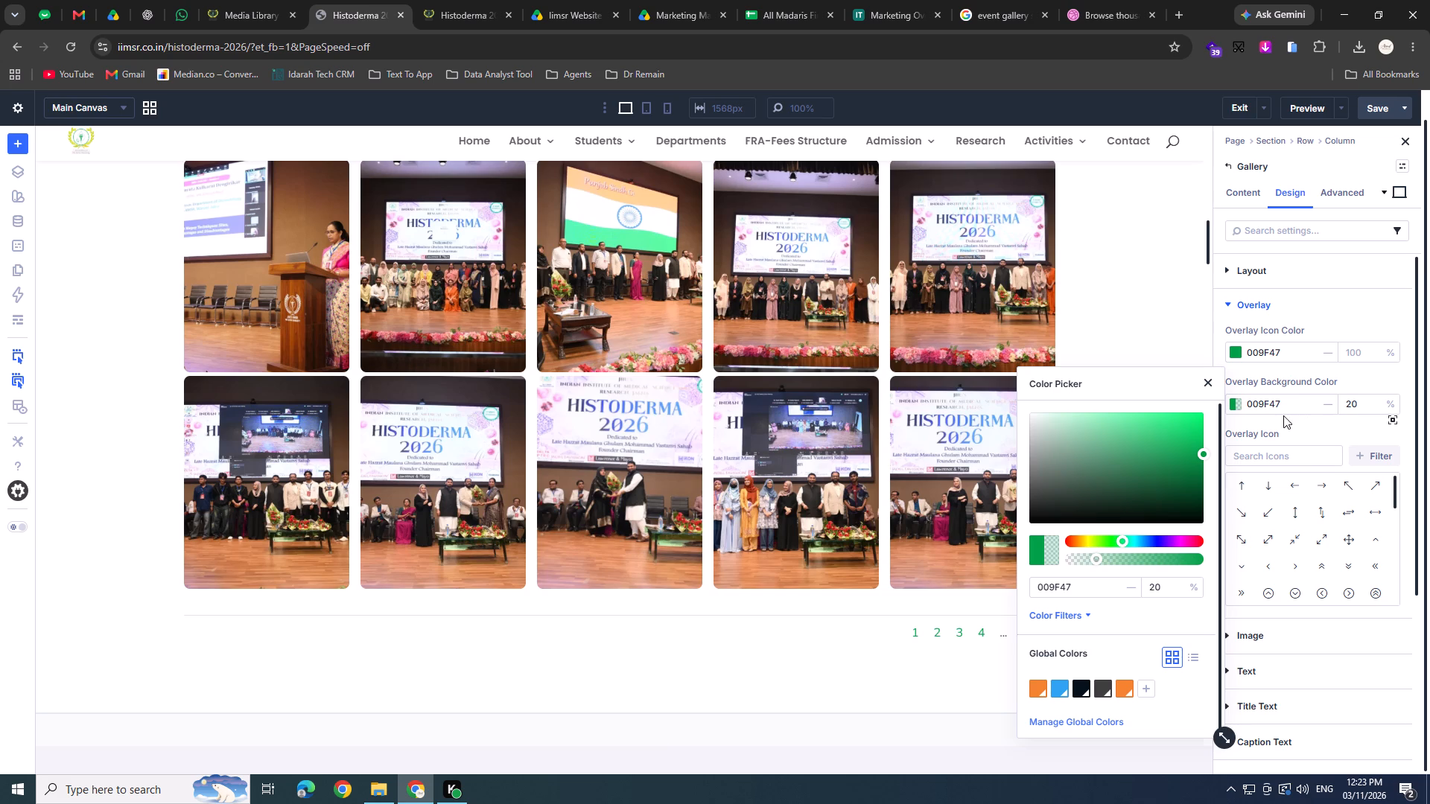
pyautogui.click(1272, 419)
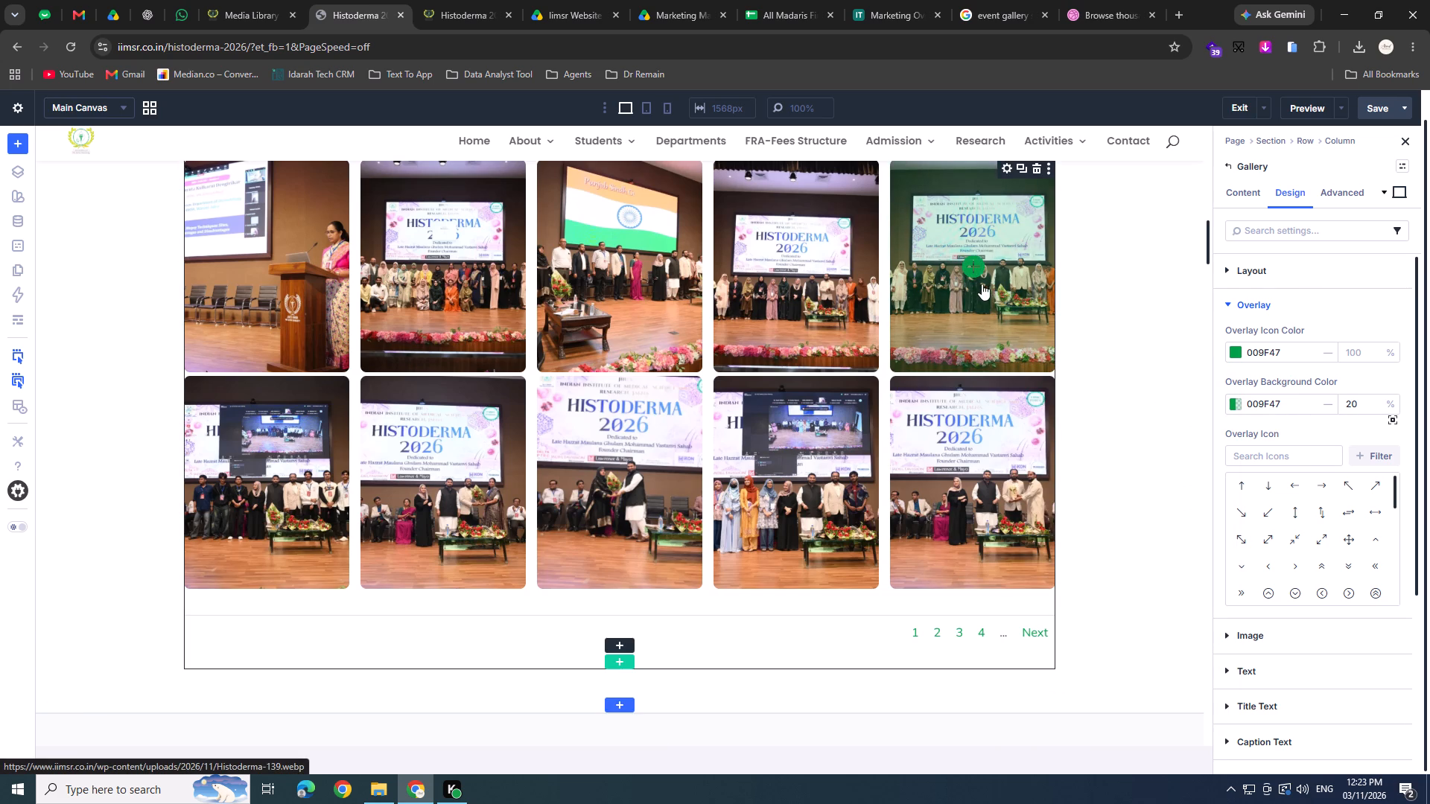
# Change the gallery's overlay background color to the very dark green #04180D.
pyautogui.moveTo(1253, 397); pyautogui.dragTo(1254, 403)
pyautogui.click(1237, 401)
pyautogui.moveTo(1153, 495); pyautogui.dragTo(1172, 513)
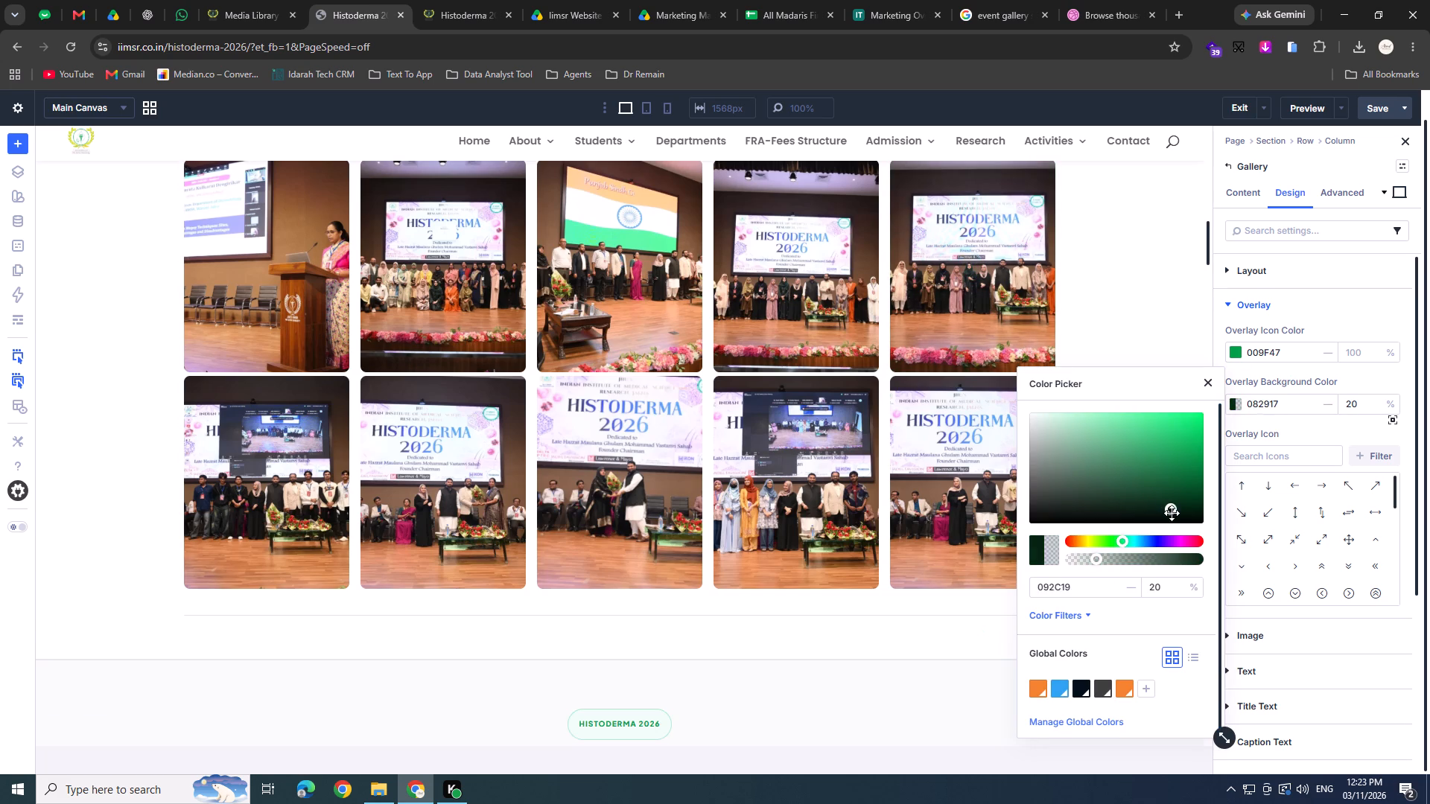
pyautogui.moveTo(1172, 513); pyautogui.dragTo(1172, 512)
pyautogui.click(1280, 424)
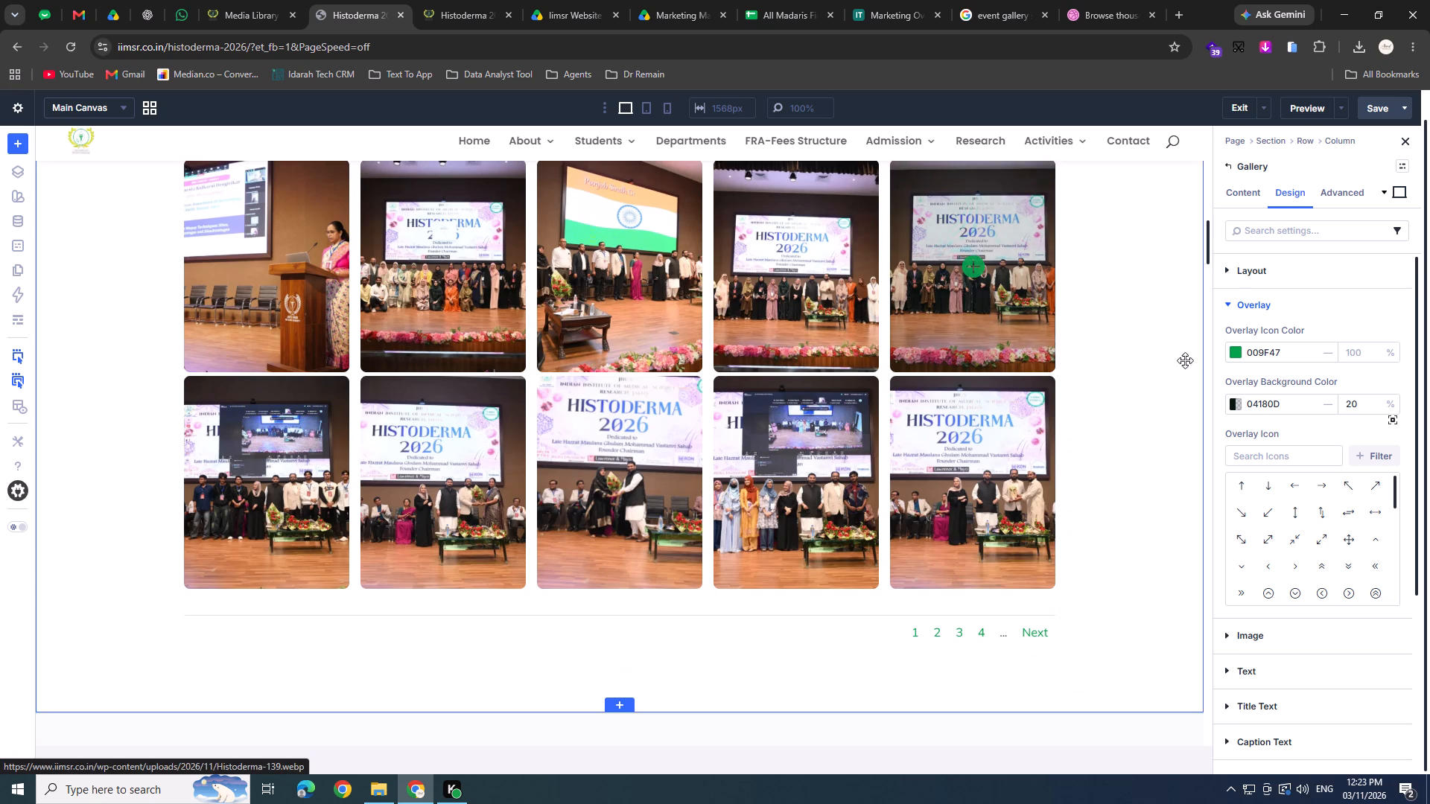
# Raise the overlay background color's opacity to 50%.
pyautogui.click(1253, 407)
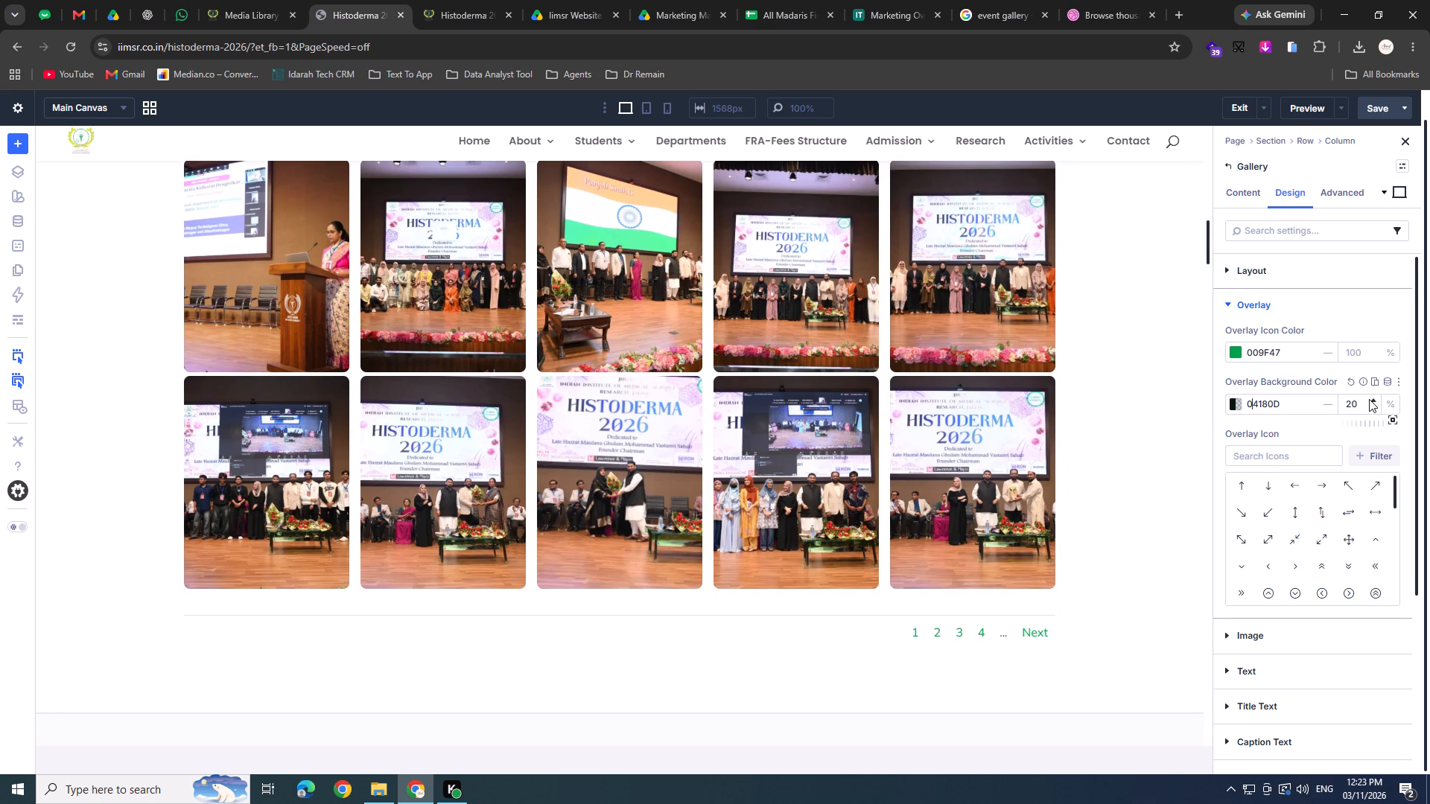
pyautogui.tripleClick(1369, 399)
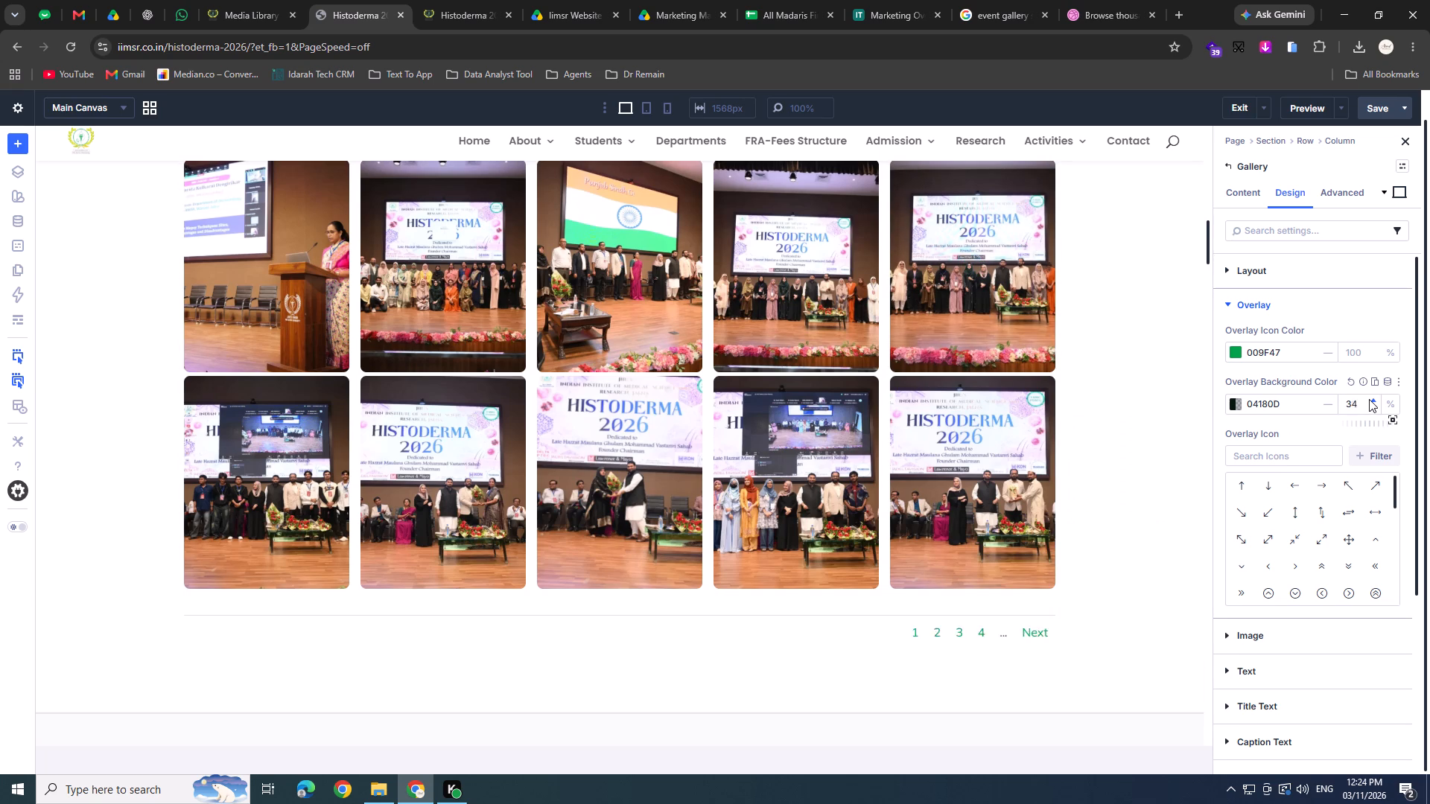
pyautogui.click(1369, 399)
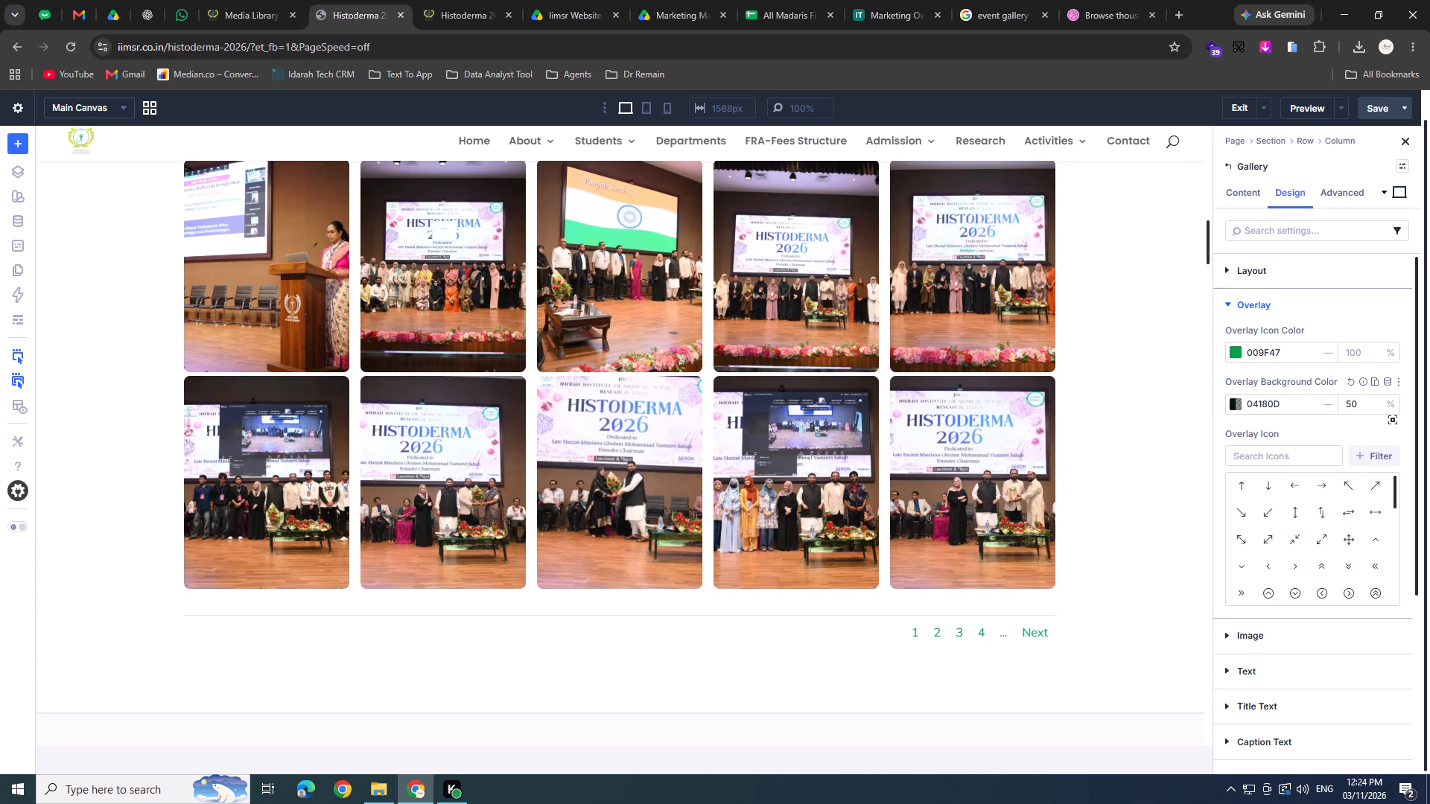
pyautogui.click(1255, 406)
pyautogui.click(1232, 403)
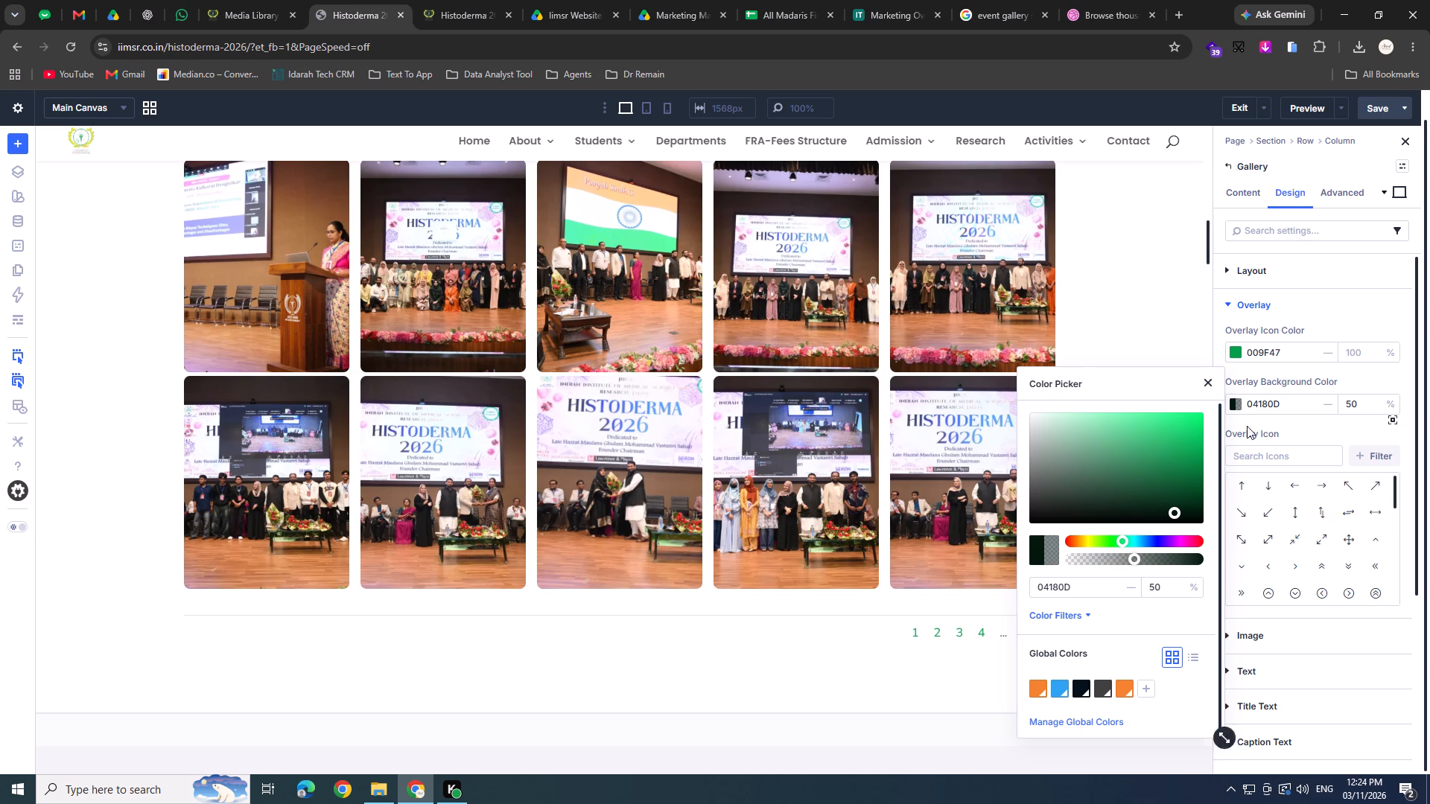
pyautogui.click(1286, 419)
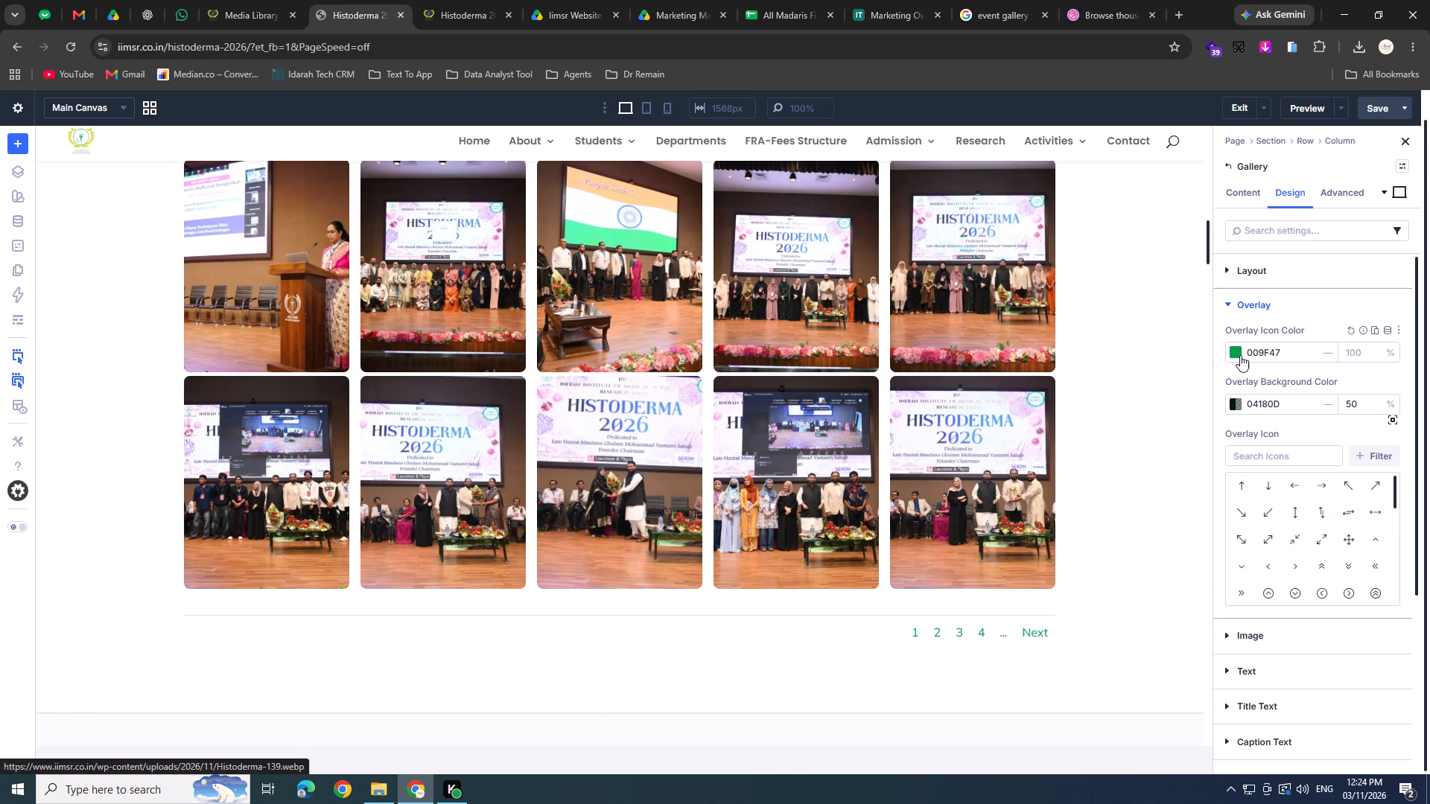
# Search the overlay icons for "zoom" and choose the solid magnifying glass with a plus sign.
pyautogui.click(1273, 459)
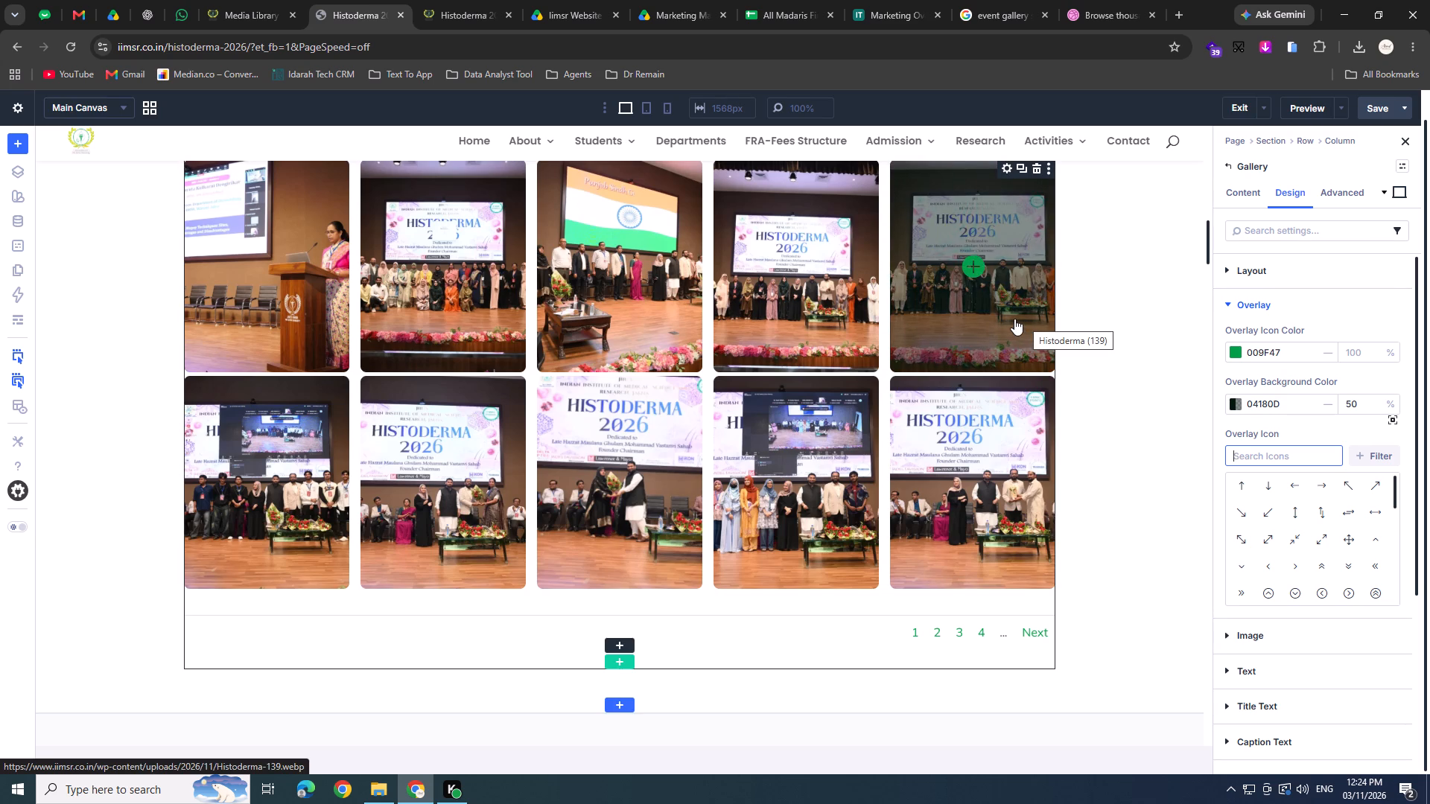
pyautogui.write('zoom')
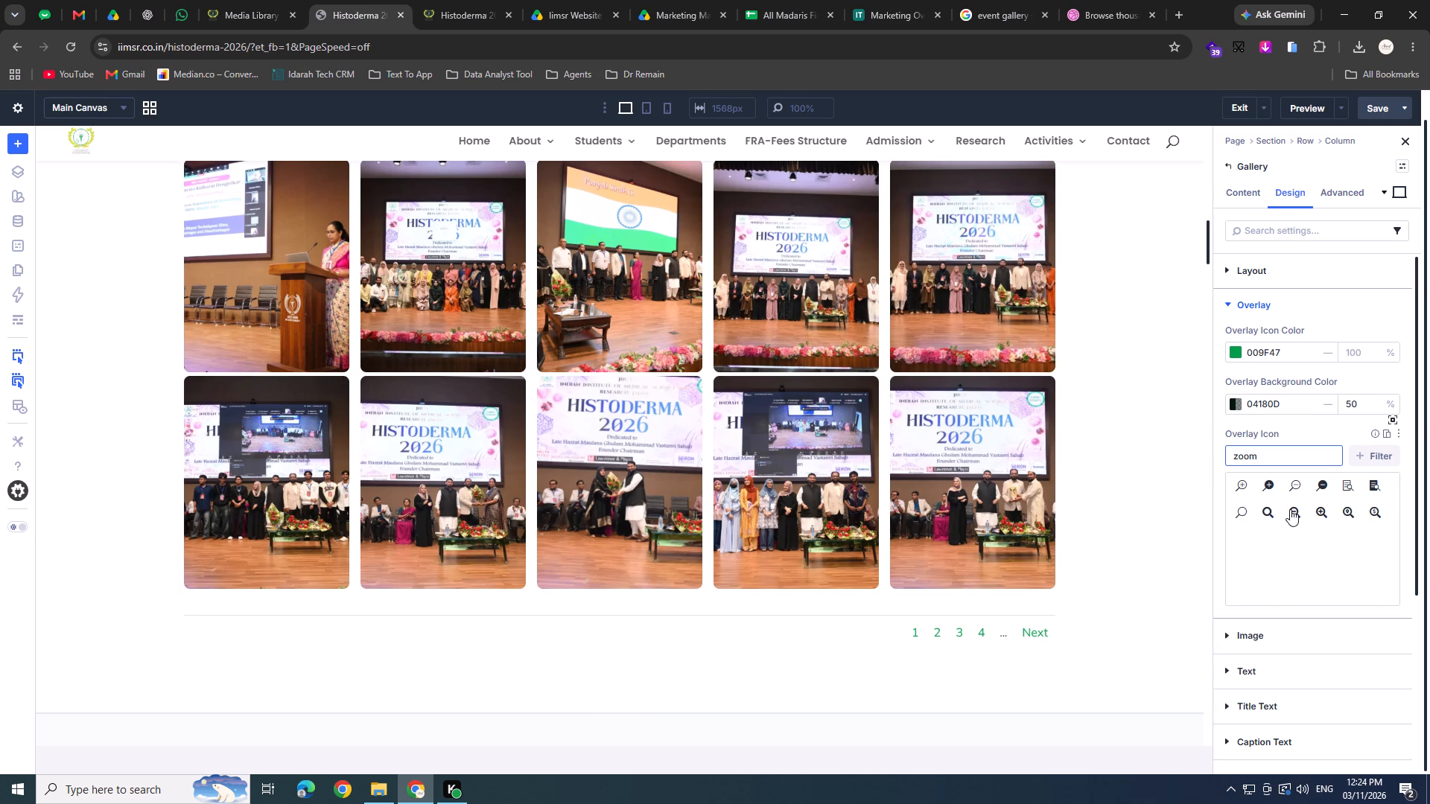
pyautogui.click(1315, 513)
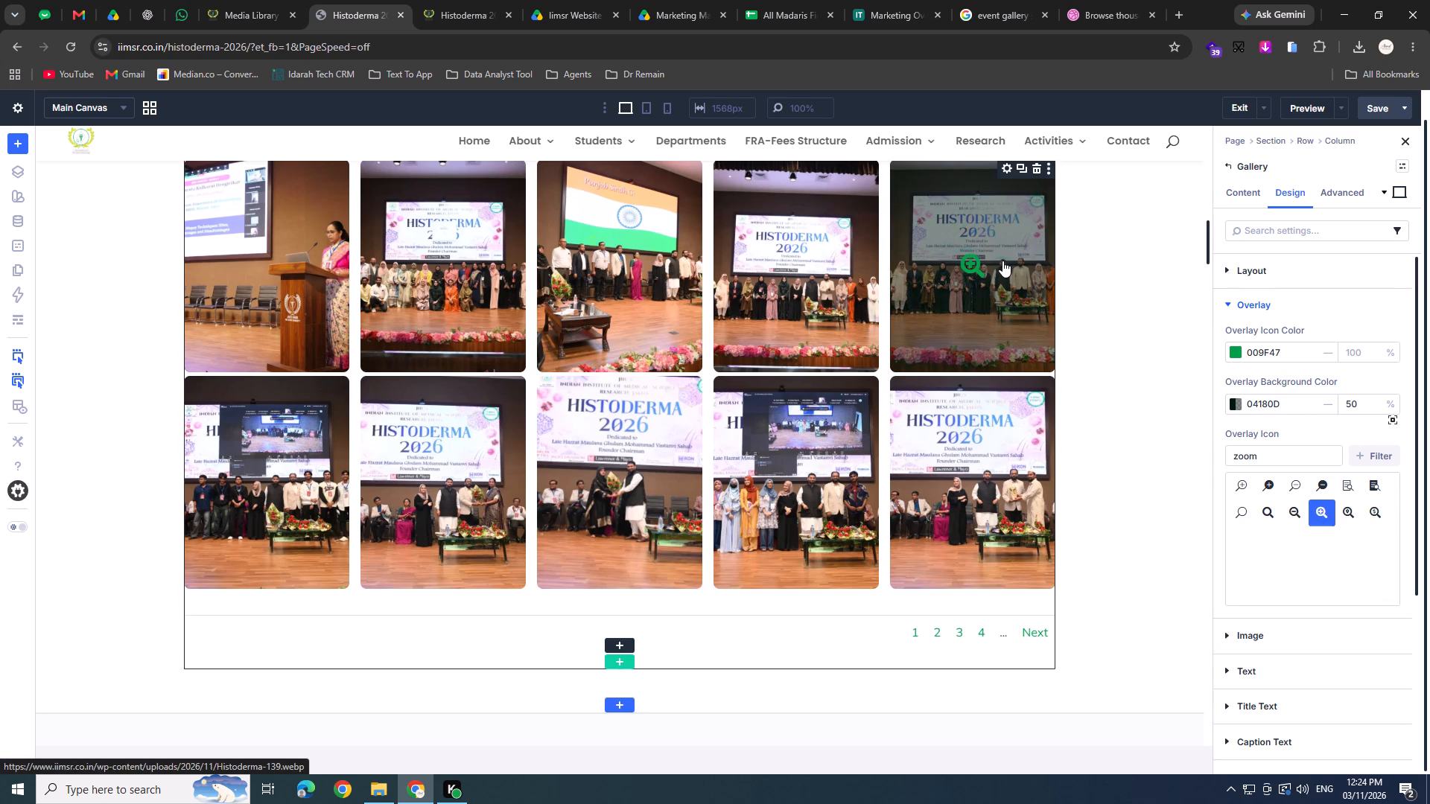
# Raise the overlay background color's opacity to 70%.
pyautogui.click(1370, 401)
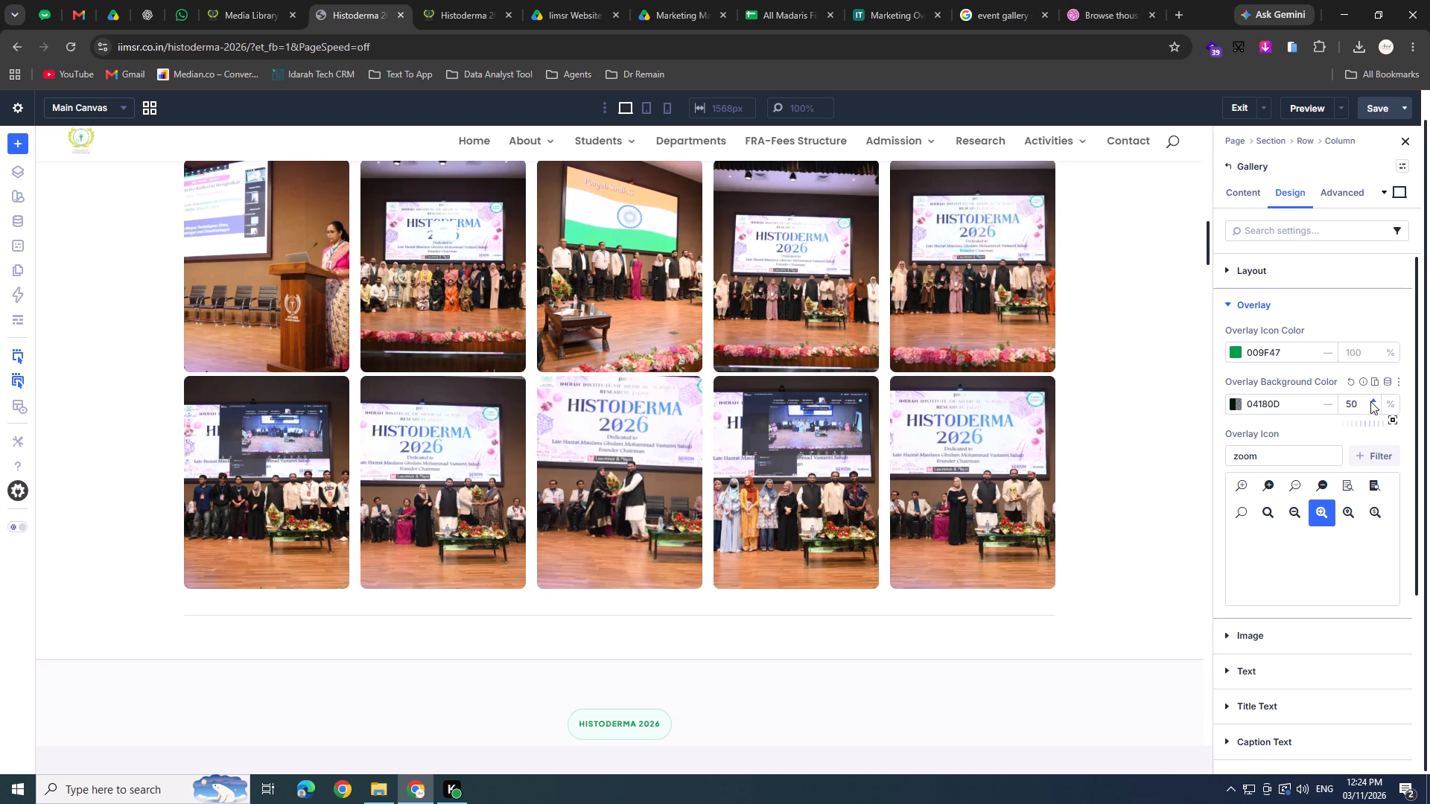
pyautogui.tripleClick(1370, 401)
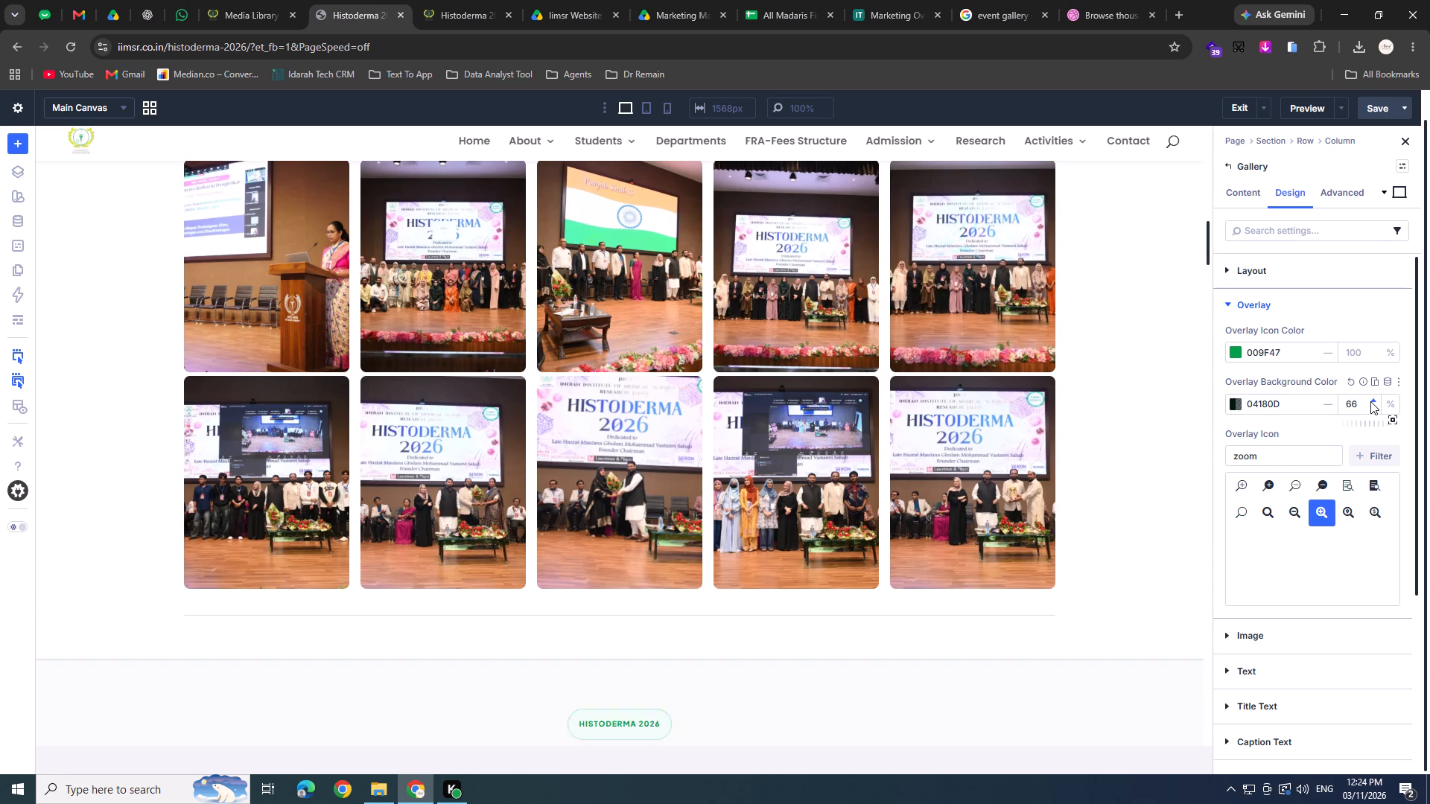
pyautogui.click(1370, 401)
pyautogui.click(1370, 401)
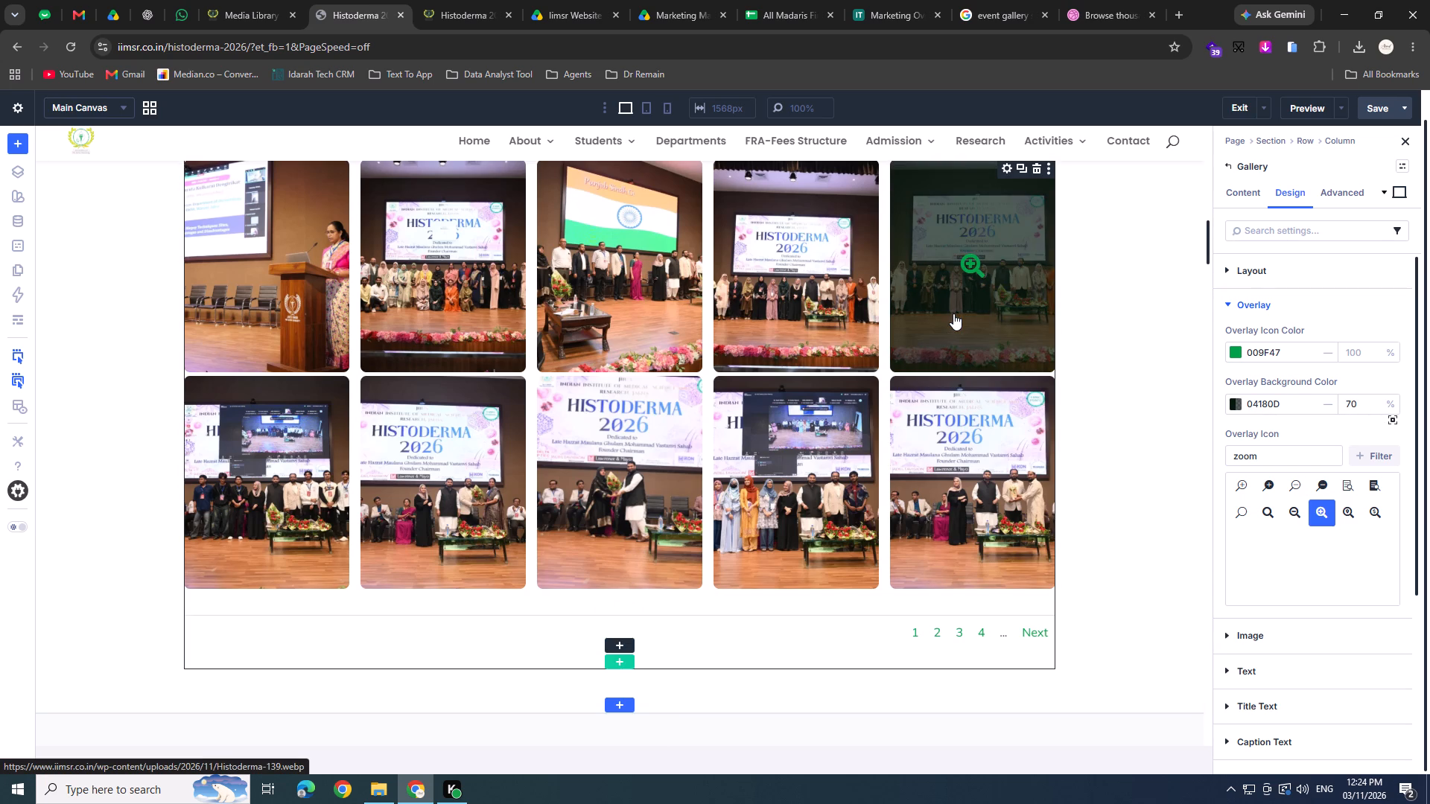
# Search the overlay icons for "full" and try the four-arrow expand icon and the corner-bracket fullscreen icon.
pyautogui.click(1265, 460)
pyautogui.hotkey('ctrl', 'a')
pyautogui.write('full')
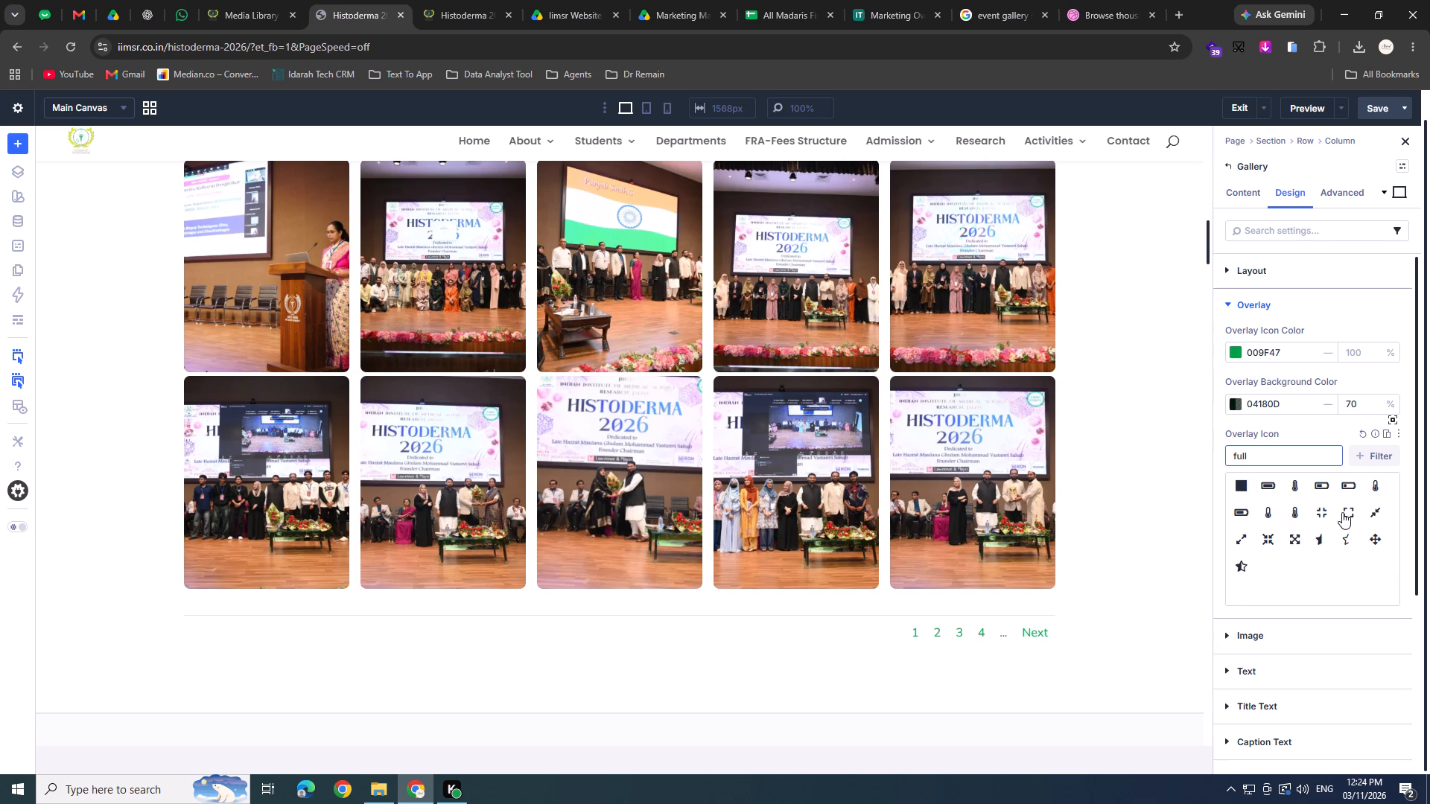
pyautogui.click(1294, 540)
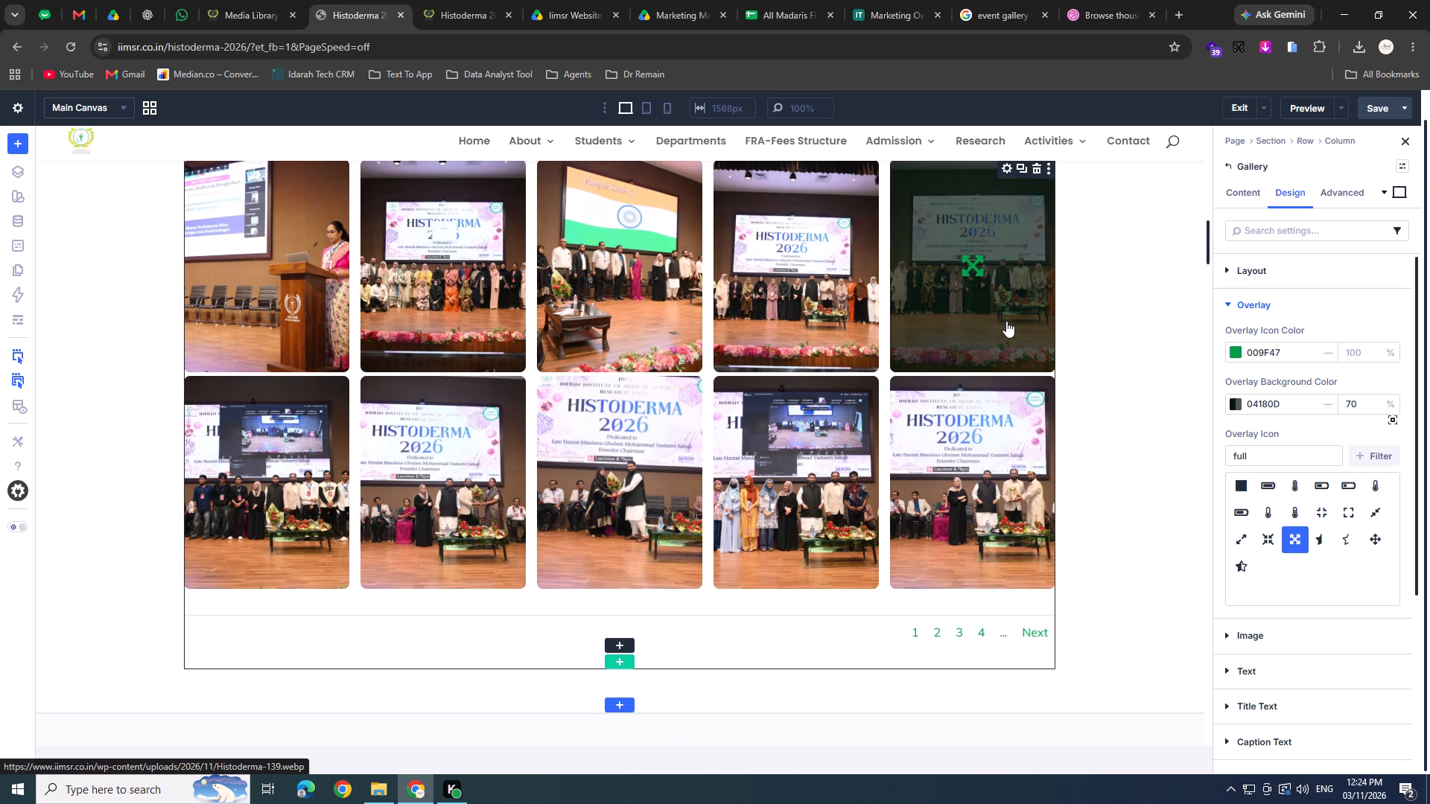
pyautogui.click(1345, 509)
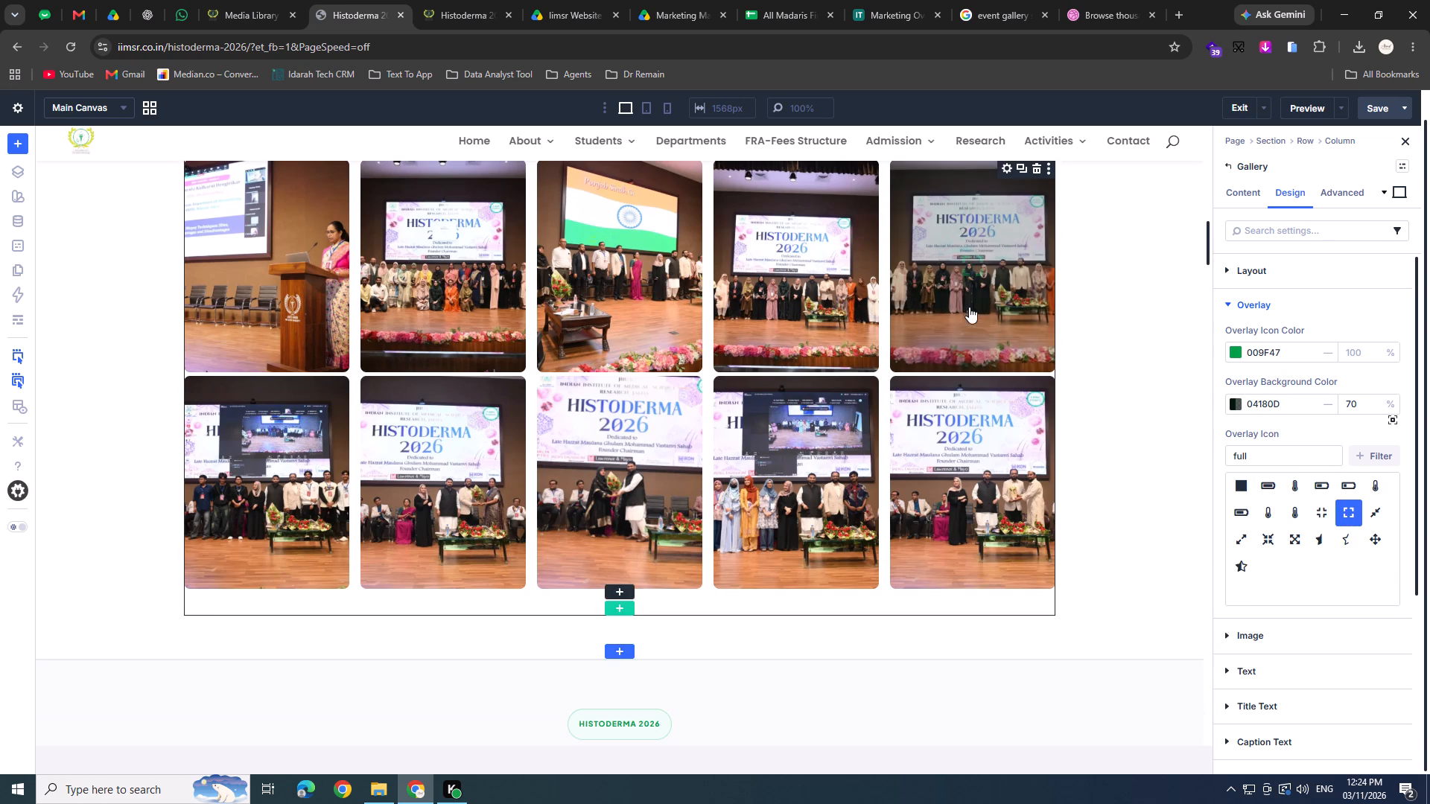
# Search the overlay icons for "zoo" and choose the solid magnifying glass with a plus sign.
pyautogui.click(1285, 456)
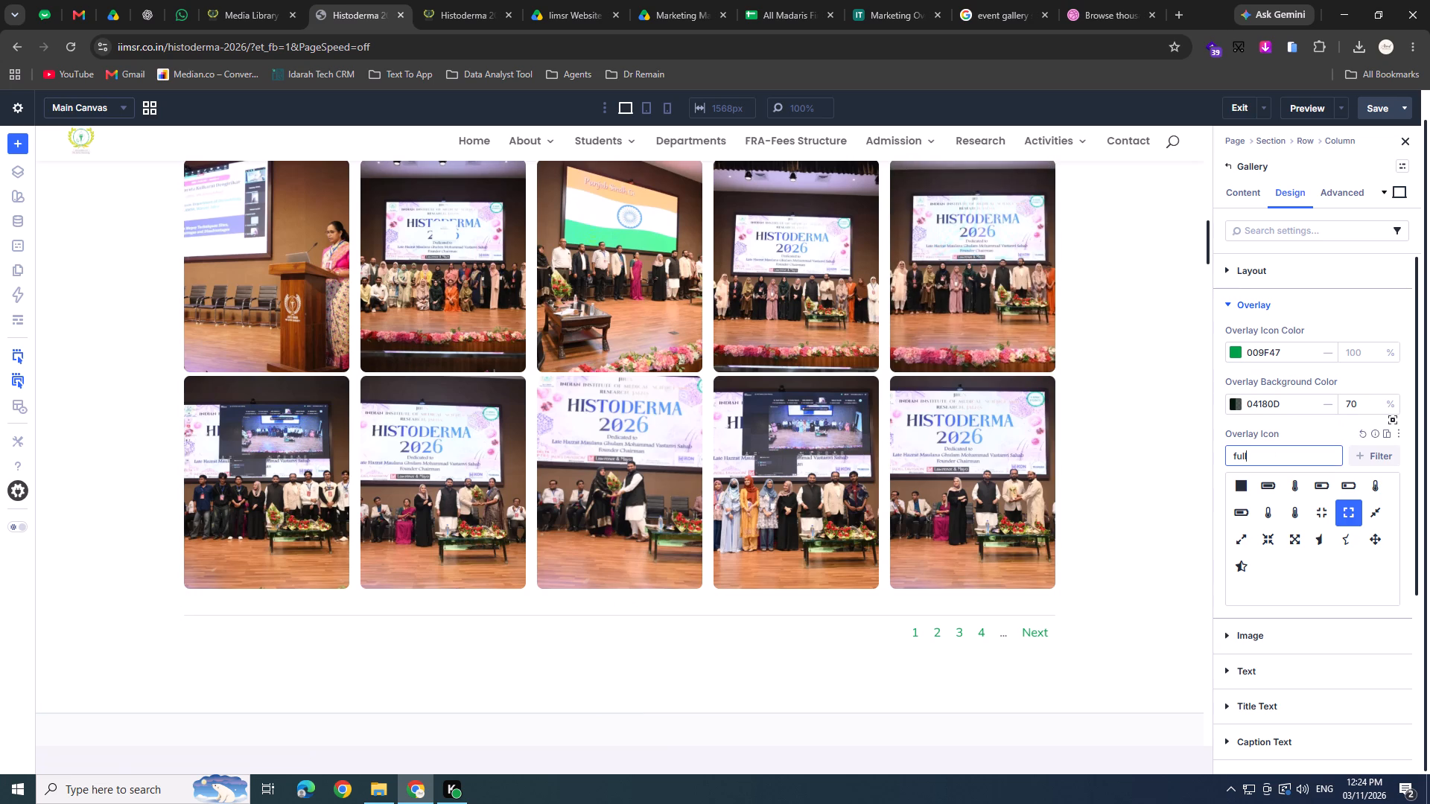
pyautogui.hotkey('ctrl', 'a')
pyautogui.write('zoo')
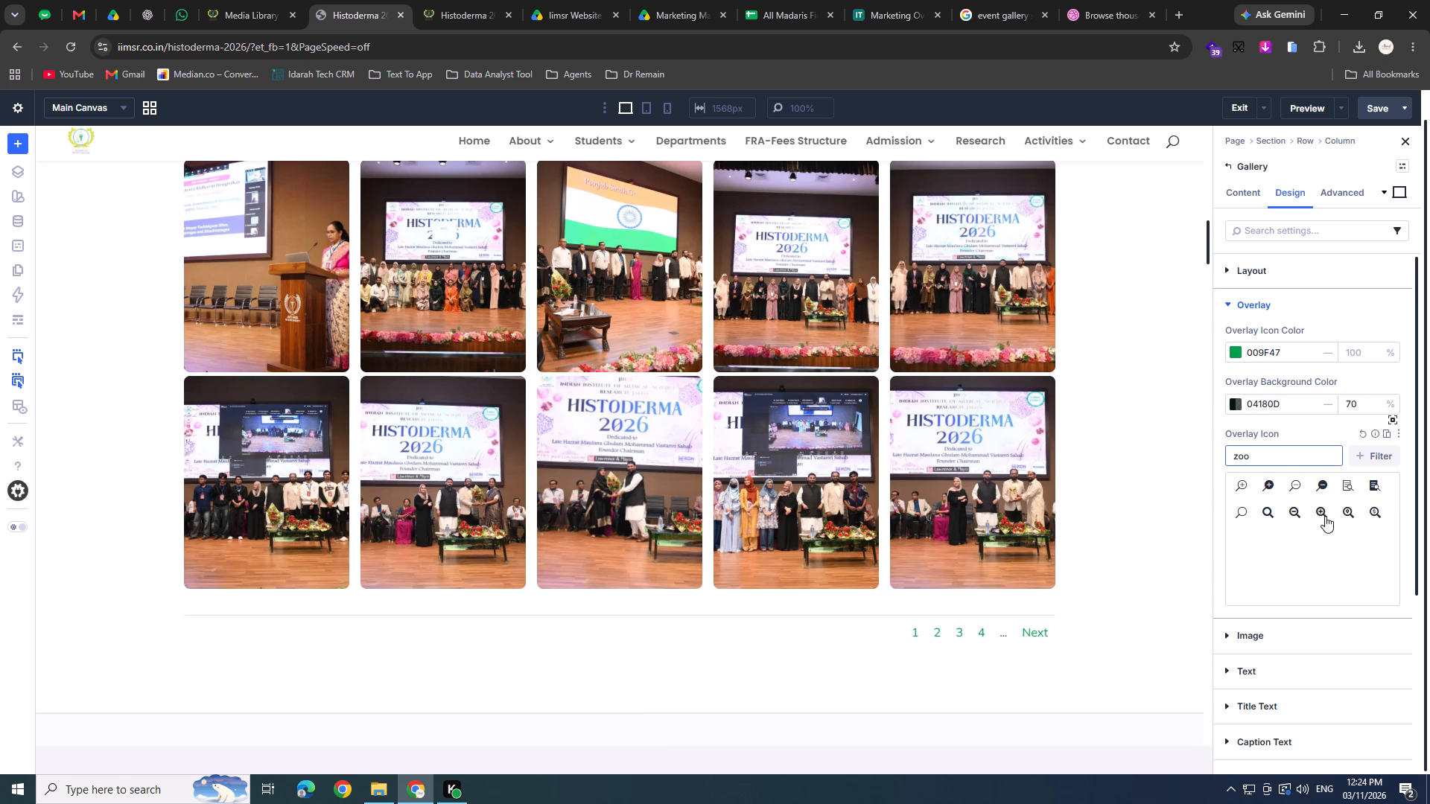
pyautogui.click(1326, 512)
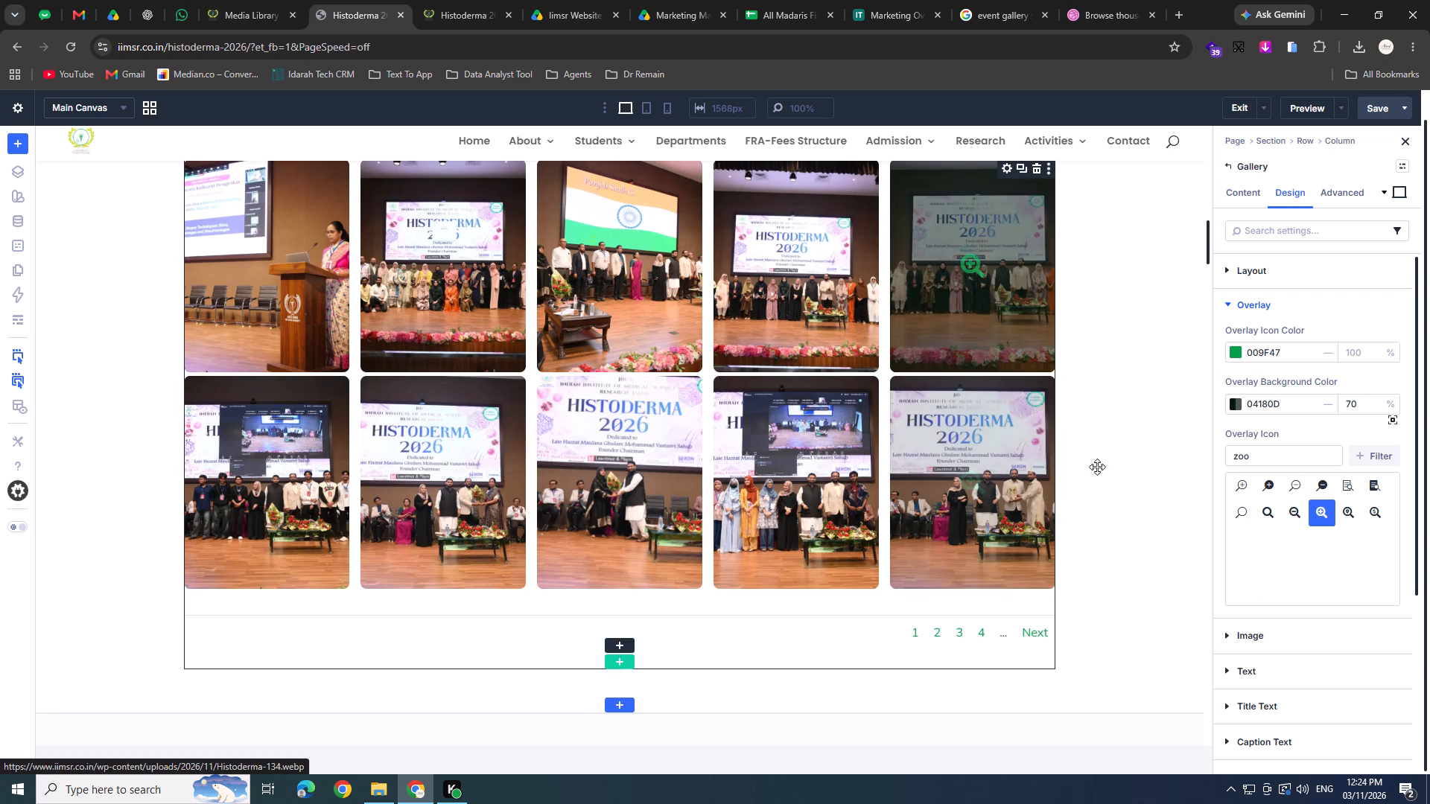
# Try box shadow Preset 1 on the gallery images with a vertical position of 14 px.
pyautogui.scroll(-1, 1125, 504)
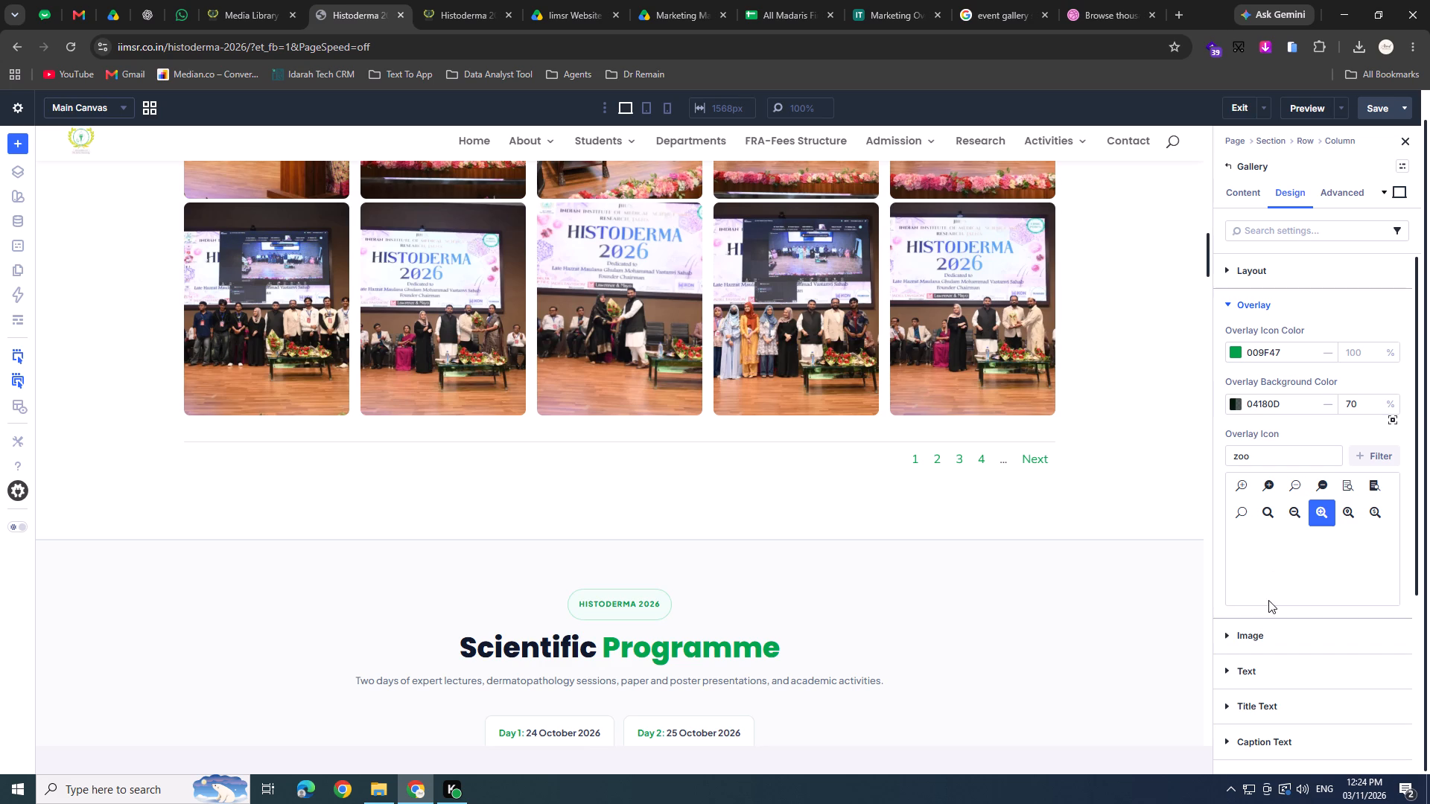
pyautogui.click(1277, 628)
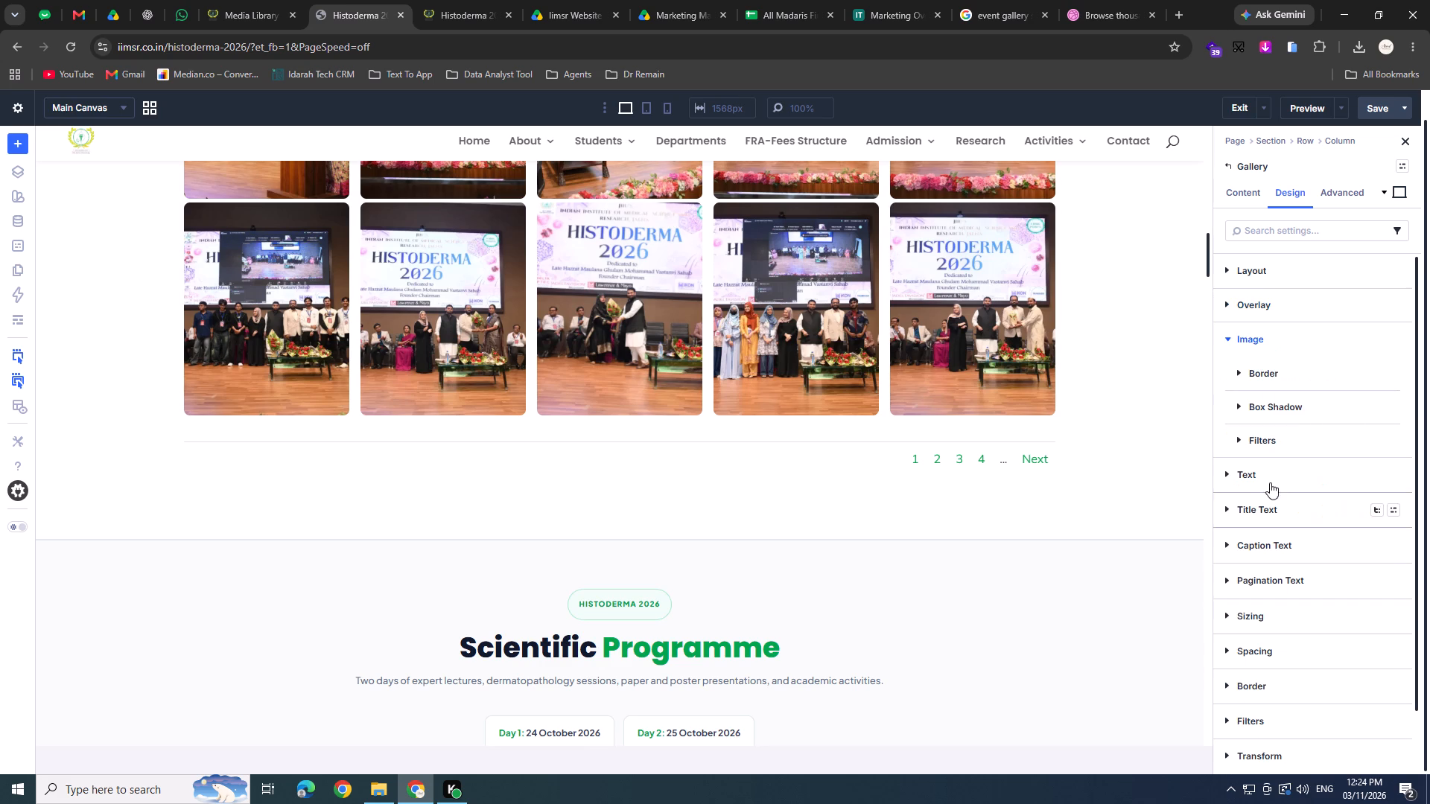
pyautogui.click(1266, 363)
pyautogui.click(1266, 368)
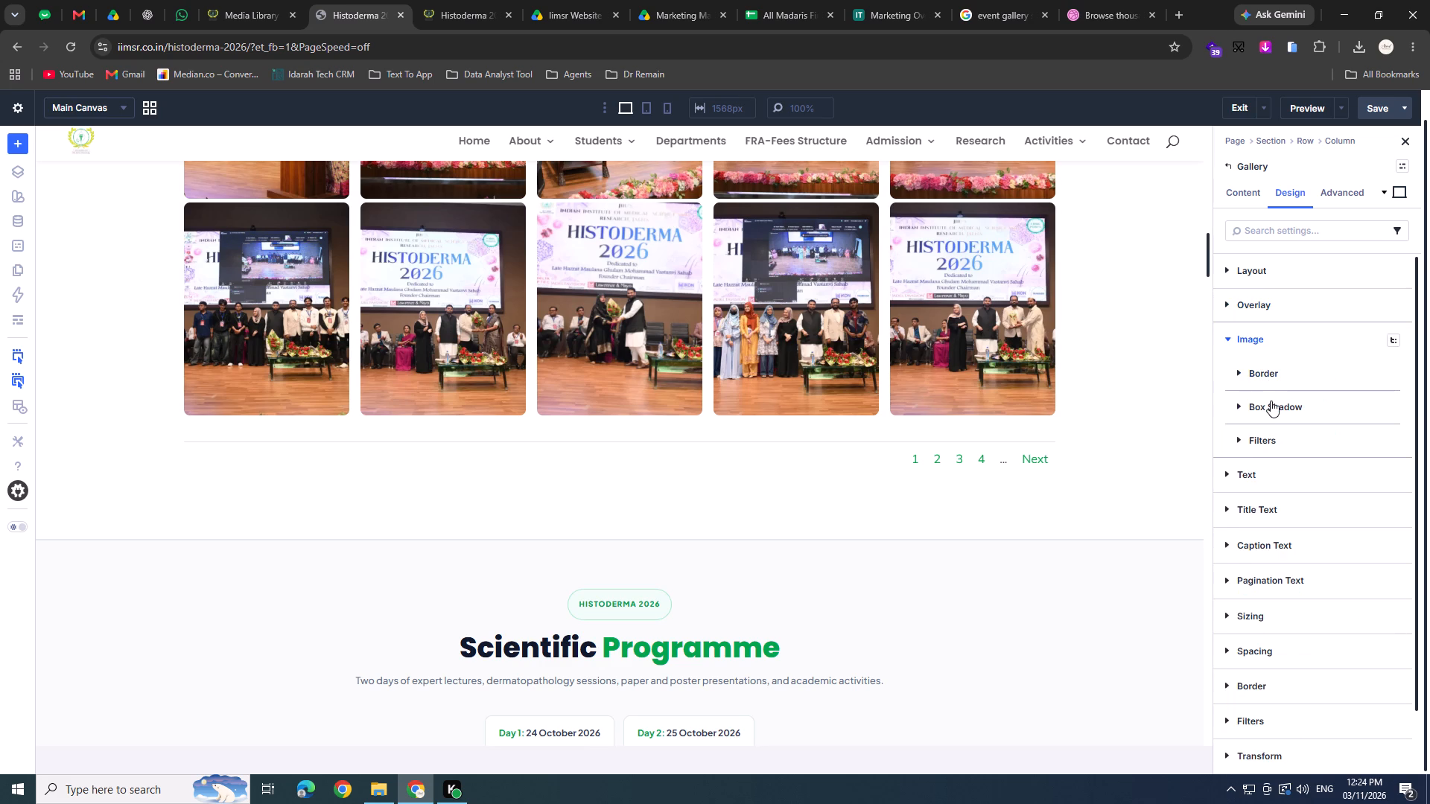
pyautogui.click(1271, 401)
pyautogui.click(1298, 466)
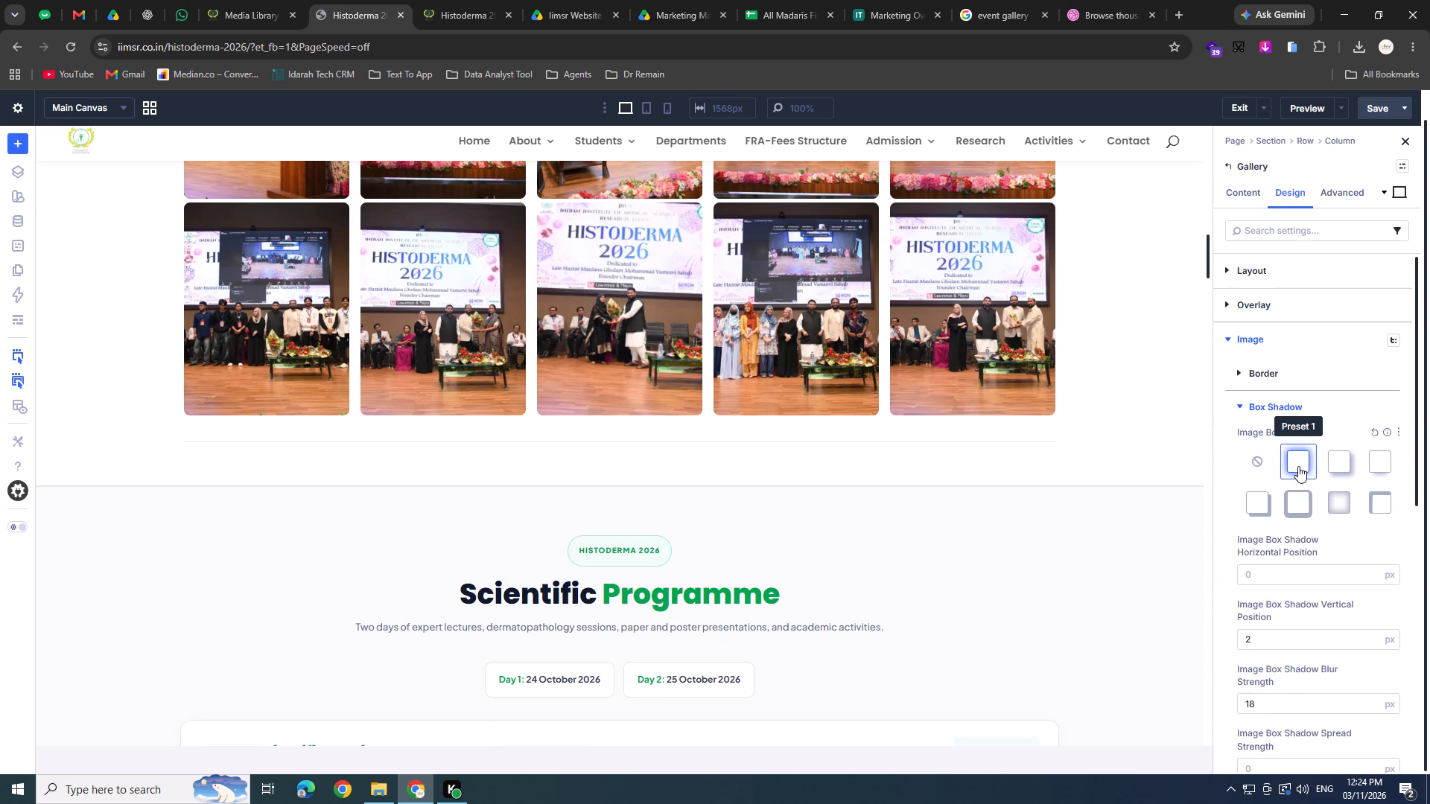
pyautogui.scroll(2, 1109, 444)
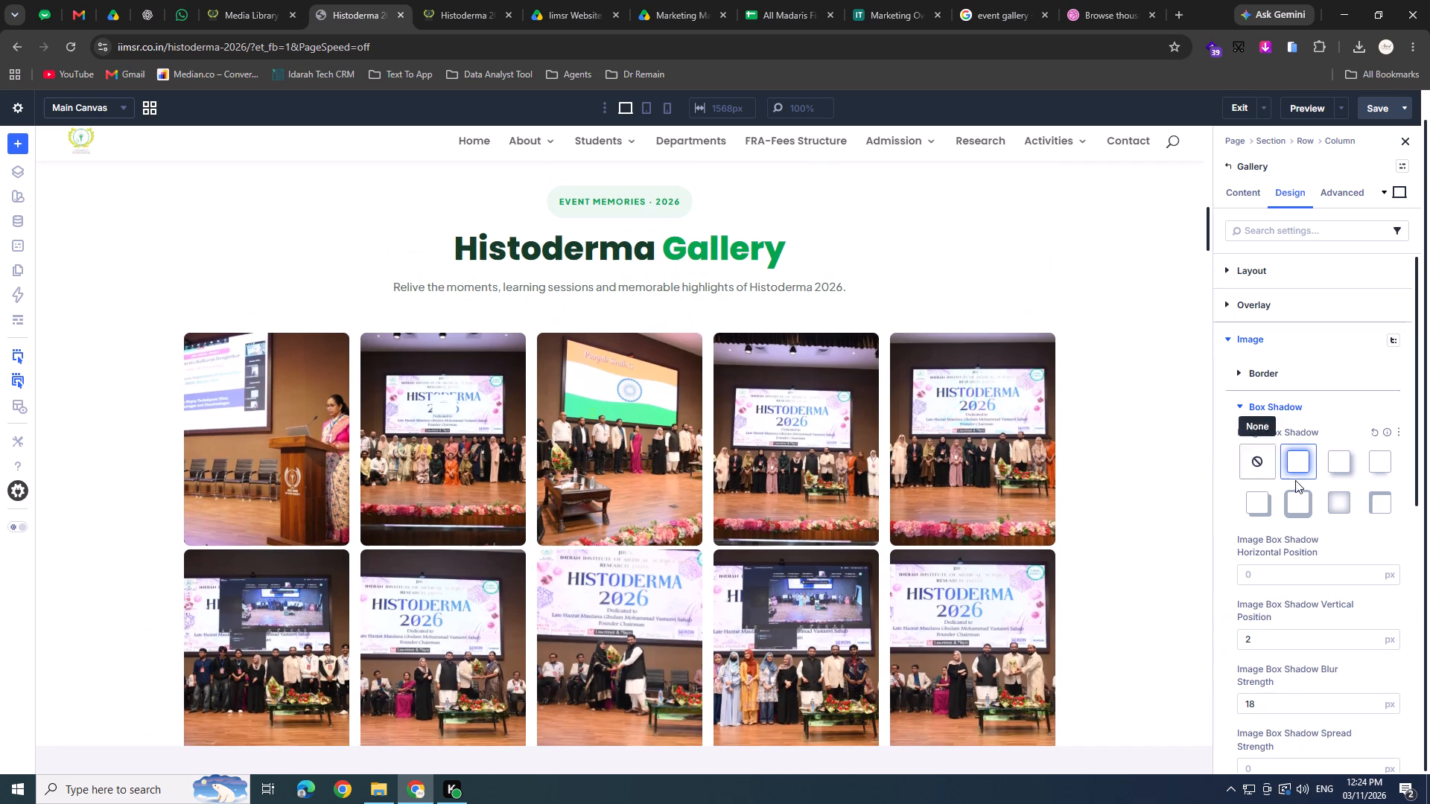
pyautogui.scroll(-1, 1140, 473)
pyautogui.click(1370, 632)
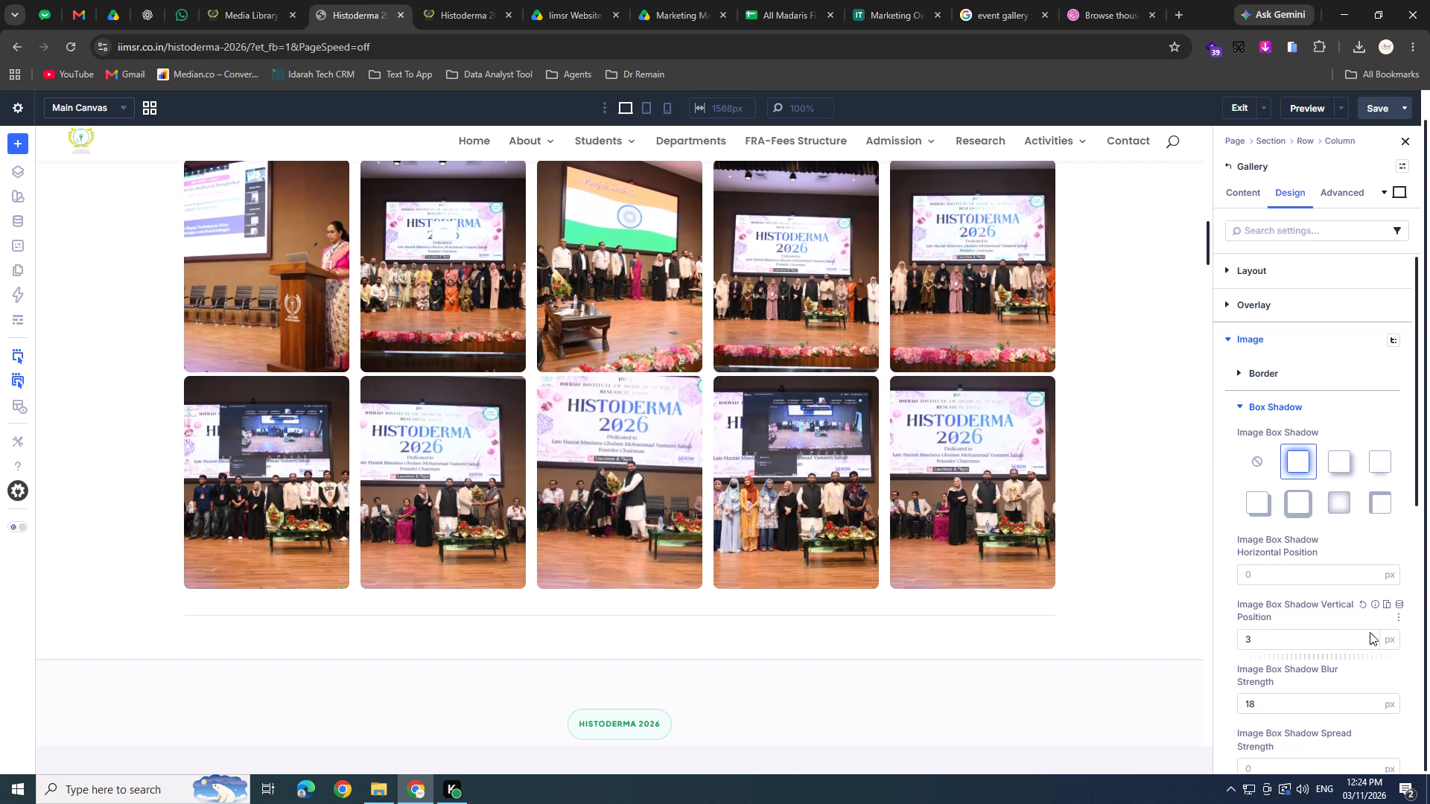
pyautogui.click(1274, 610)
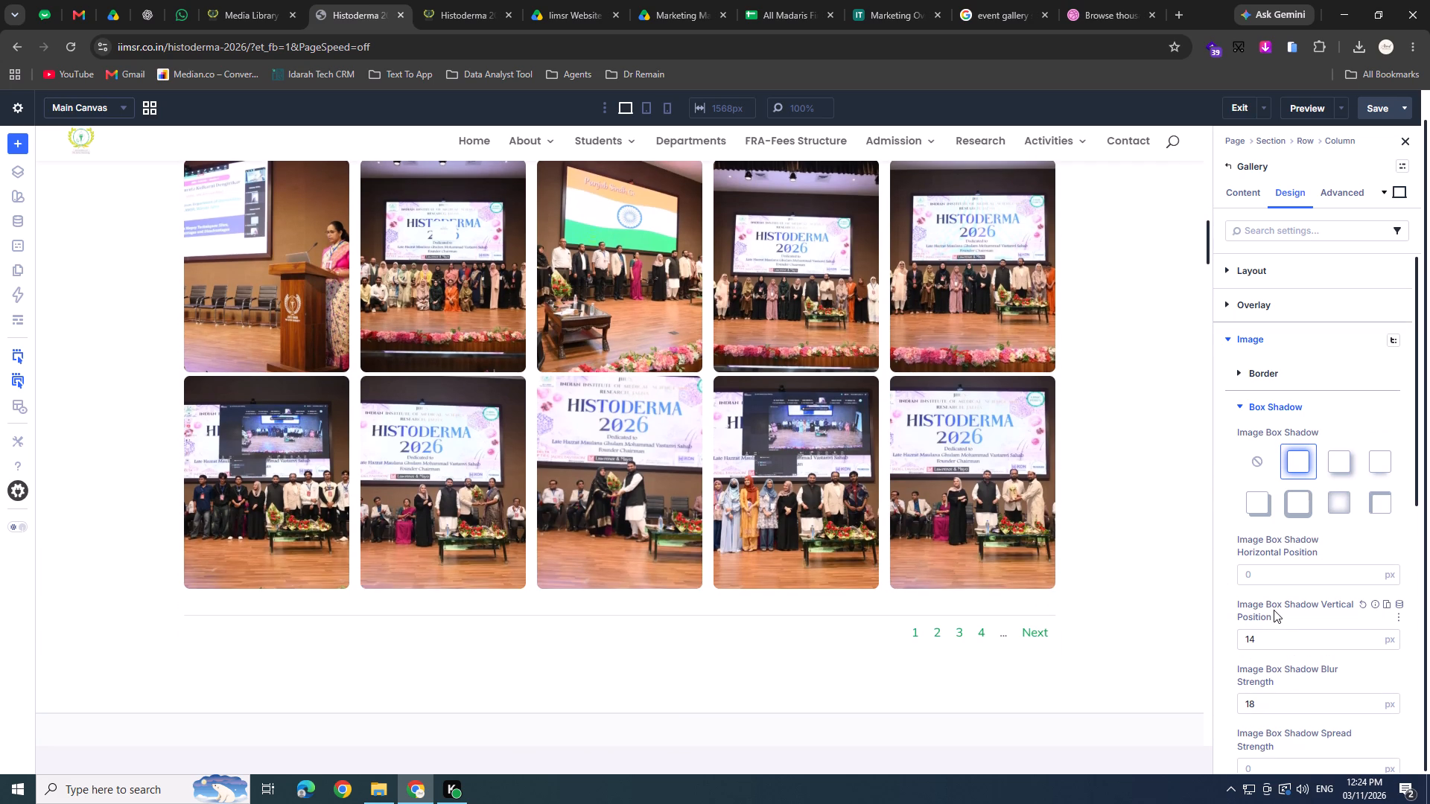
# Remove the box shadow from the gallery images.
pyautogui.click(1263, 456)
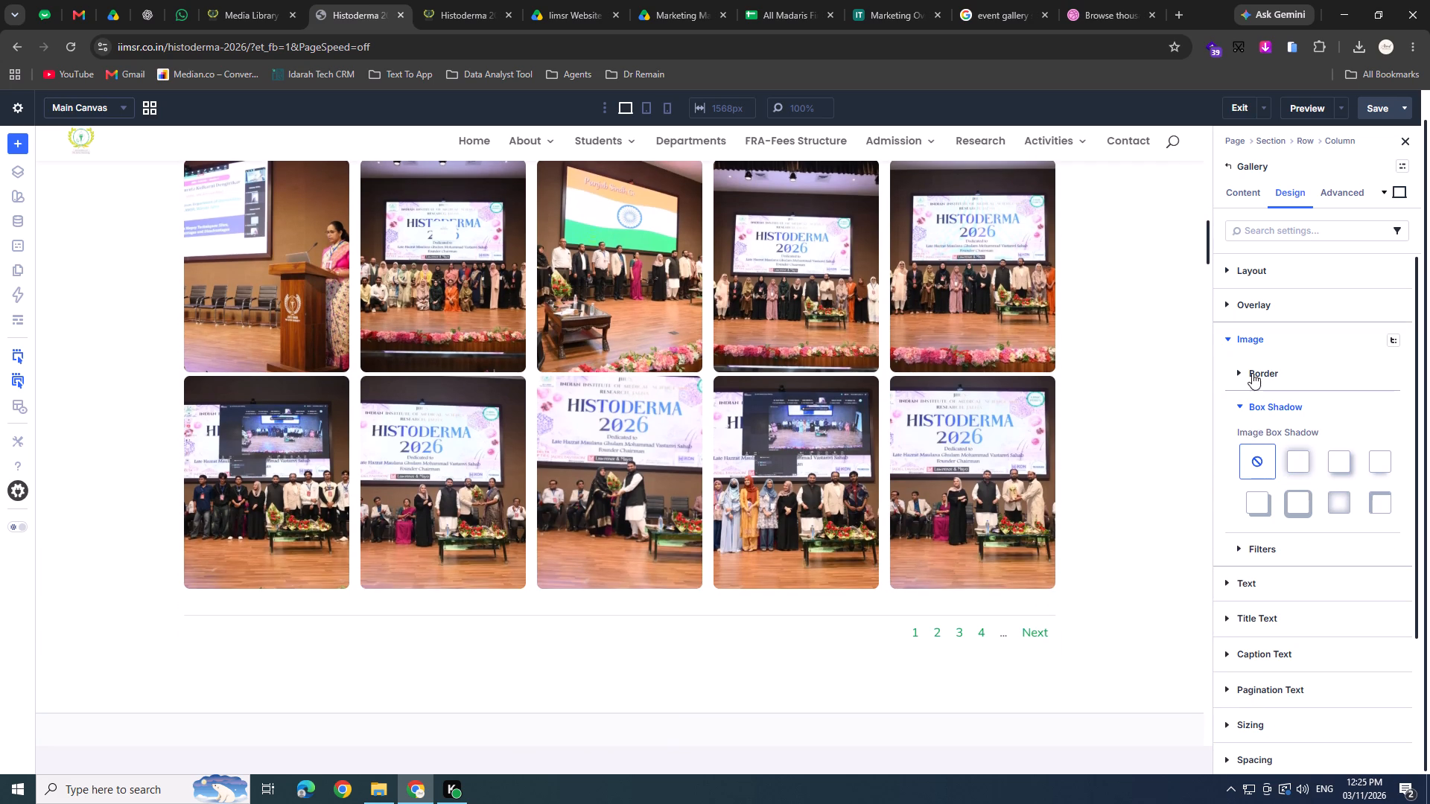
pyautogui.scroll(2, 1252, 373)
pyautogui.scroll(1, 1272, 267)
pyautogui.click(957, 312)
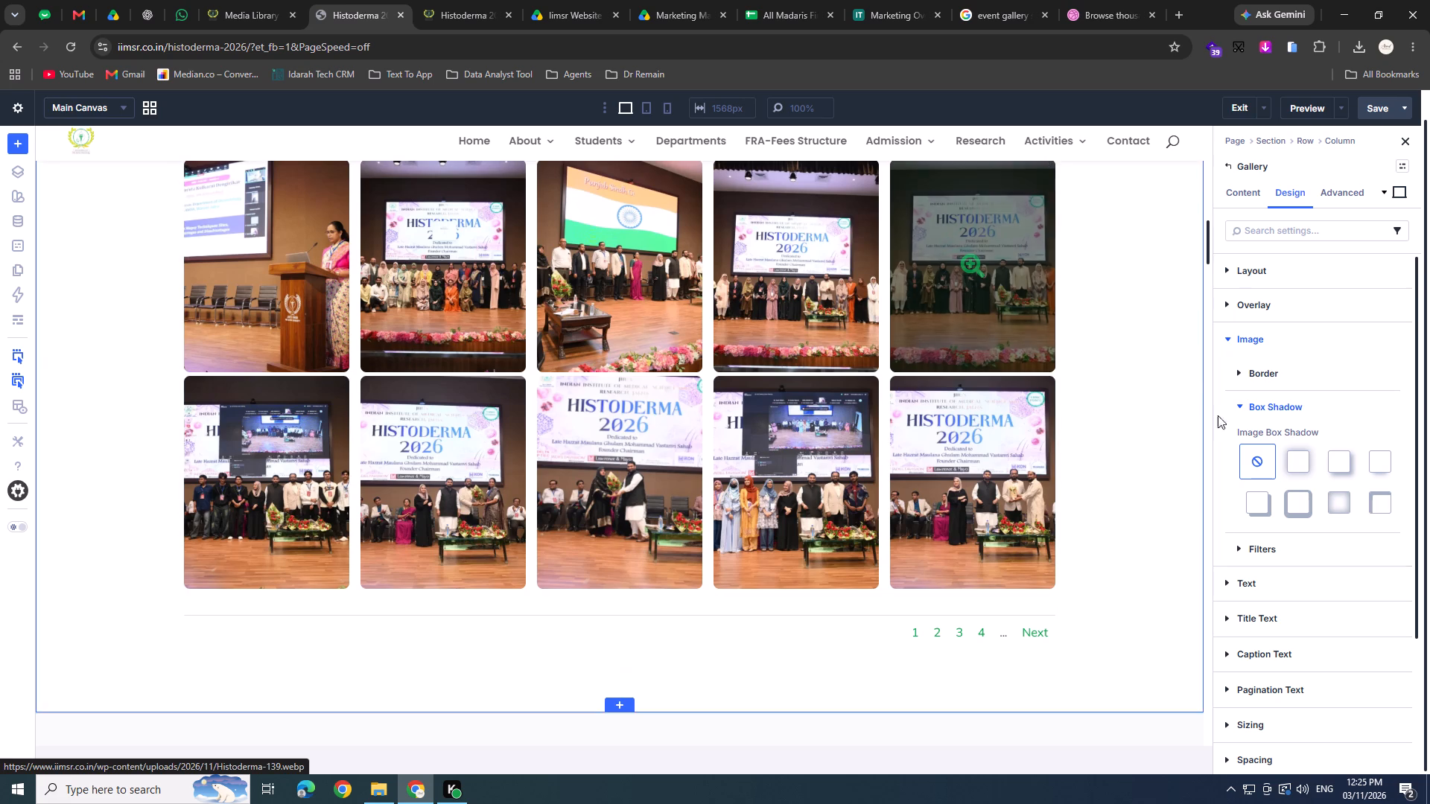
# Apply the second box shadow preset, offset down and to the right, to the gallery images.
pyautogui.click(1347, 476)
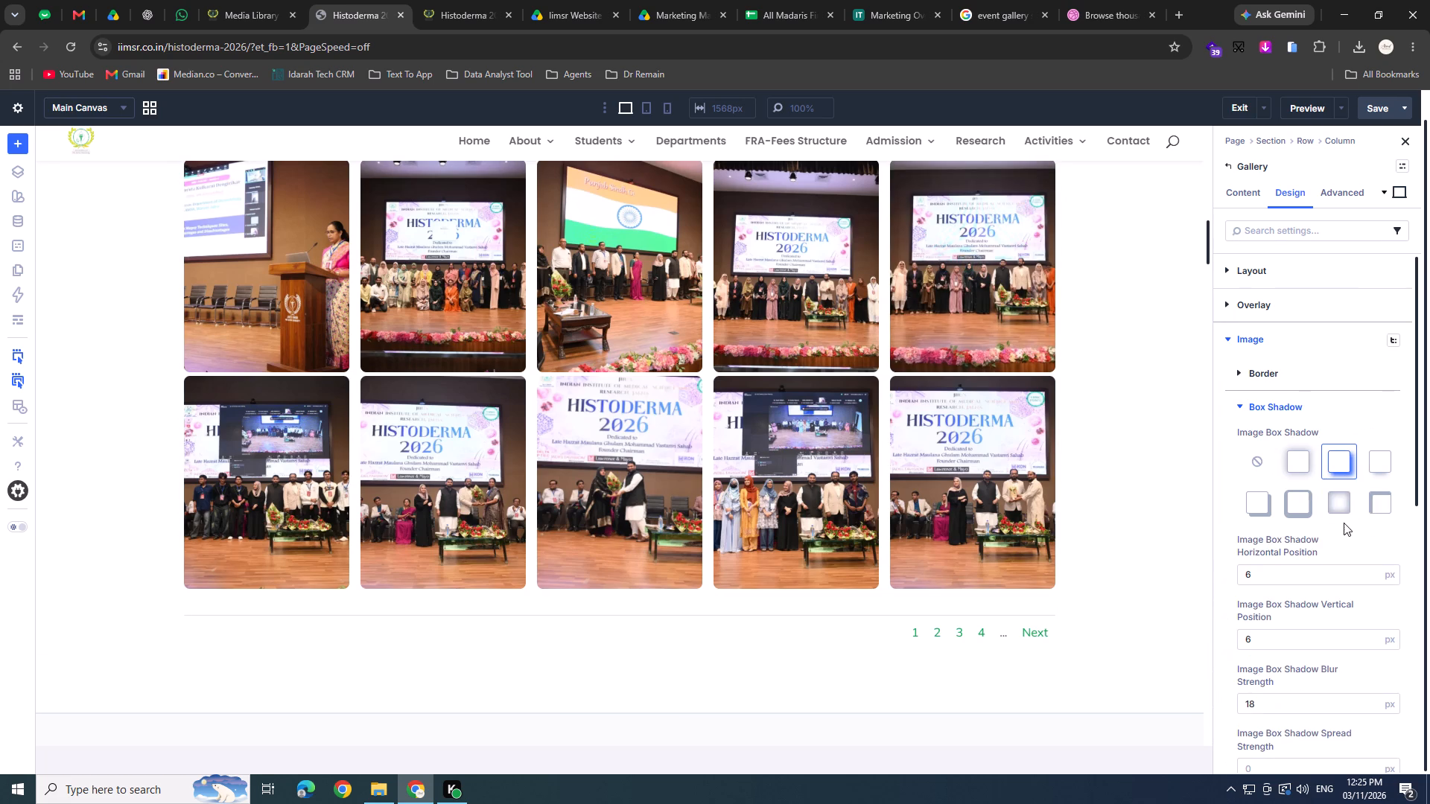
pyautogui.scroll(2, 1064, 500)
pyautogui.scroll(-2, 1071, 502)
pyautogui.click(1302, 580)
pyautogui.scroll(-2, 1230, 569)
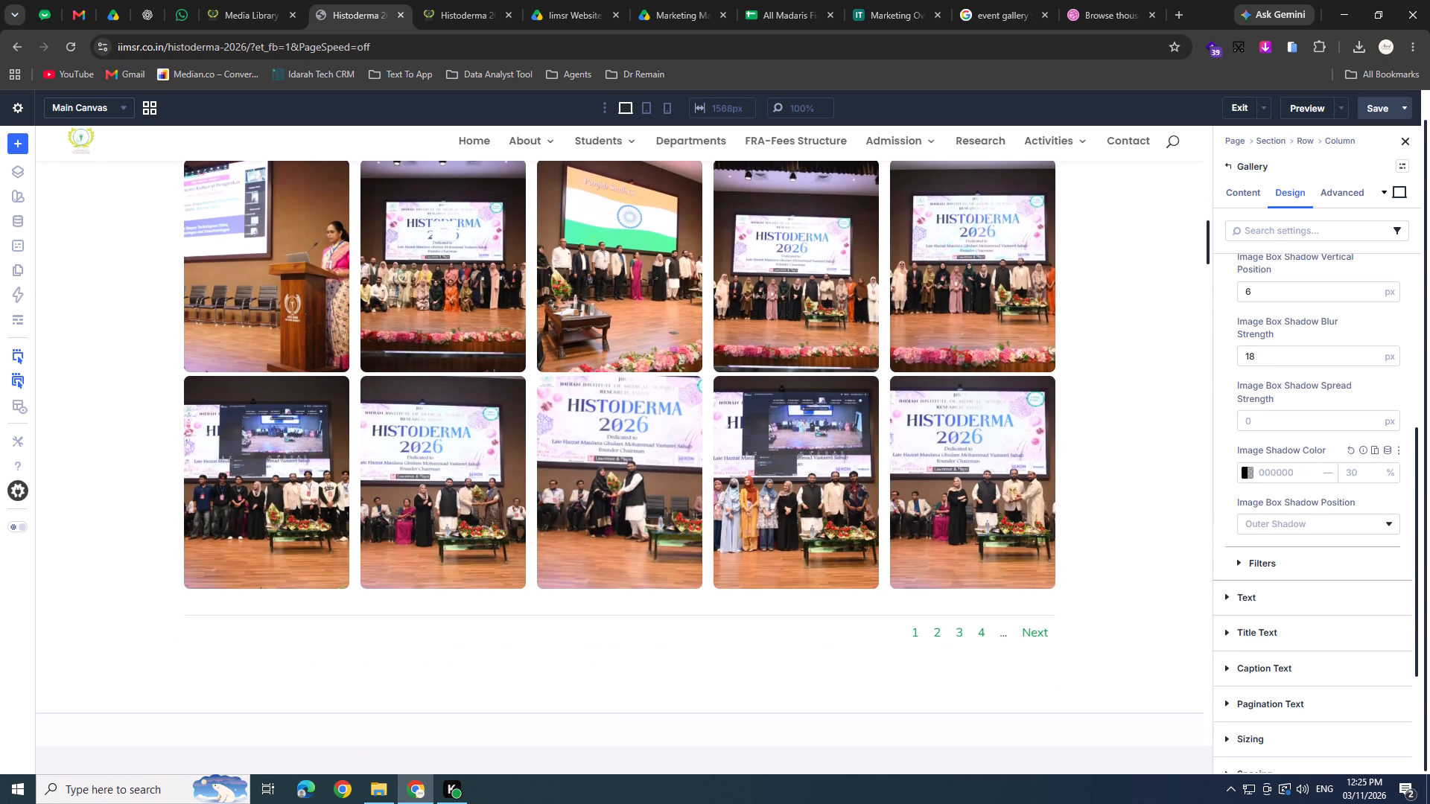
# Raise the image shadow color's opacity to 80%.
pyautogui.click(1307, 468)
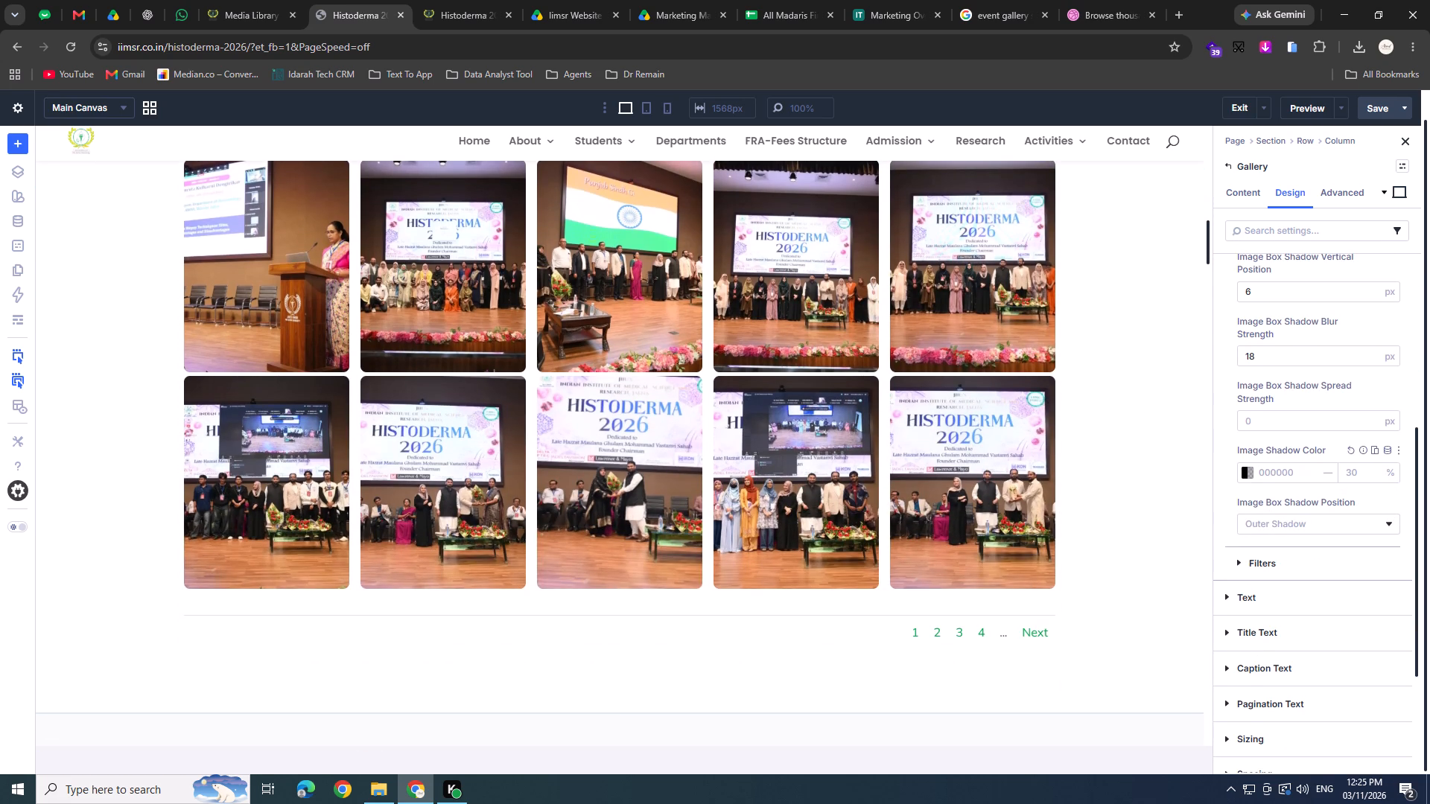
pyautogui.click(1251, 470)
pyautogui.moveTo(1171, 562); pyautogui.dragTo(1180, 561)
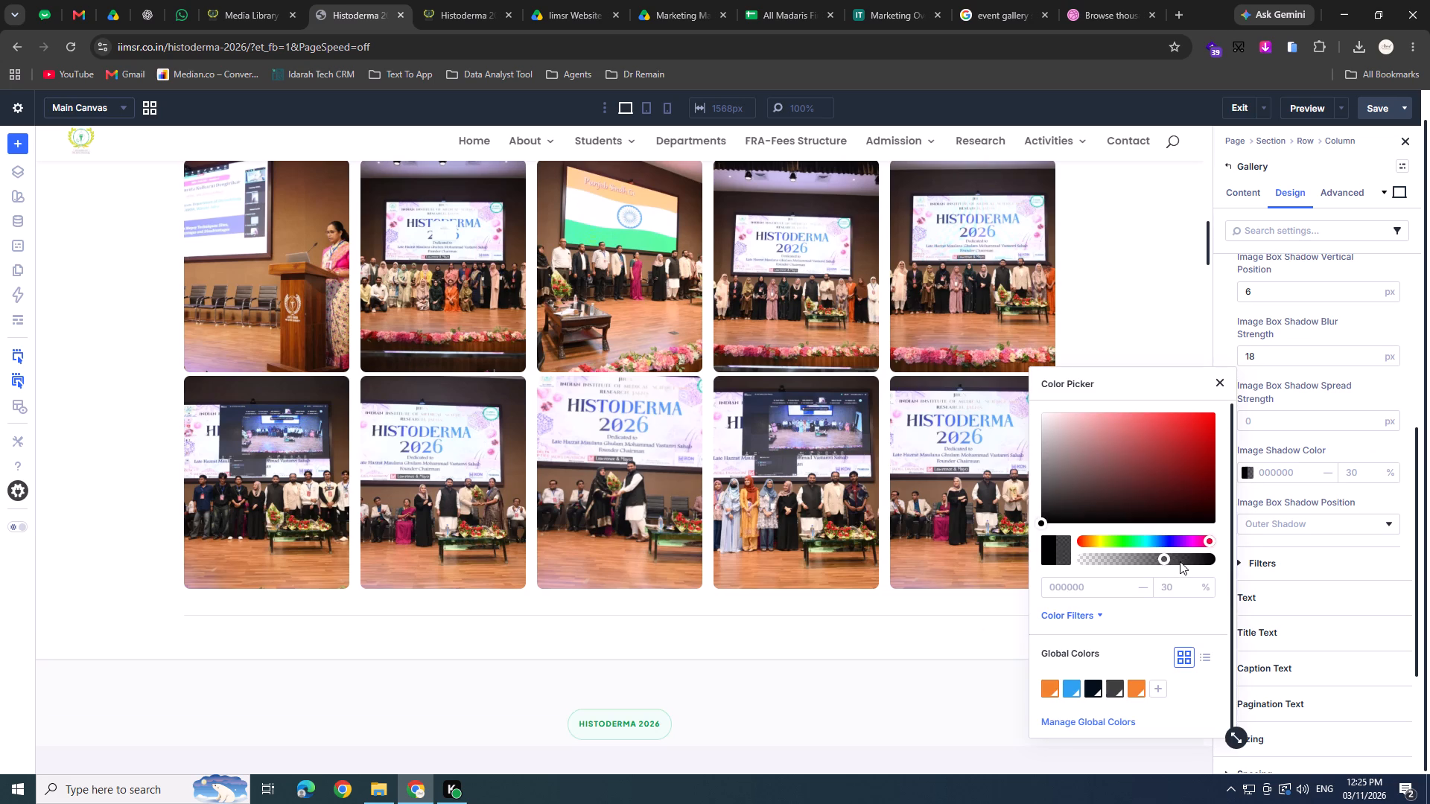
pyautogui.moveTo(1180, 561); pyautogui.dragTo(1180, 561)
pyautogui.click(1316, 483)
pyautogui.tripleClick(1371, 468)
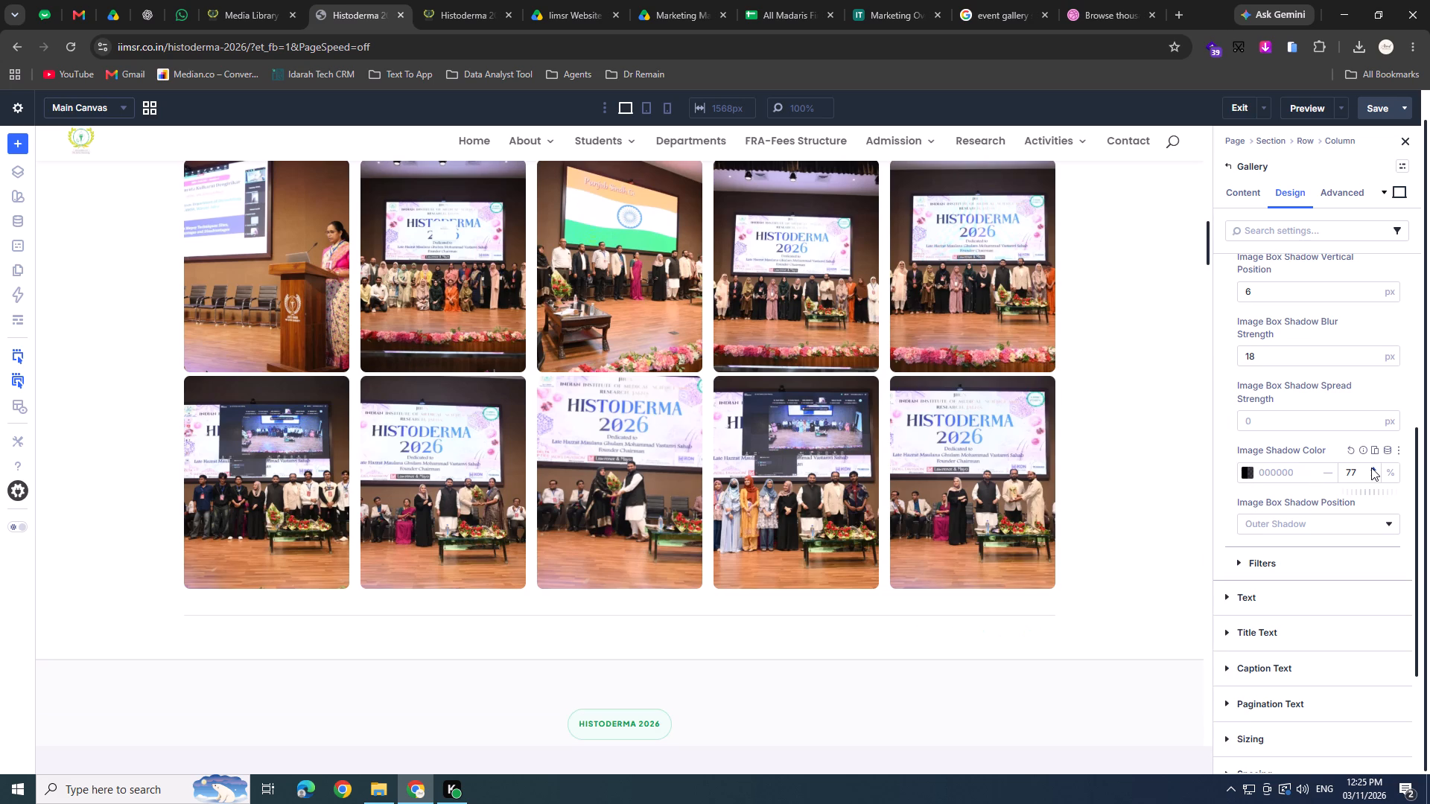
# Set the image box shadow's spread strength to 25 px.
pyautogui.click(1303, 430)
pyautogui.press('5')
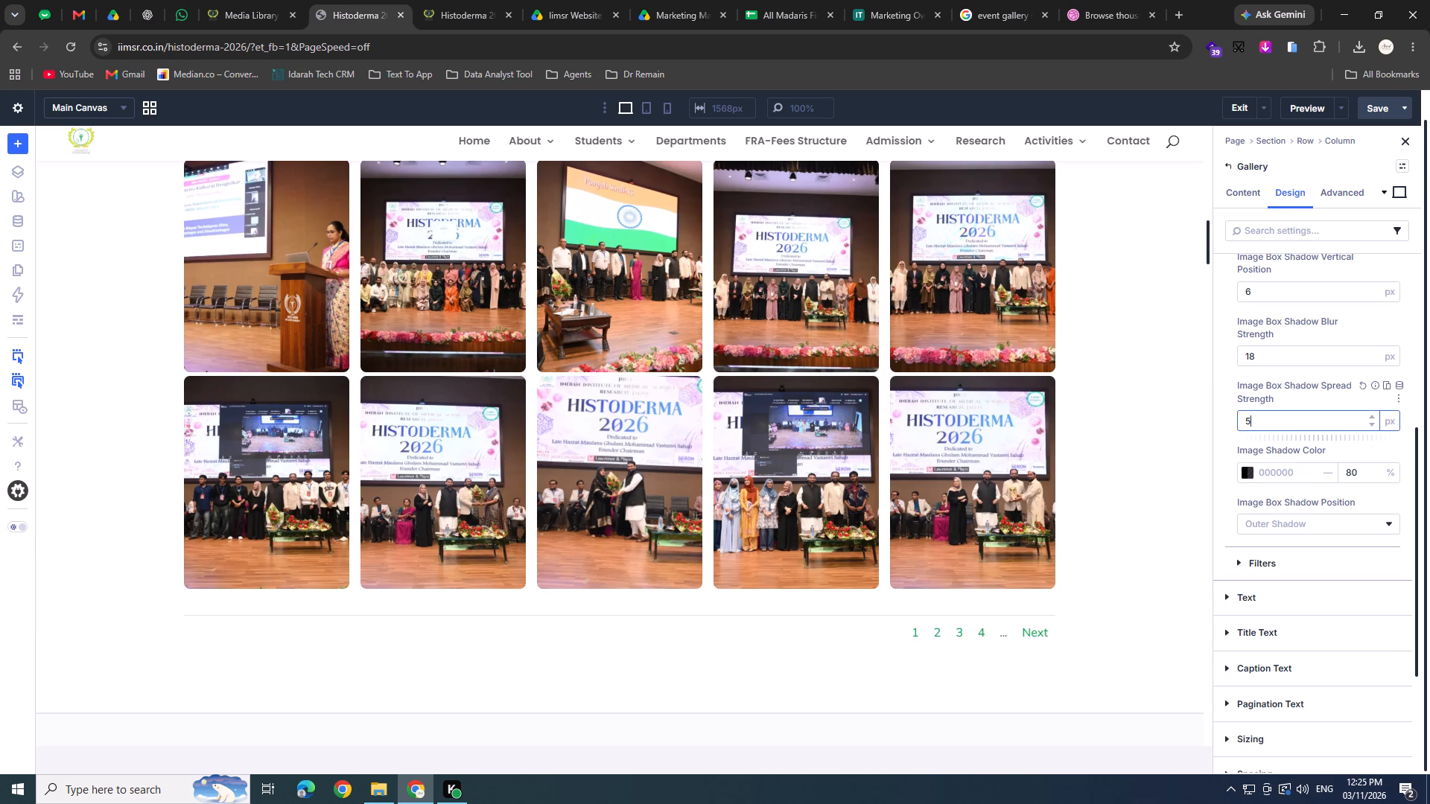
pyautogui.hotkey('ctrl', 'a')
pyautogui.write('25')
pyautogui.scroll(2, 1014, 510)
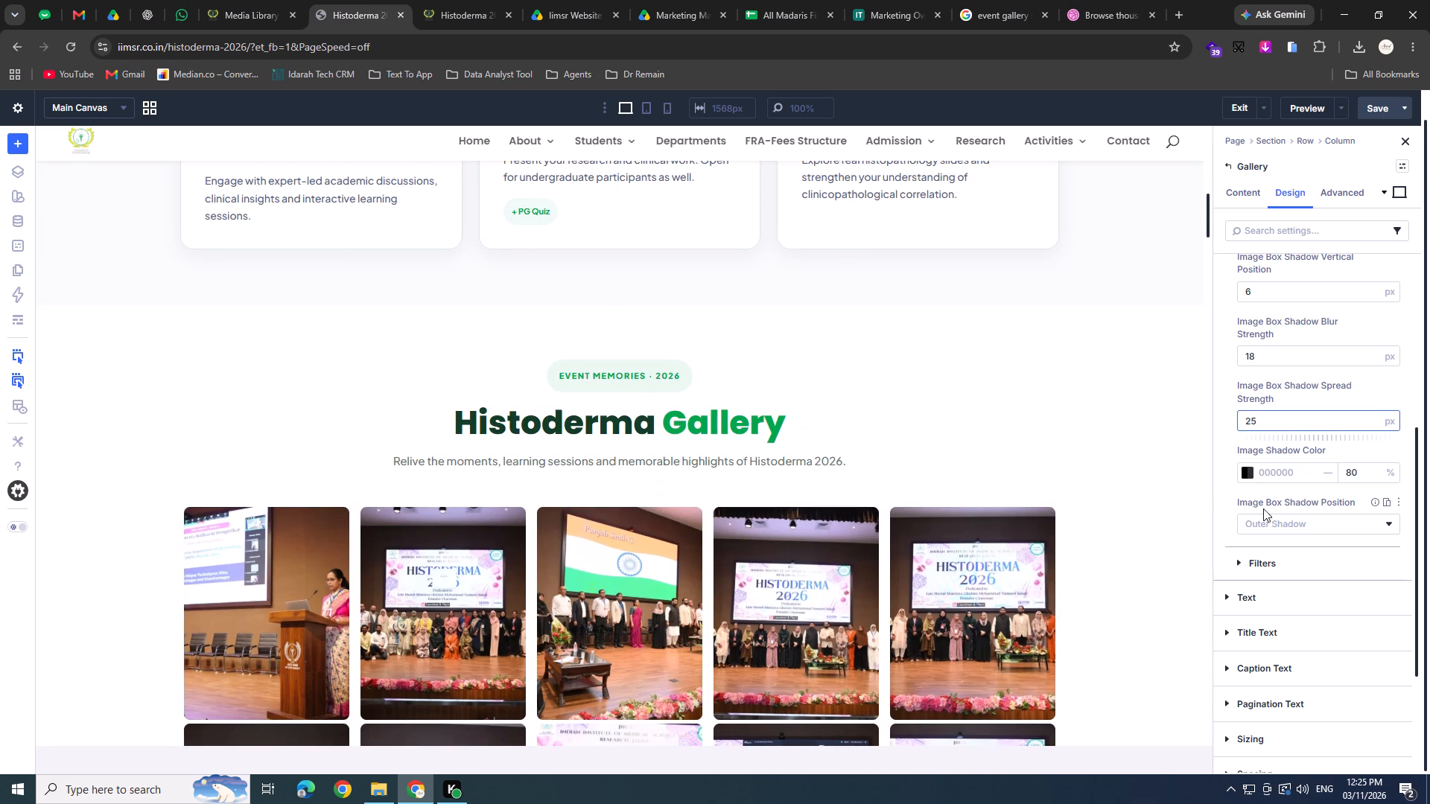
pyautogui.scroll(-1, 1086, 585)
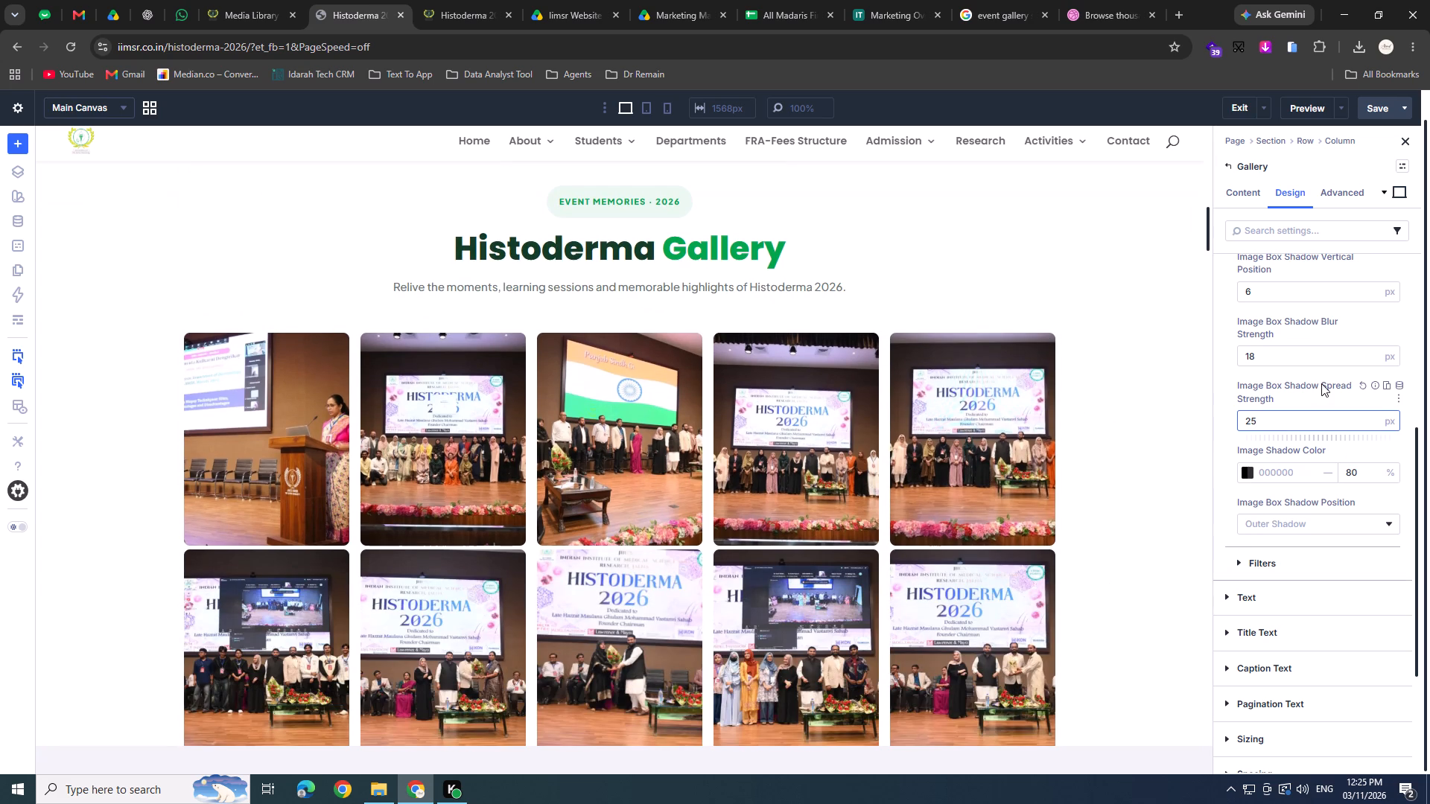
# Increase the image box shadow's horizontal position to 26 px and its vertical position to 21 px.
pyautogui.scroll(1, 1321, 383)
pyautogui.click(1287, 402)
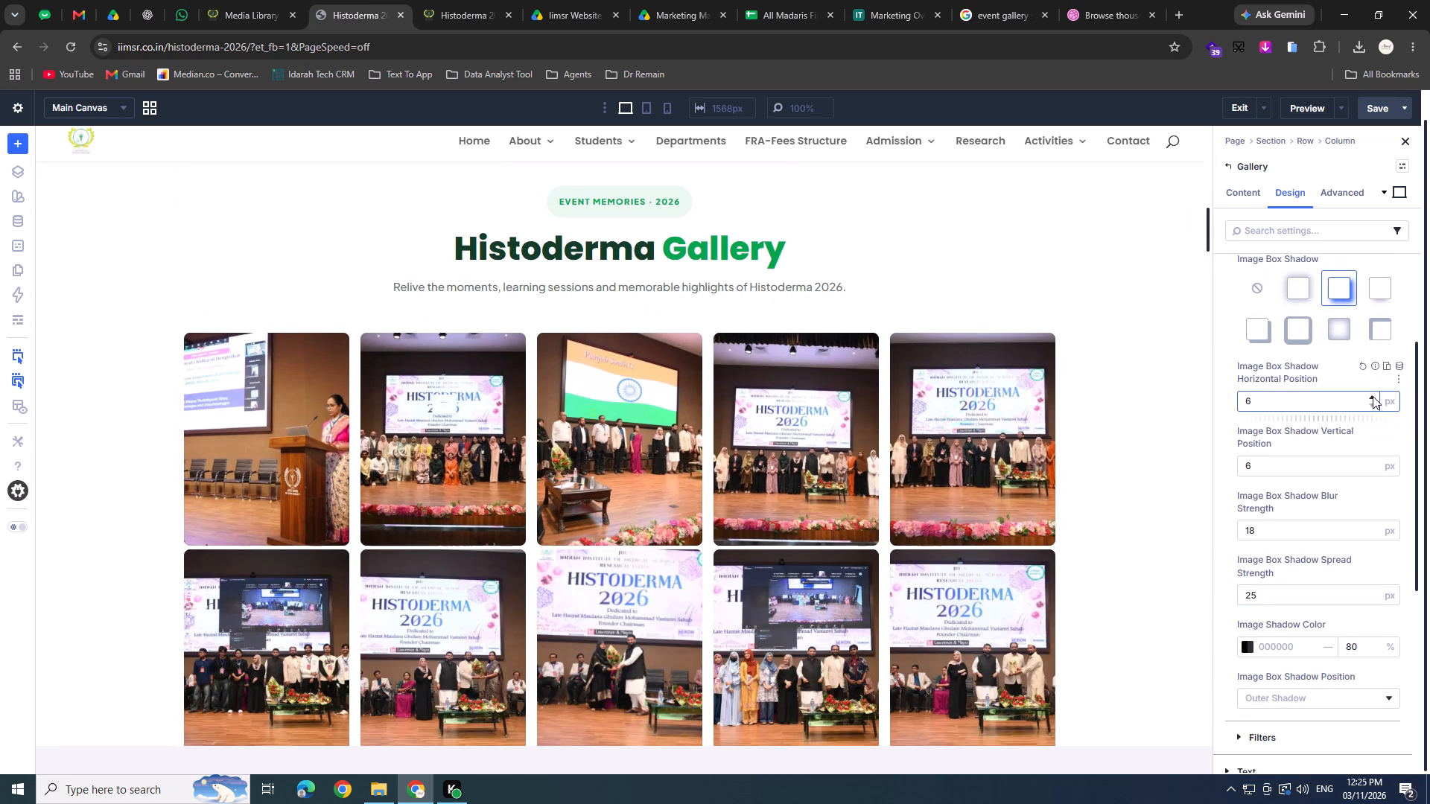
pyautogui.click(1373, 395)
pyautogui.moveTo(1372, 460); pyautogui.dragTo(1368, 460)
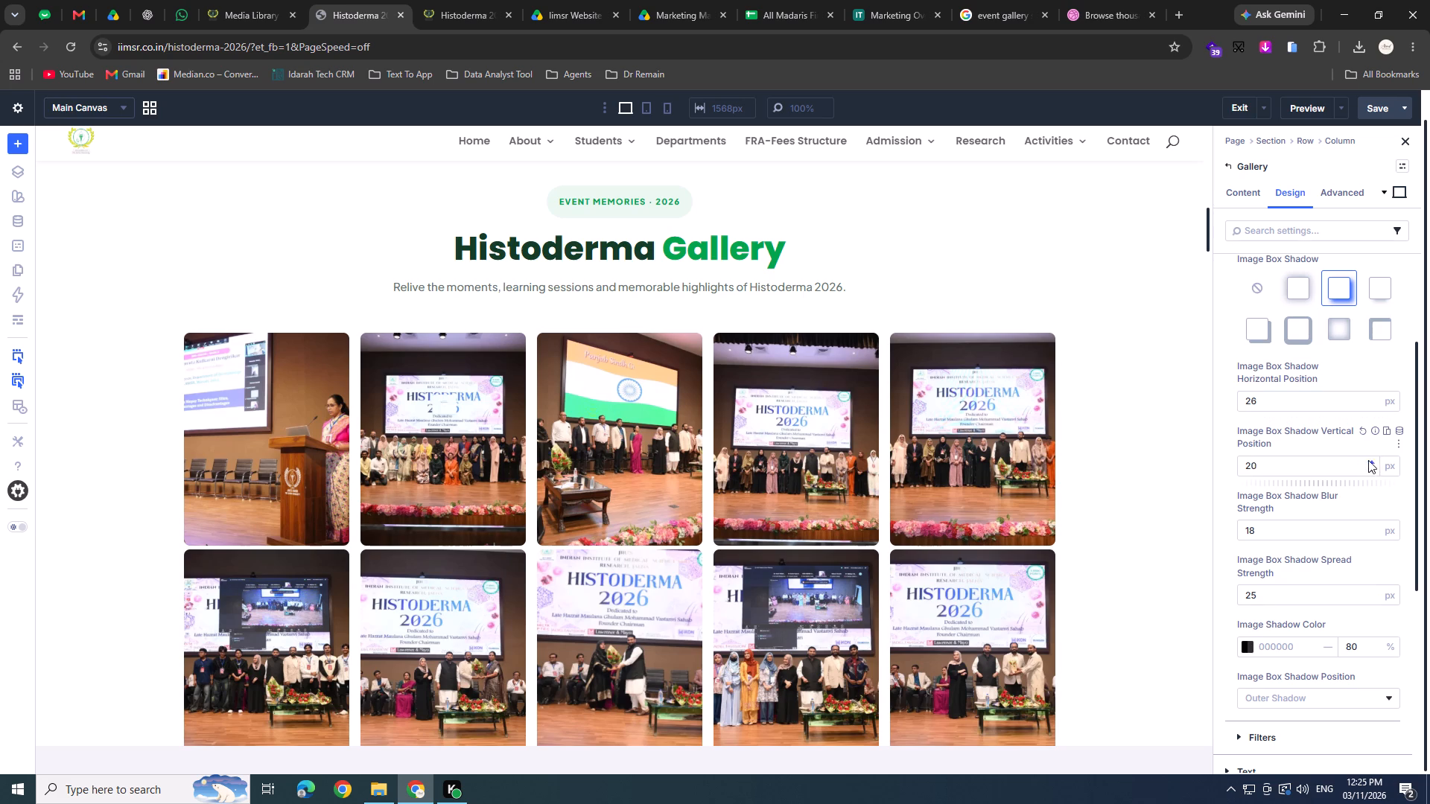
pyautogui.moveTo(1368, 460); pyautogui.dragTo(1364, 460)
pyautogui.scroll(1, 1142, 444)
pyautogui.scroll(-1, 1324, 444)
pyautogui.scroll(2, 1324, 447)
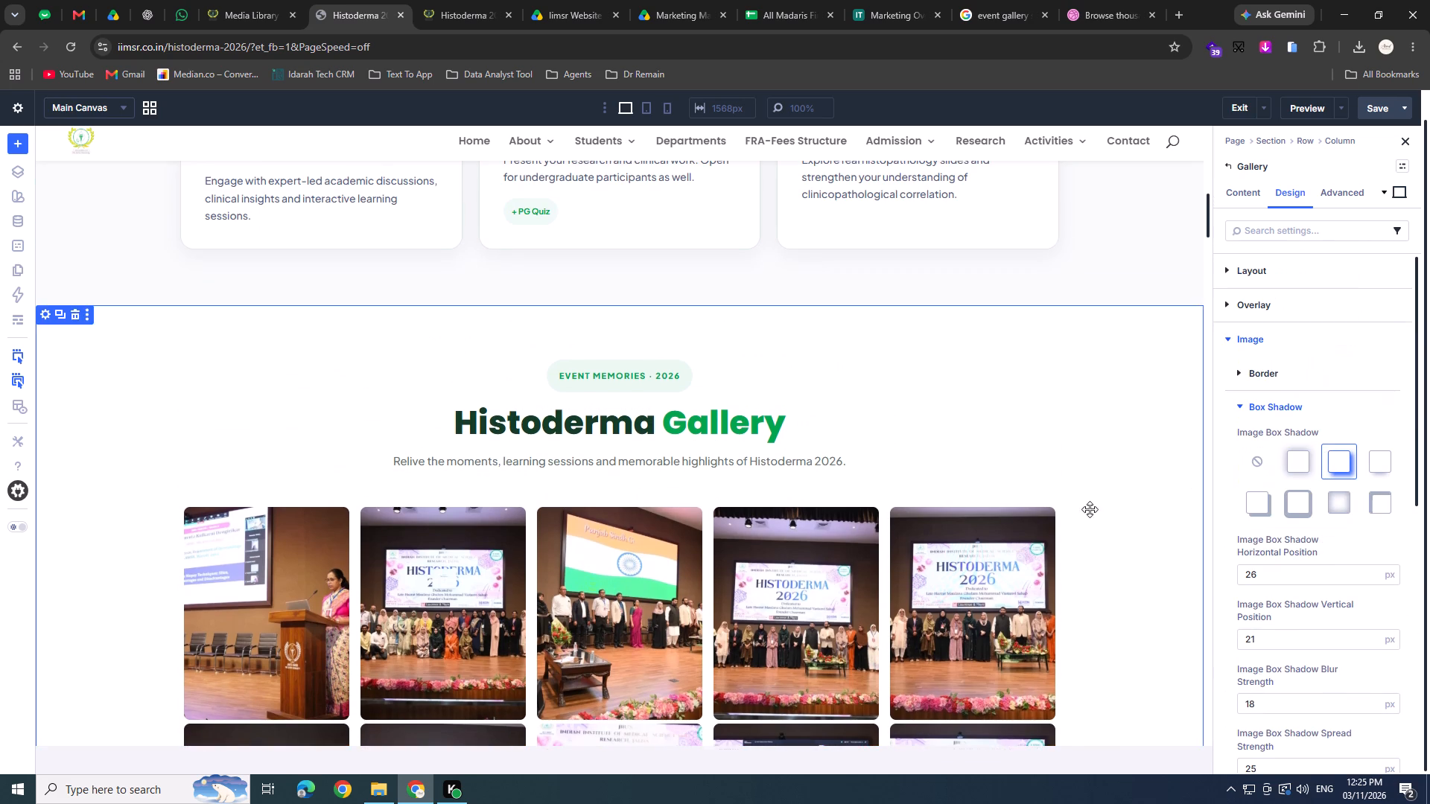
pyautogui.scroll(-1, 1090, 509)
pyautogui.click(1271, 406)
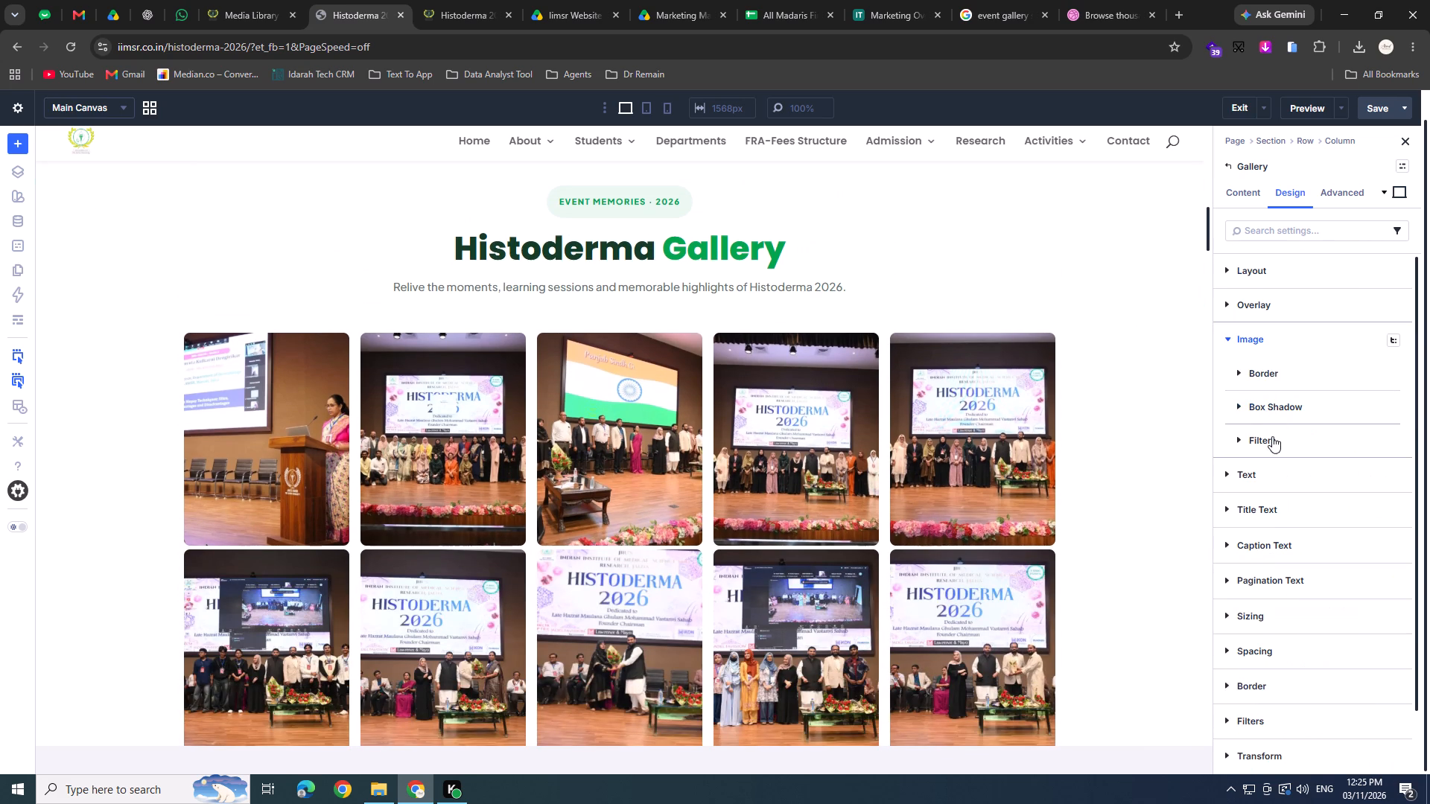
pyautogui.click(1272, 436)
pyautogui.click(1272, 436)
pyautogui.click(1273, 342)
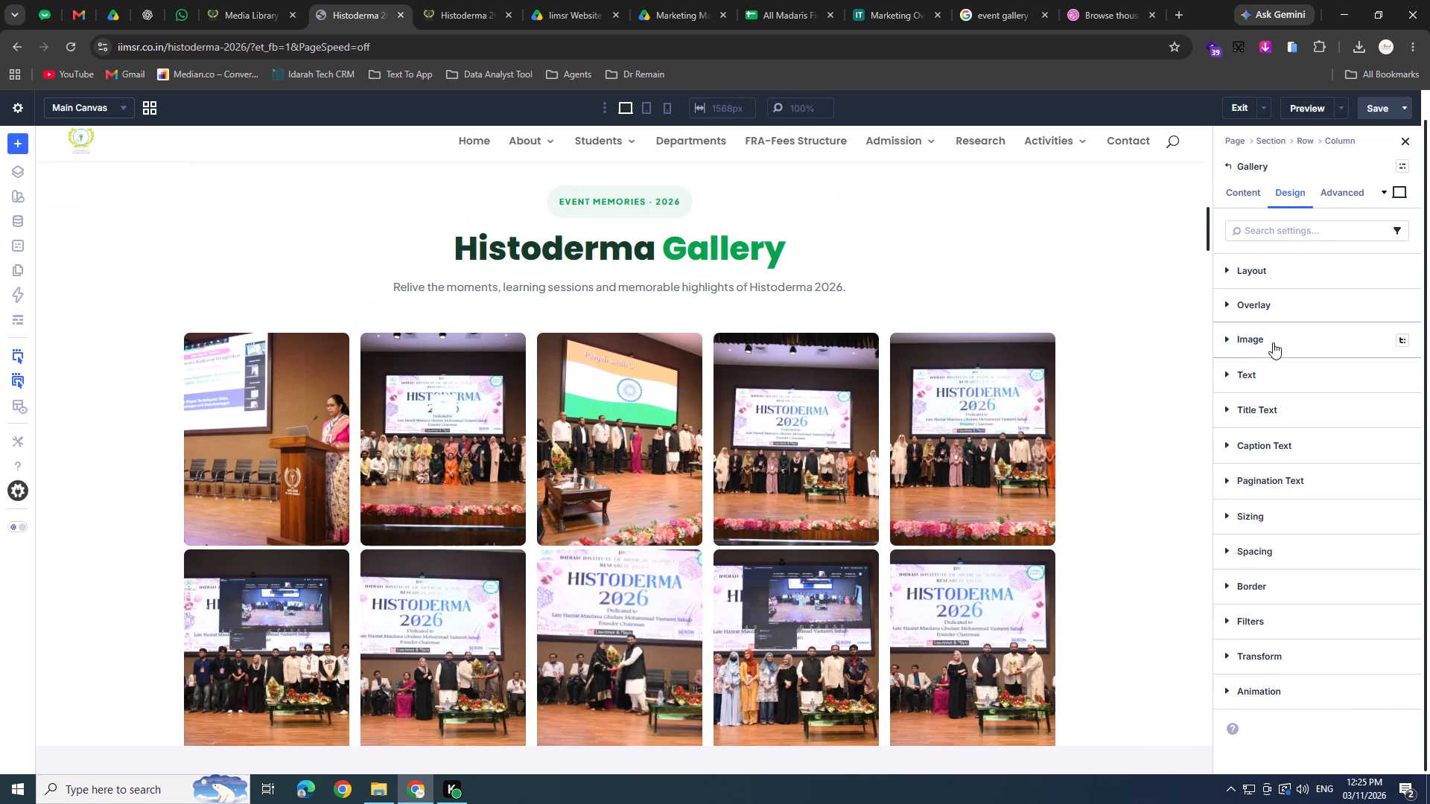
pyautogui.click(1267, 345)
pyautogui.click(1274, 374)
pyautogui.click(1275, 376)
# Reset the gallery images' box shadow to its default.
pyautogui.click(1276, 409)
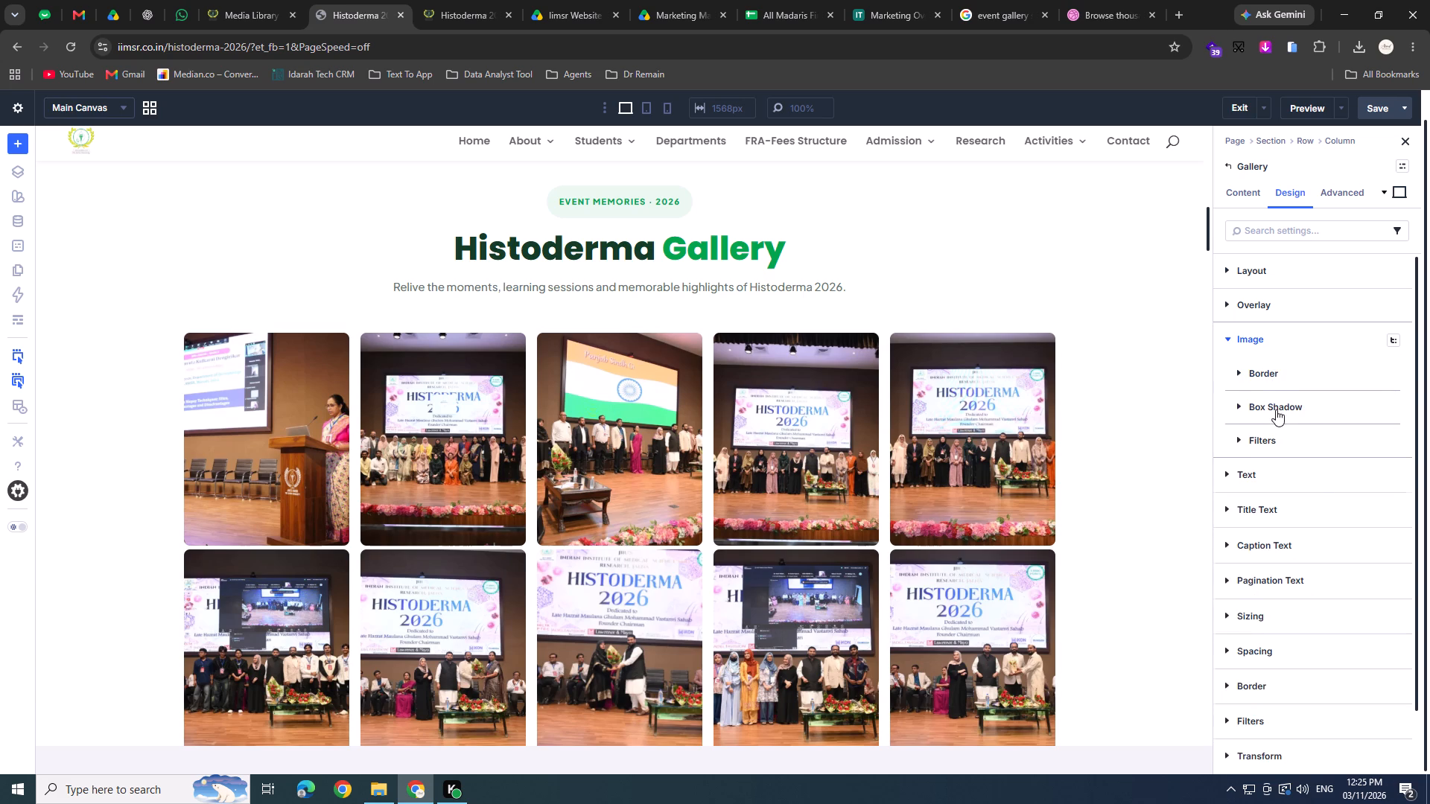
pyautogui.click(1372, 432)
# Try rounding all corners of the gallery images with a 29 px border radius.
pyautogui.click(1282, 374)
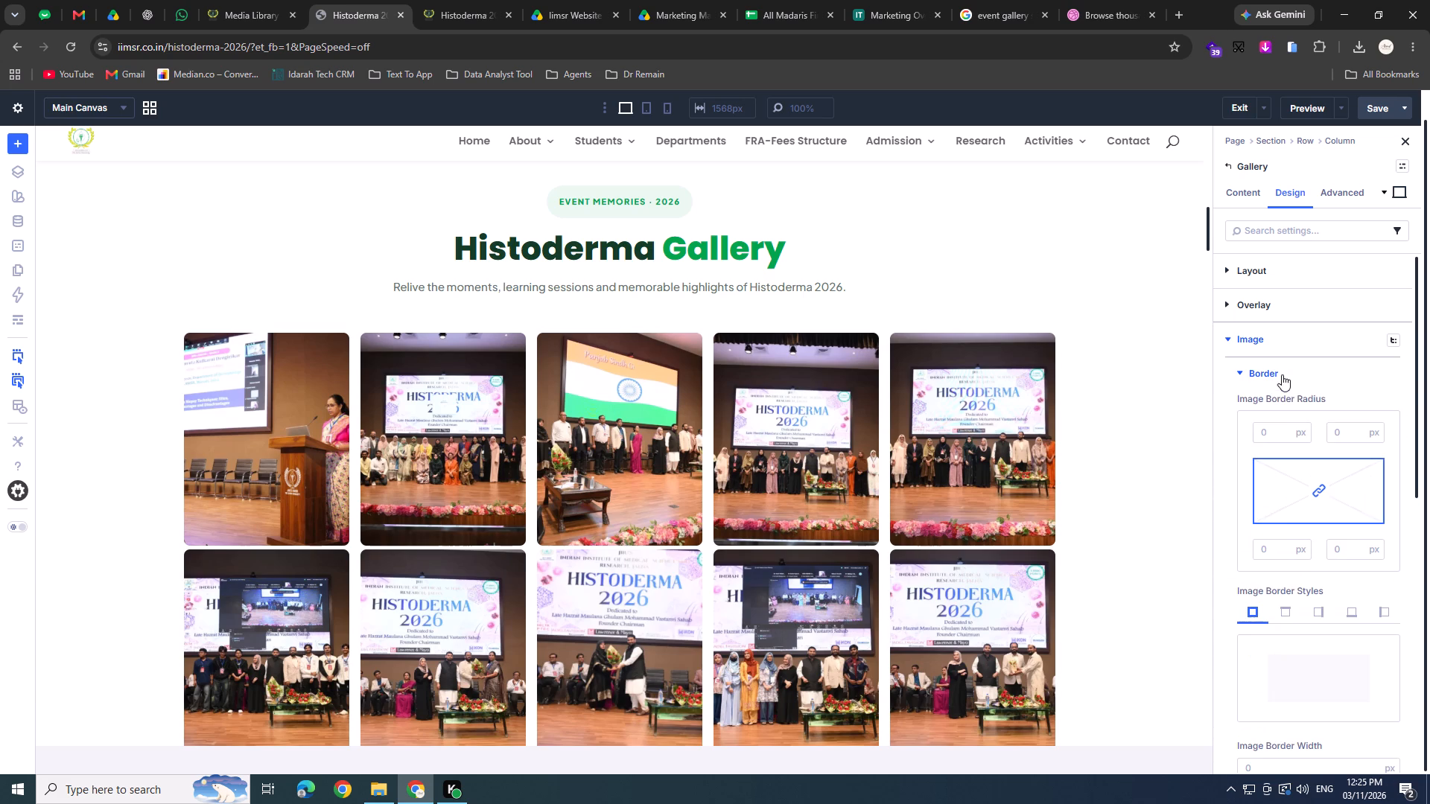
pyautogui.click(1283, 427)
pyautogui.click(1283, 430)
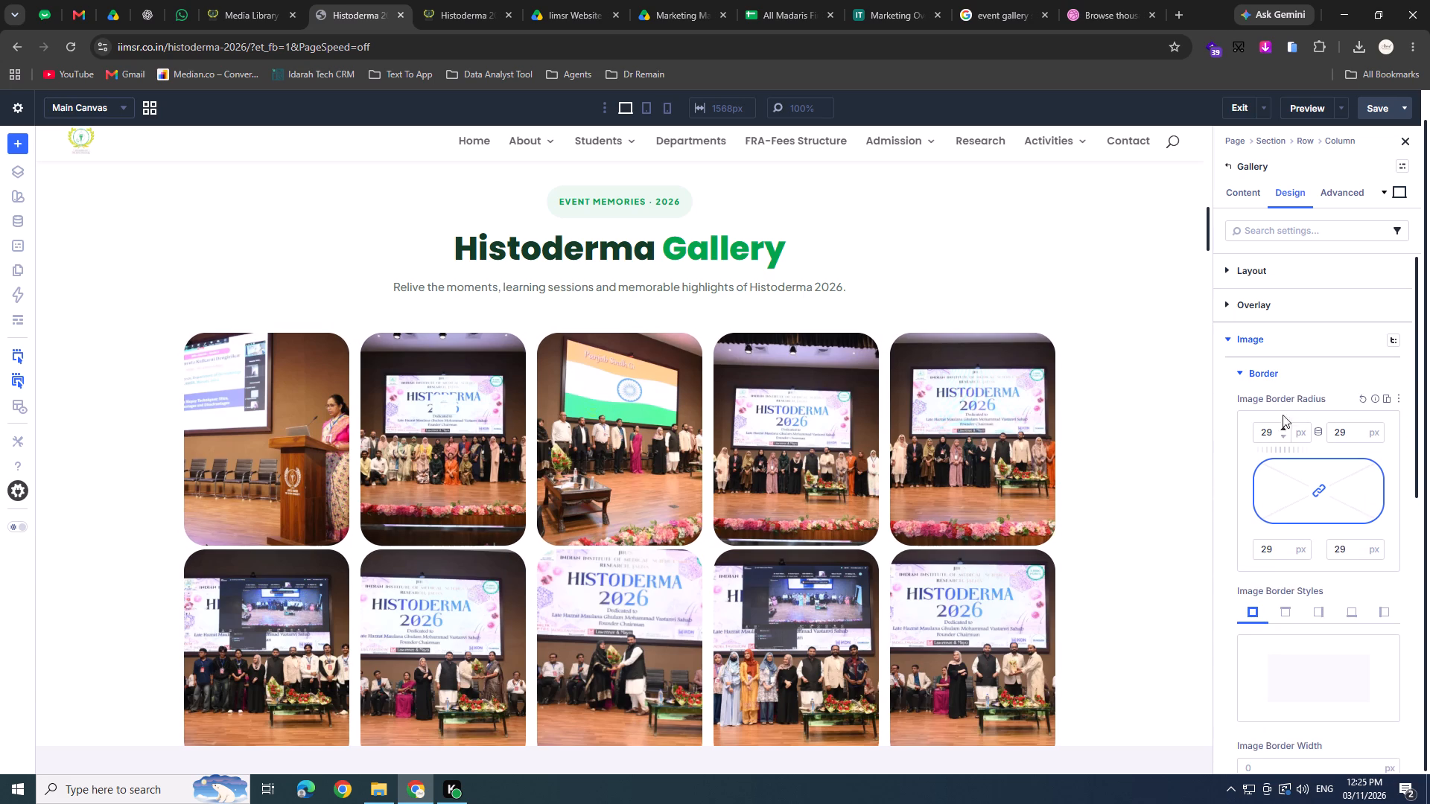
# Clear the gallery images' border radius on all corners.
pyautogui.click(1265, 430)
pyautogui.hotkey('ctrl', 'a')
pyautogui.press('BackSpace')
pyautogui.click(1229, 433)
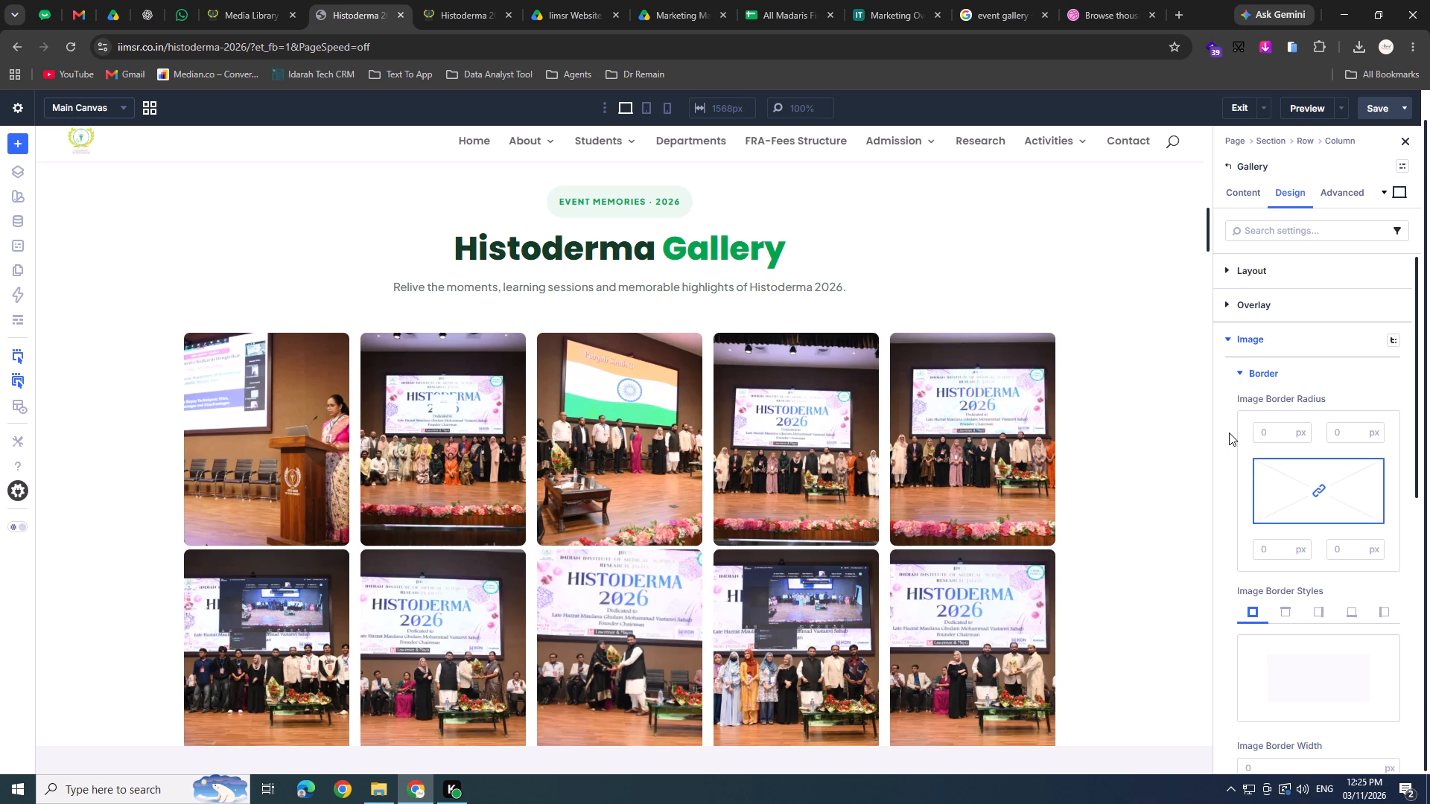
# Review the Histoderma Gallery section on the canvas and save the Histoderma 2026 page.
pyautogui.scroll(-1, 1282, 581)
pyautogui.scroll(-1, 892, 570)
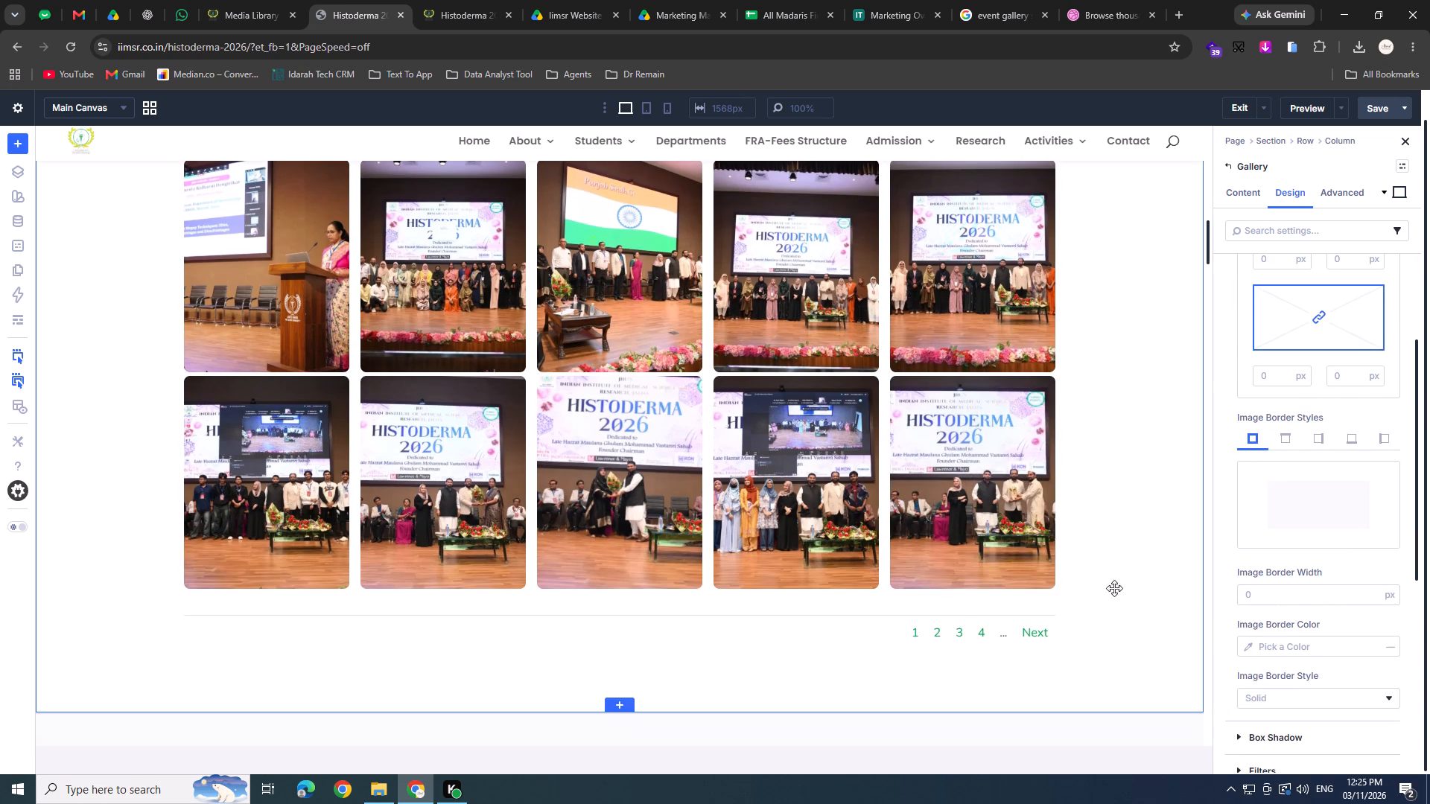
pyautogui.scroll(-1, 1132, 567)
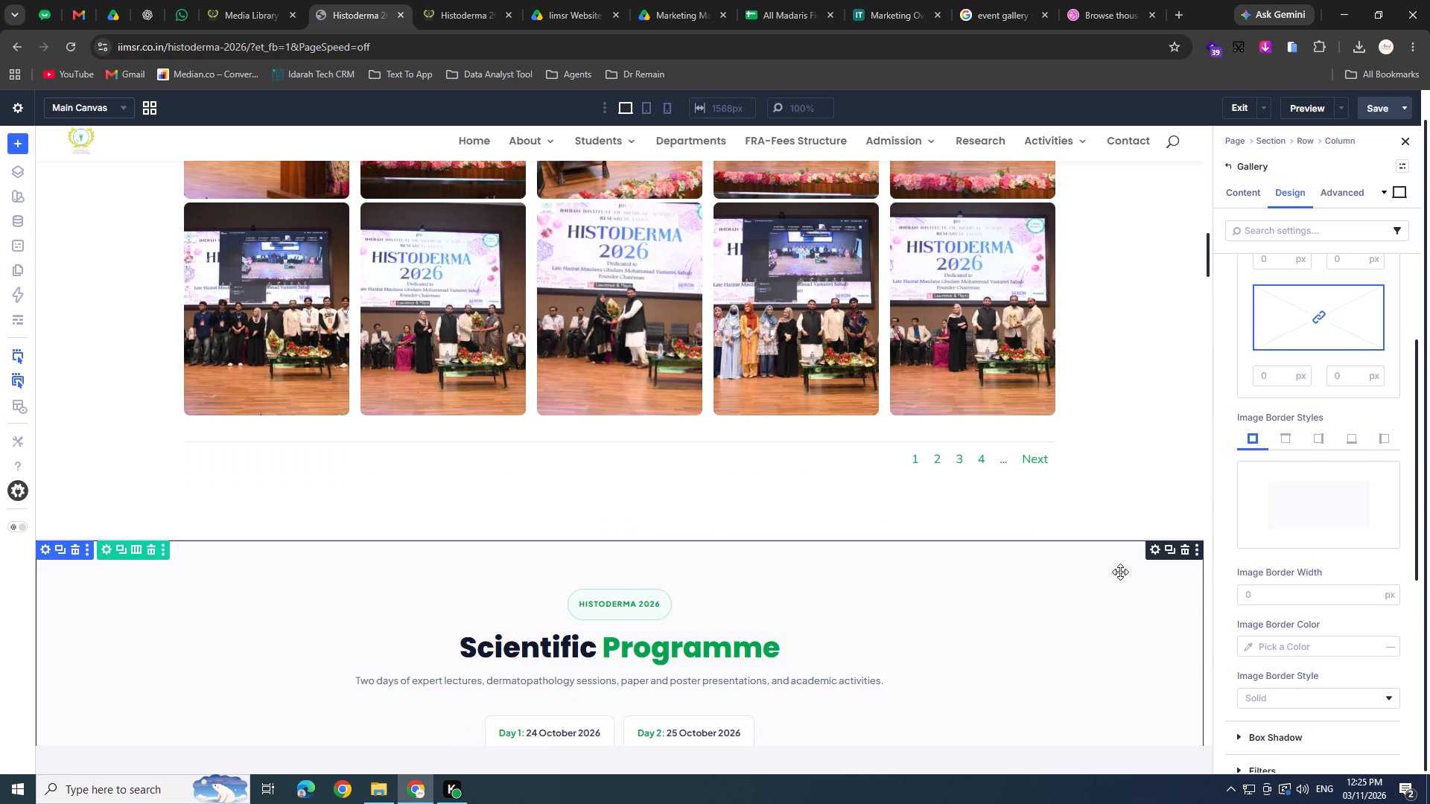
pyautogui.scroll(1, 1095, 514)
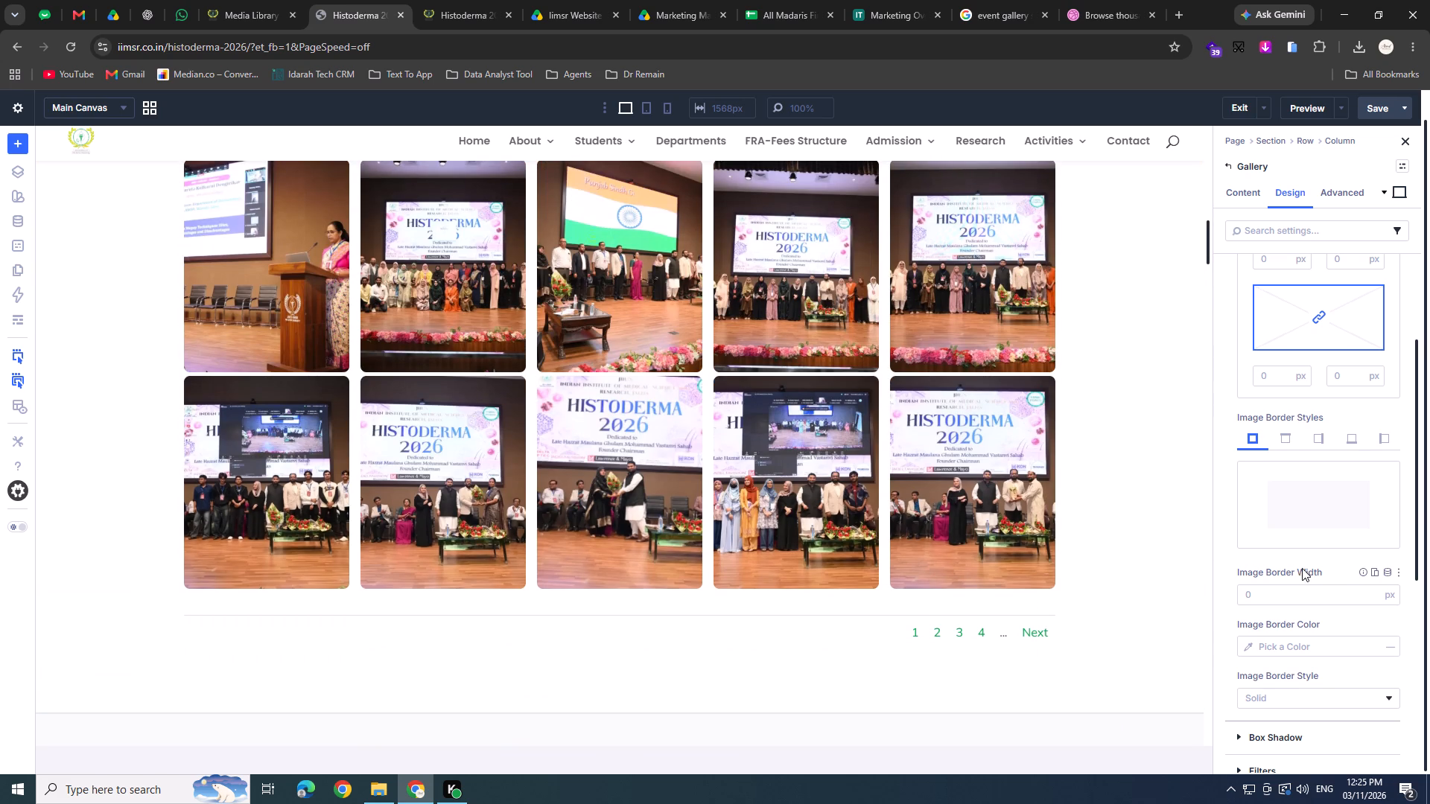
pyautogui.scroll(1, 1291, 568)
pyautogui.scroll(2, 1040, 554)
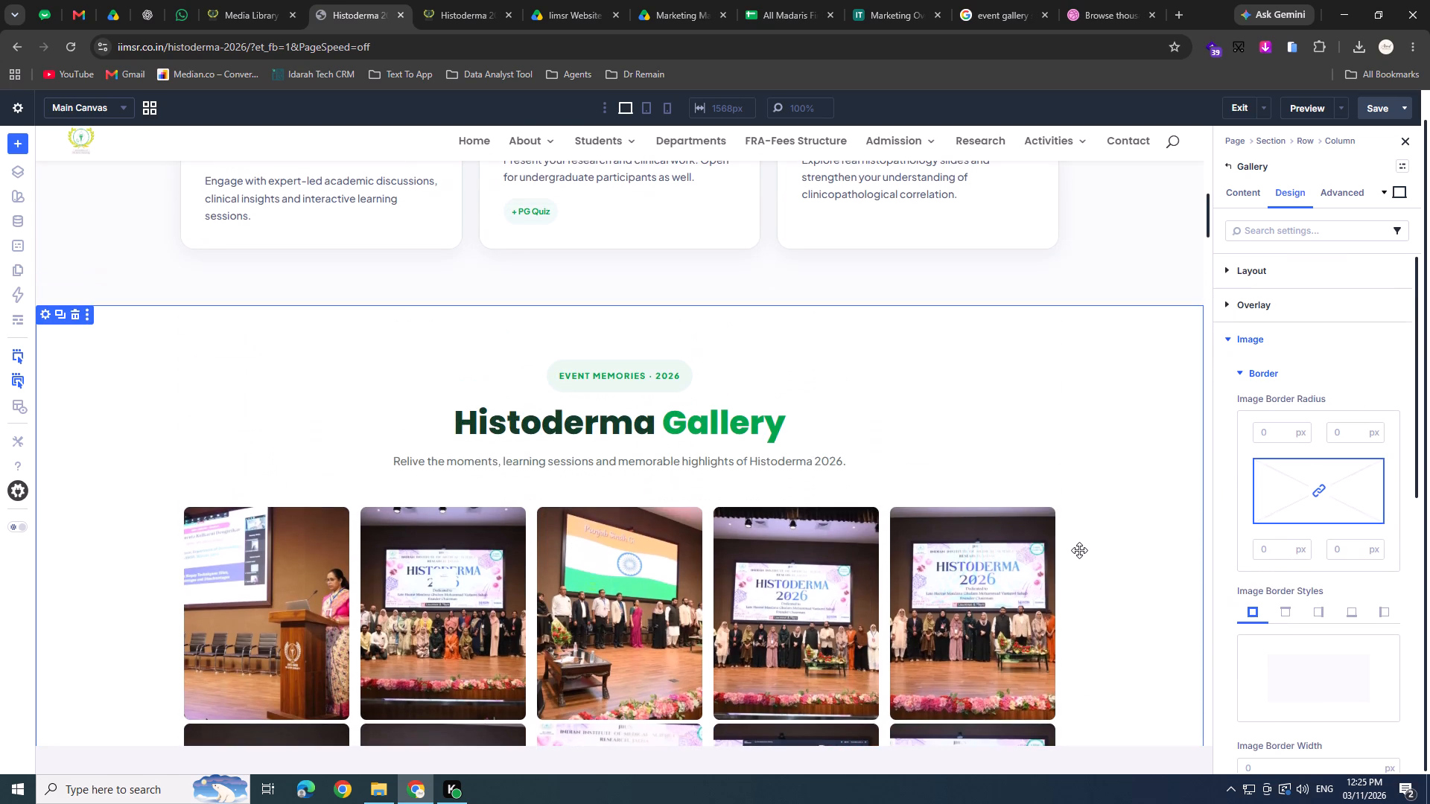
pyautogui.scroll(-1, 1081, 550)
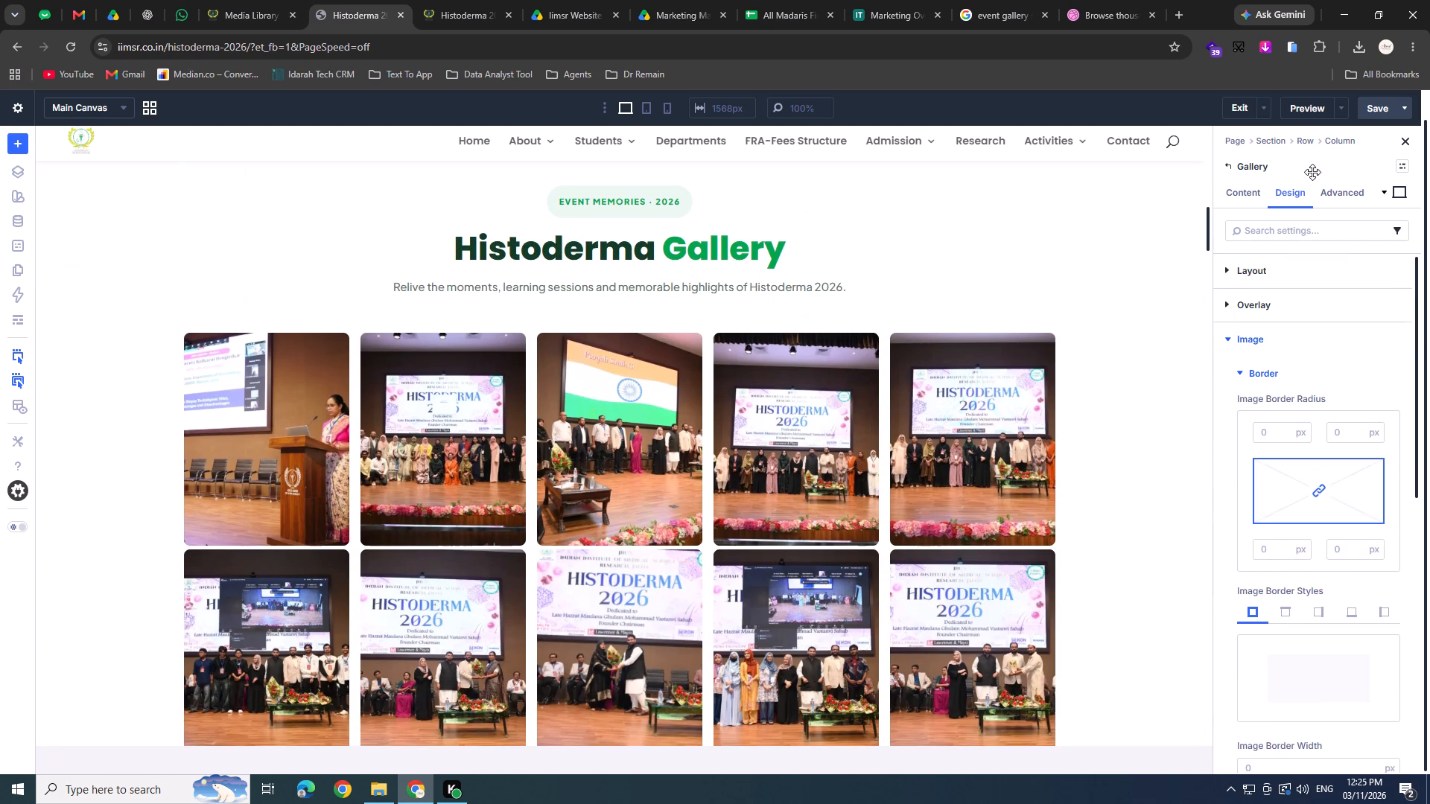
pyautogui.click(1364, 118)
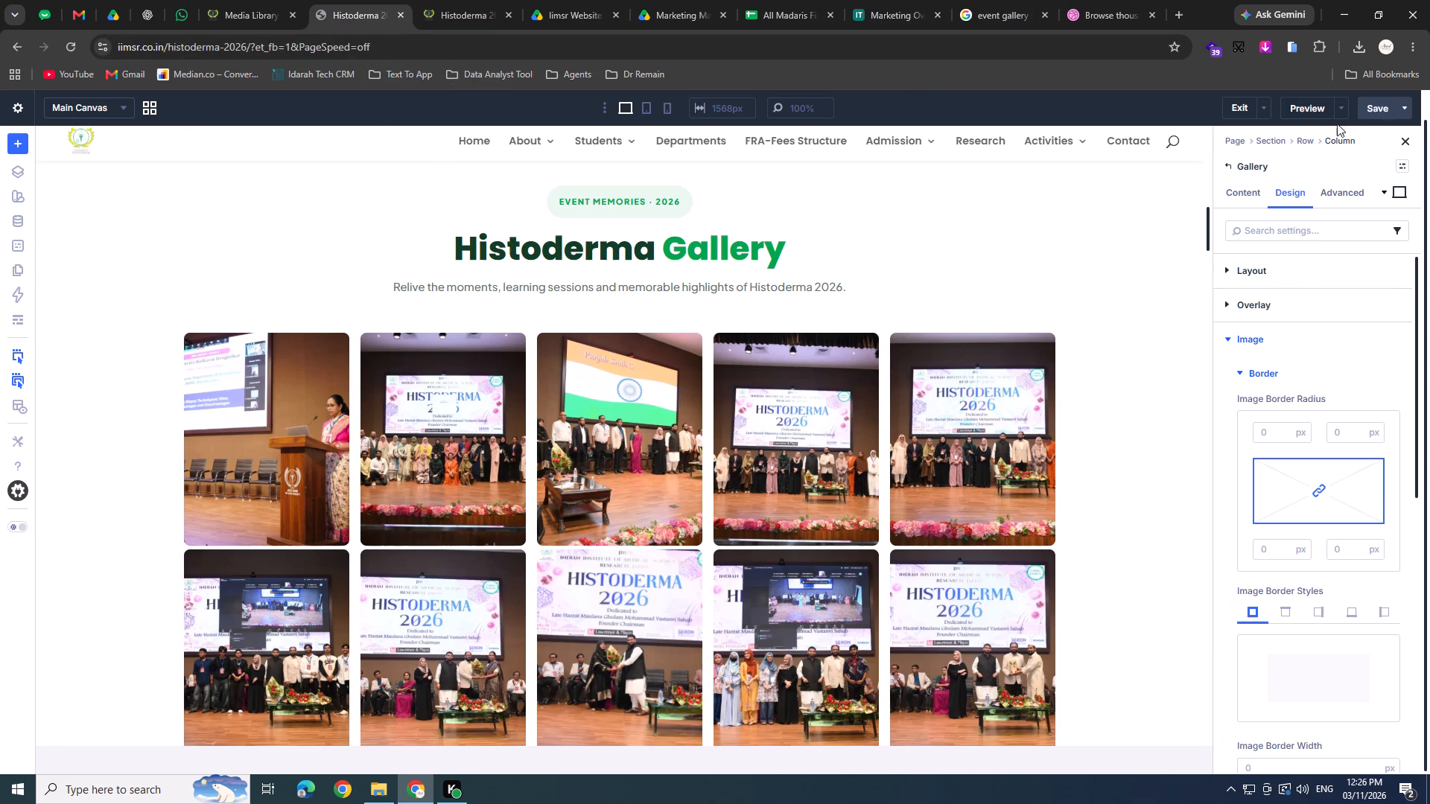
pyautogui.click(1364, 110)
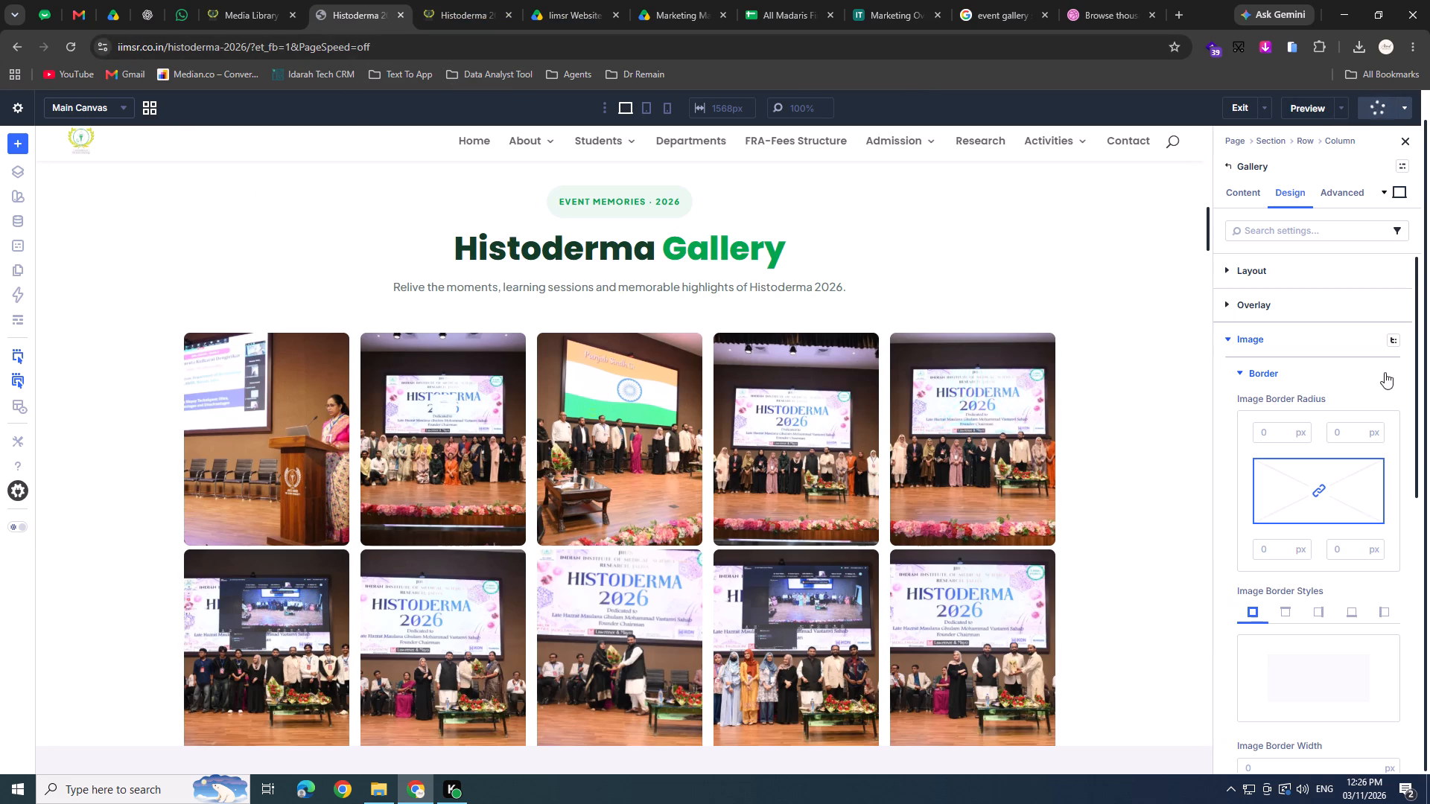